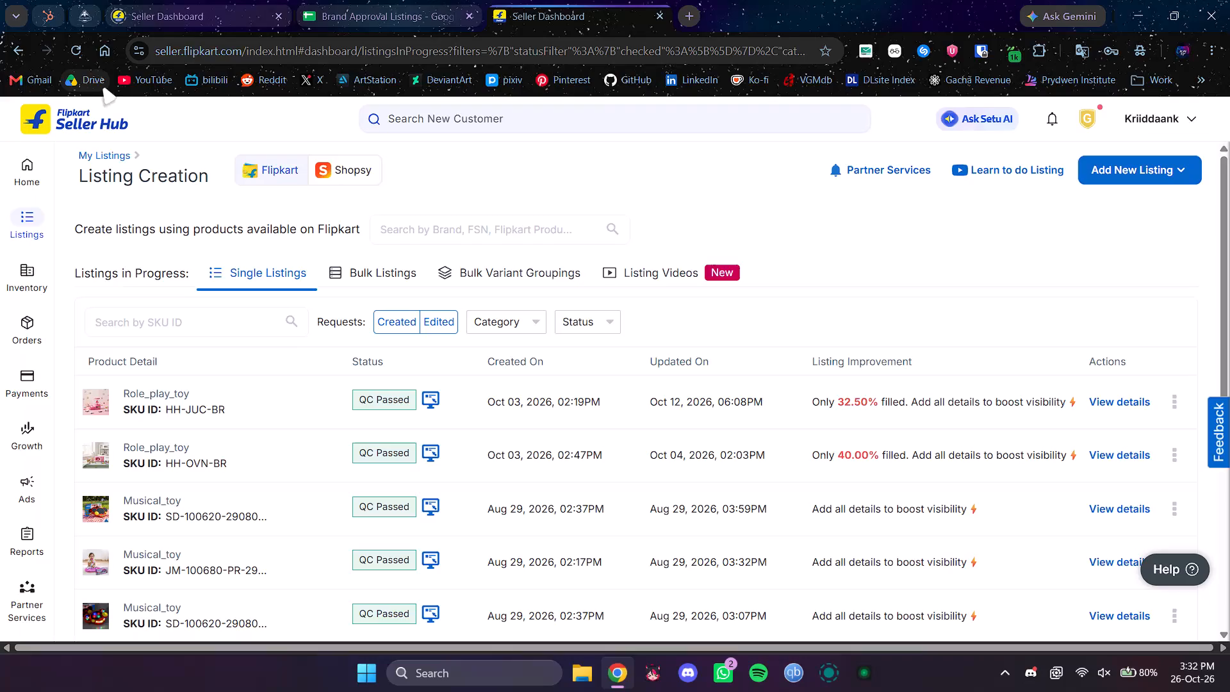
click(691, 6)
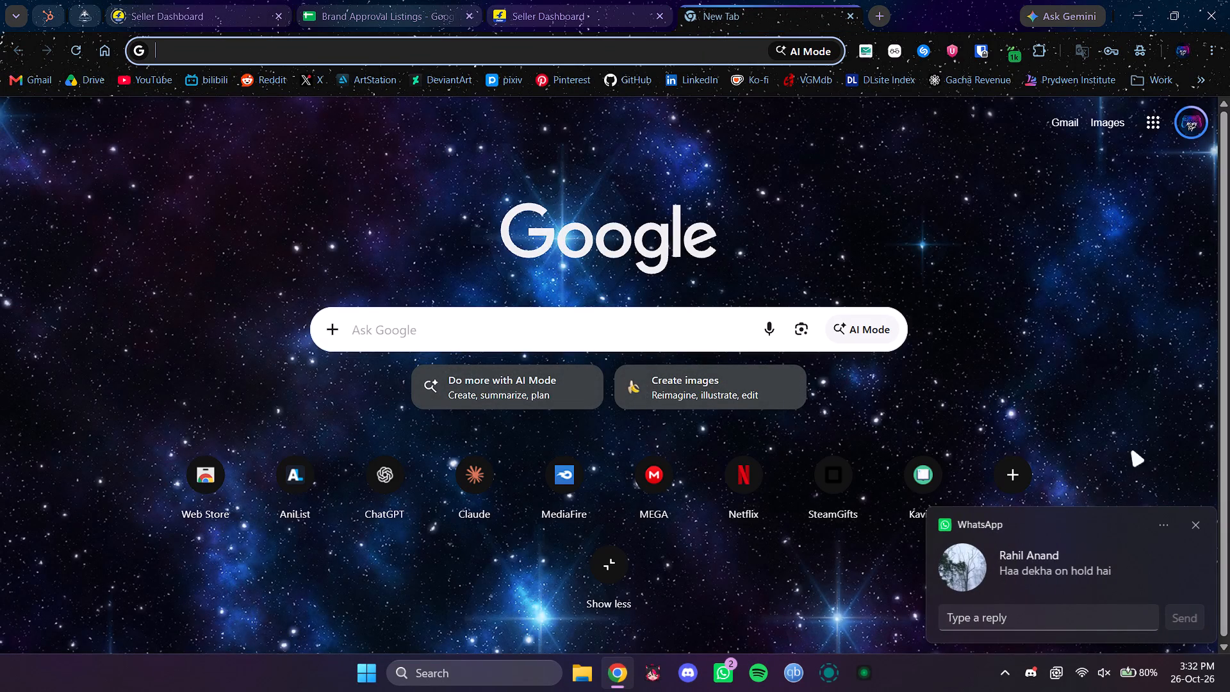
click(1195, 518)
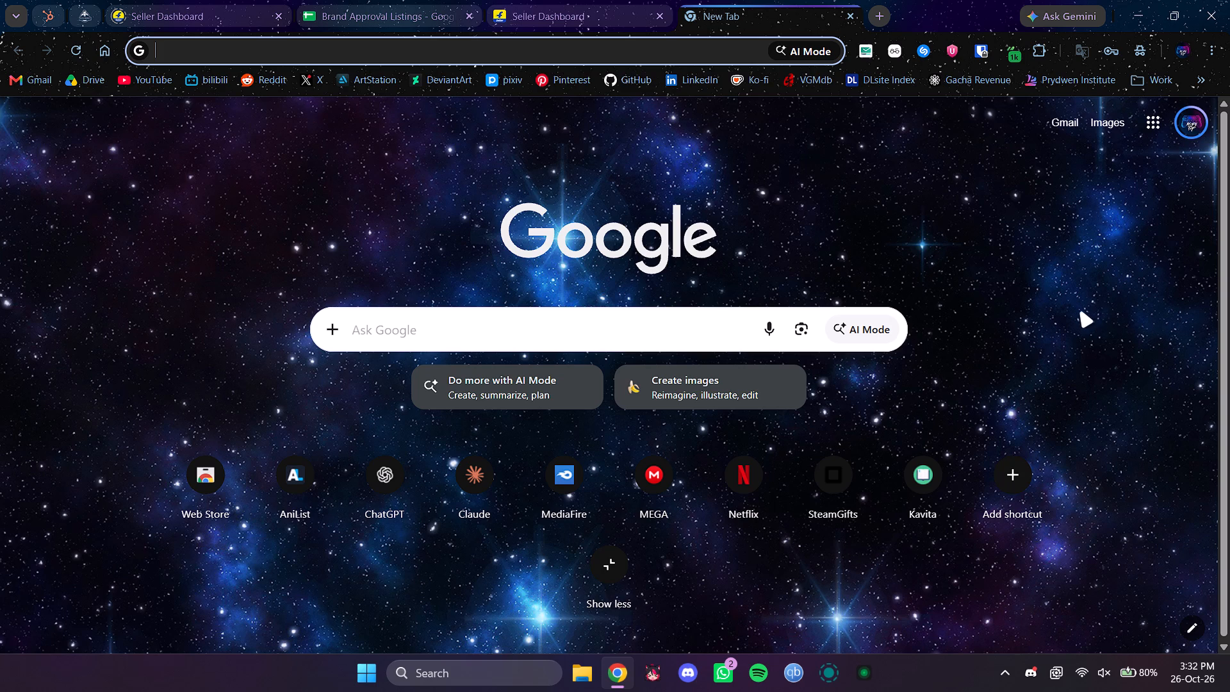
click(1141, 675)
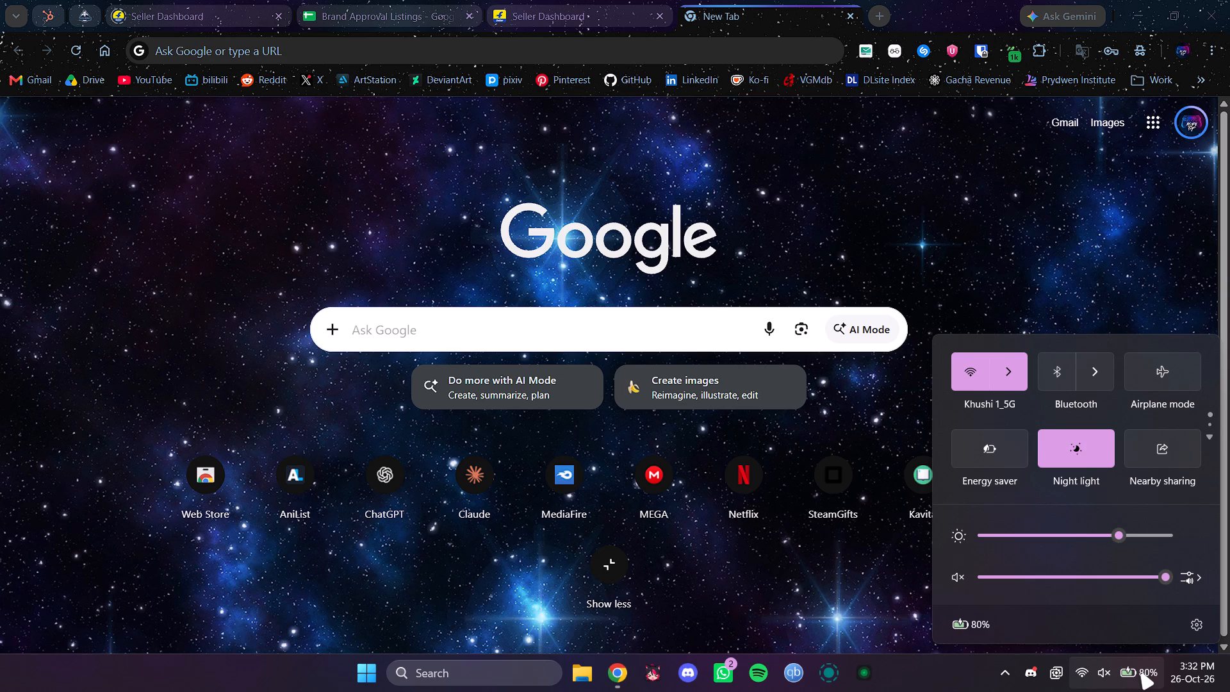
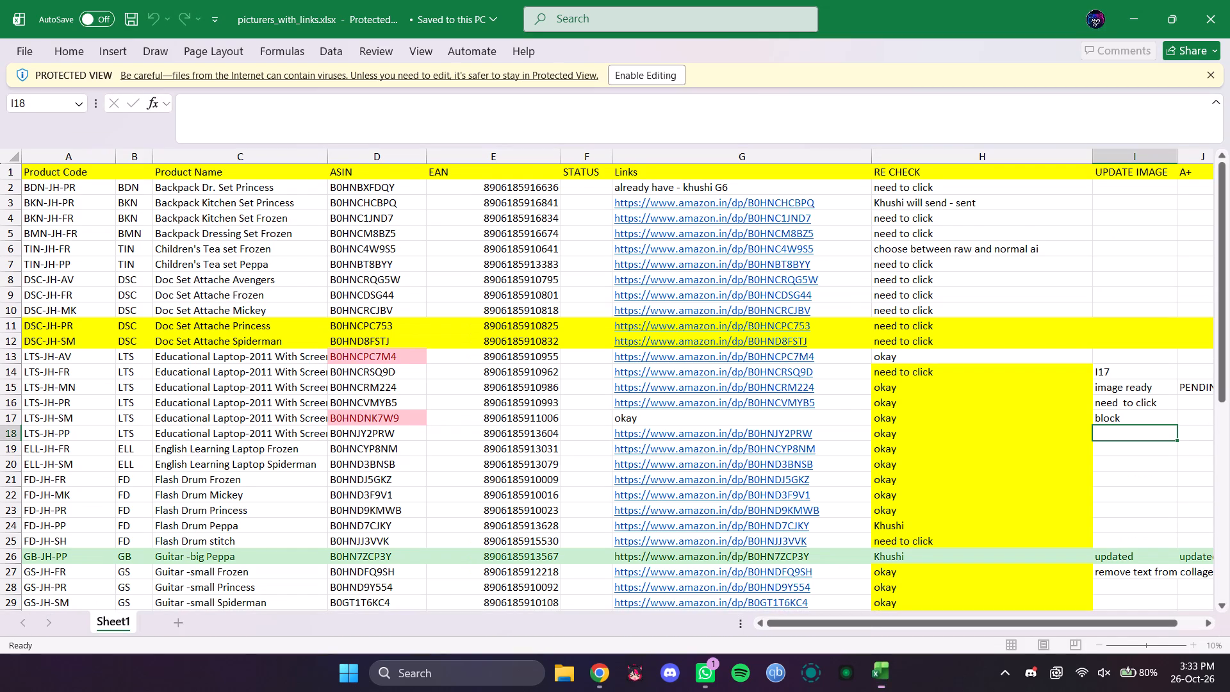
Take the picturers_with_links.xlsx workbook out of Protected View so that it can be edited.
click(646, 70)
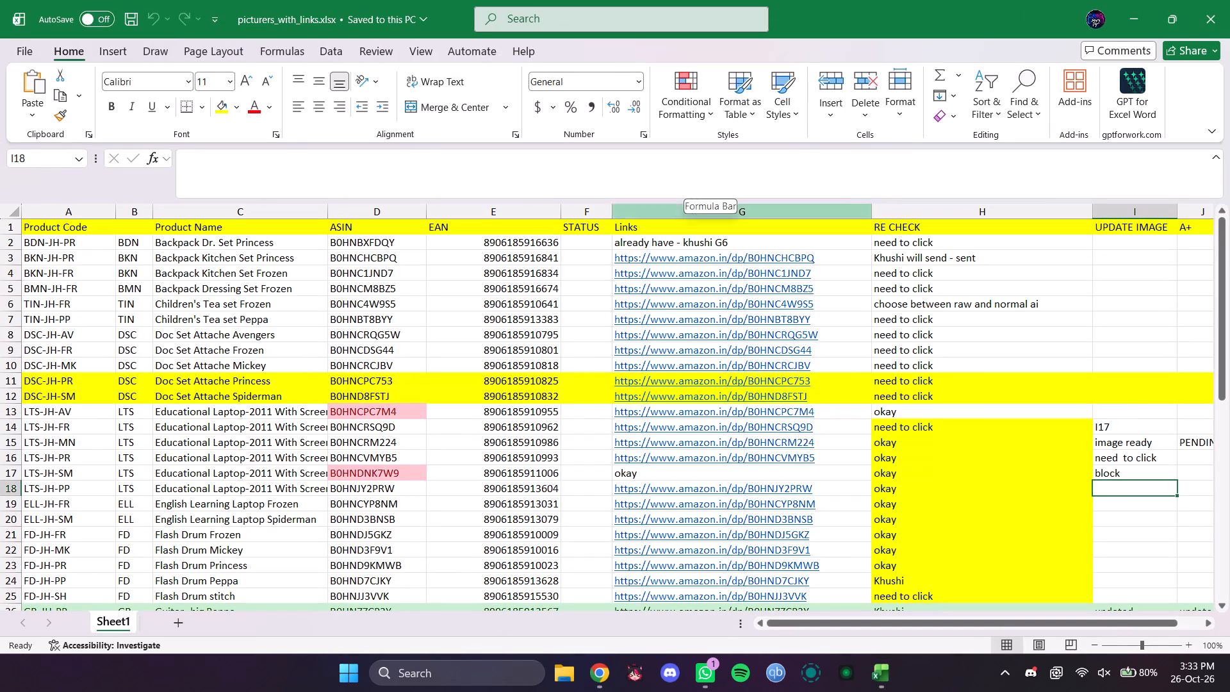
Select the entire RE CHECK column (column H) and bring up the commands available for it.
click(940, 214)
right_click(940, 214)
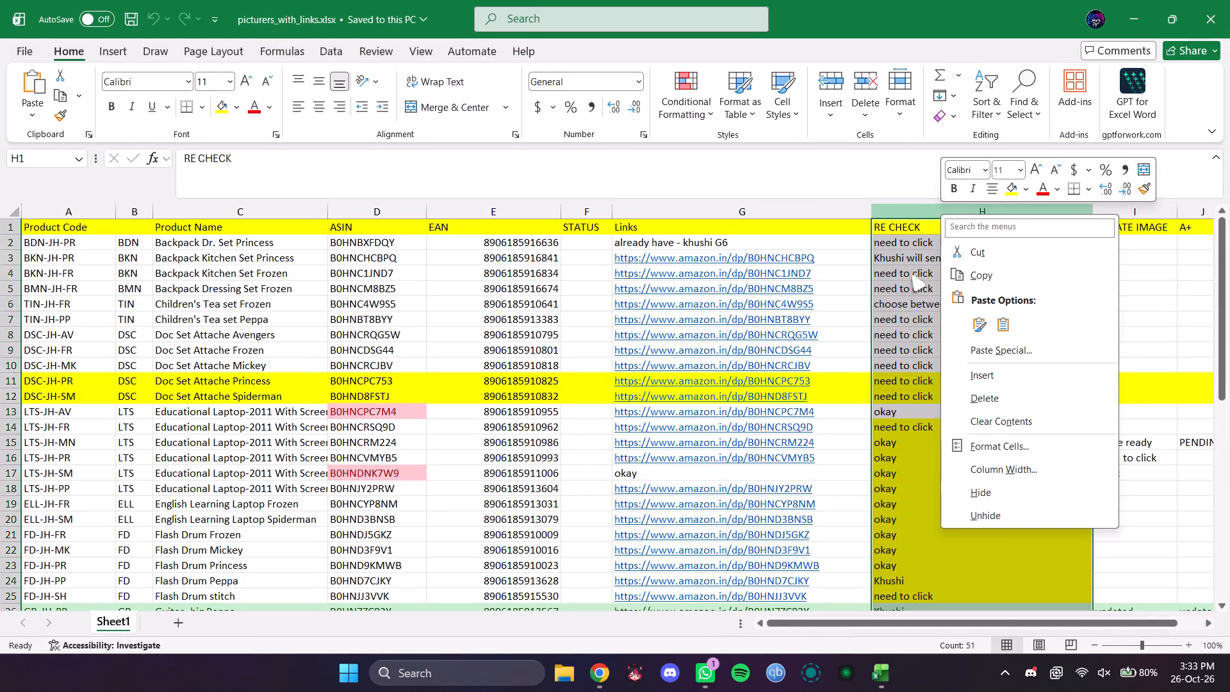
Add a filter to the RE CHECK column and show only the rows marked okay, using the filter search "ok".
click(910, 208)
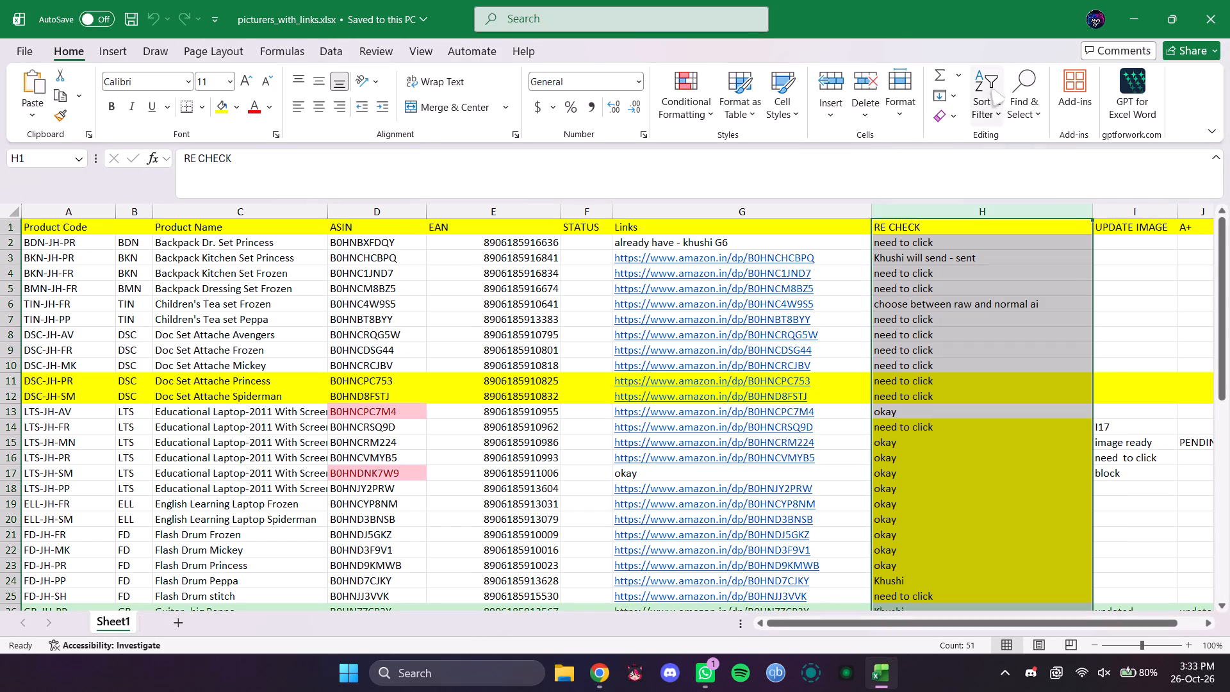
click(990, 105)
click(997, 210)
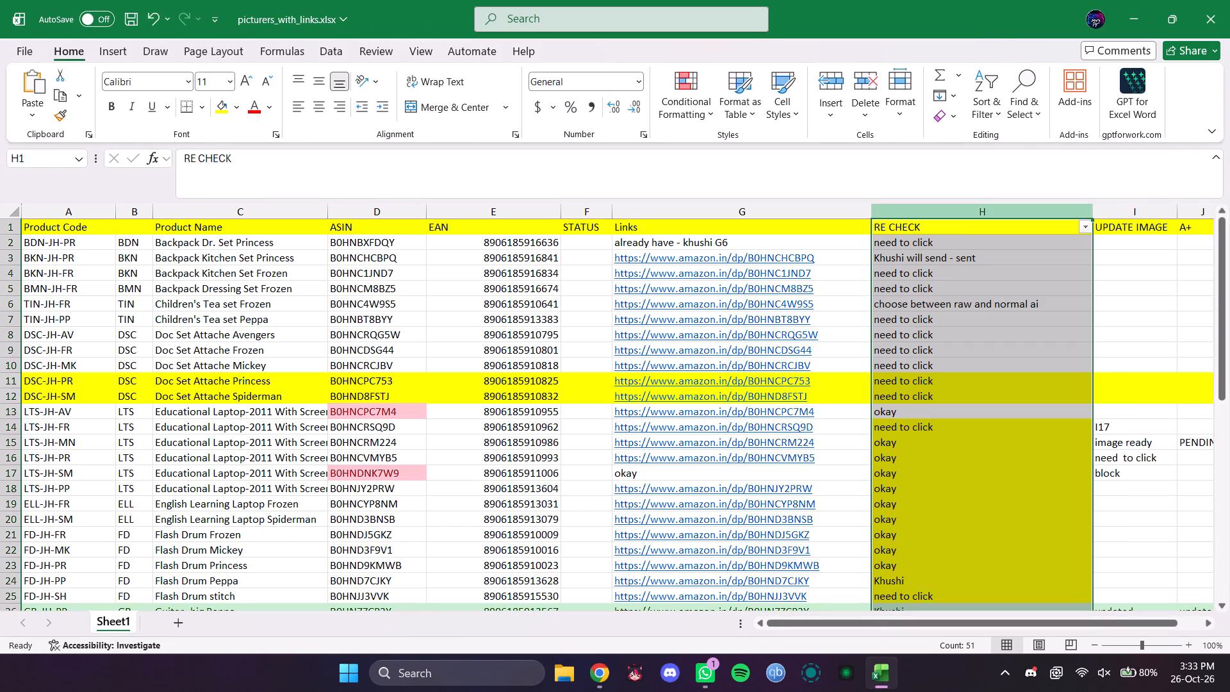
click(1088, 225)
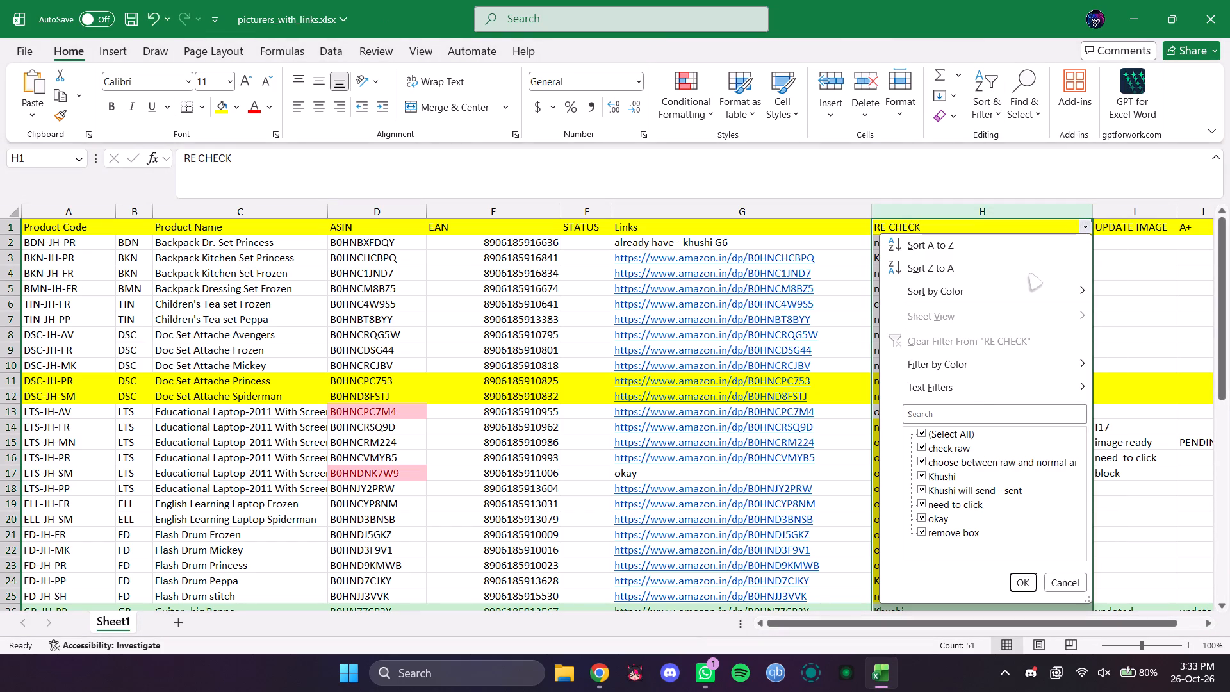
click(922, 435)
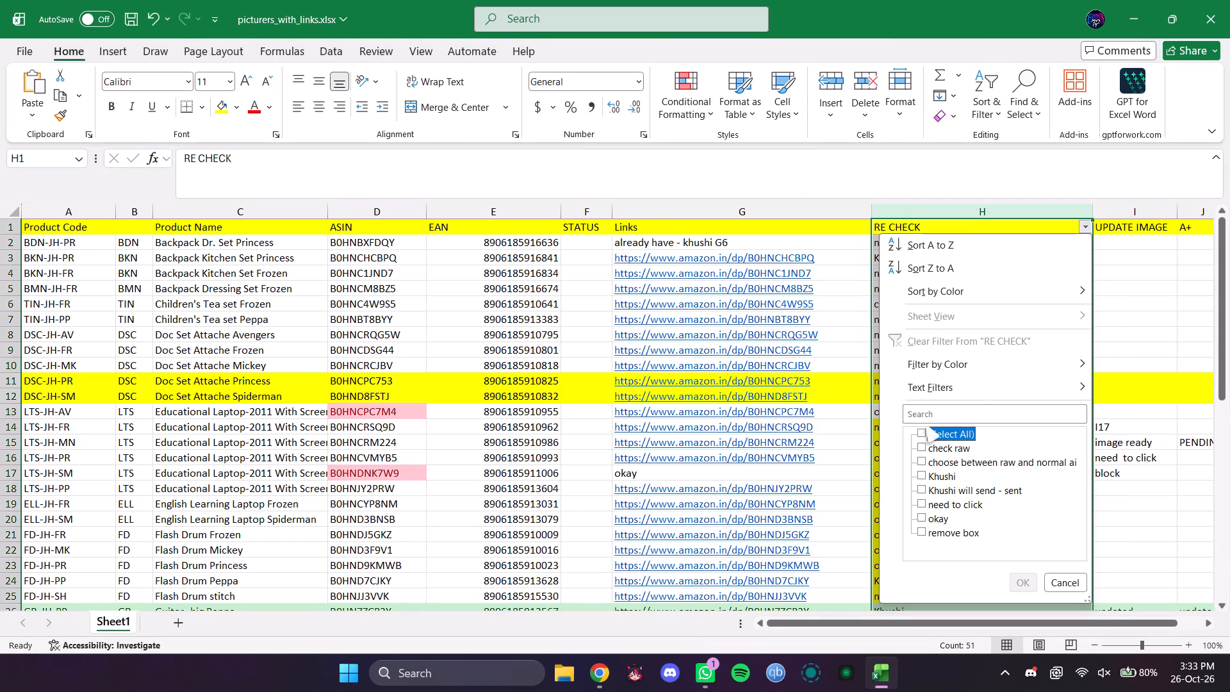
click(930, 419)
text(ok)
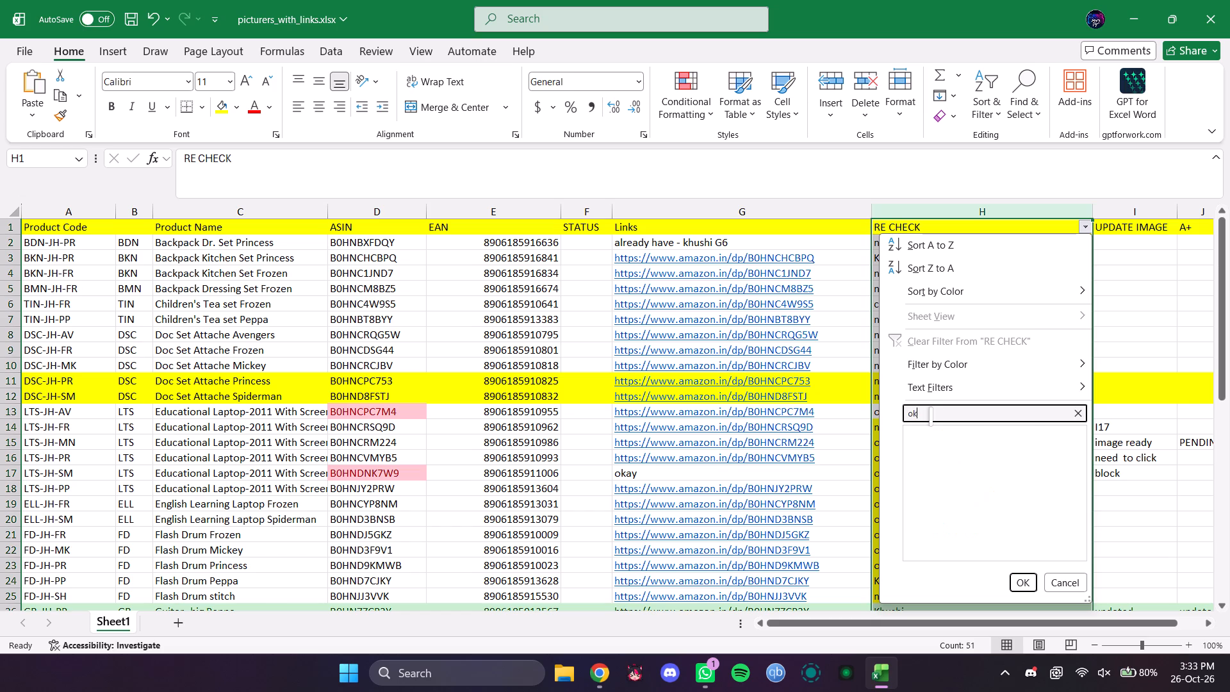
click(1021, 583)
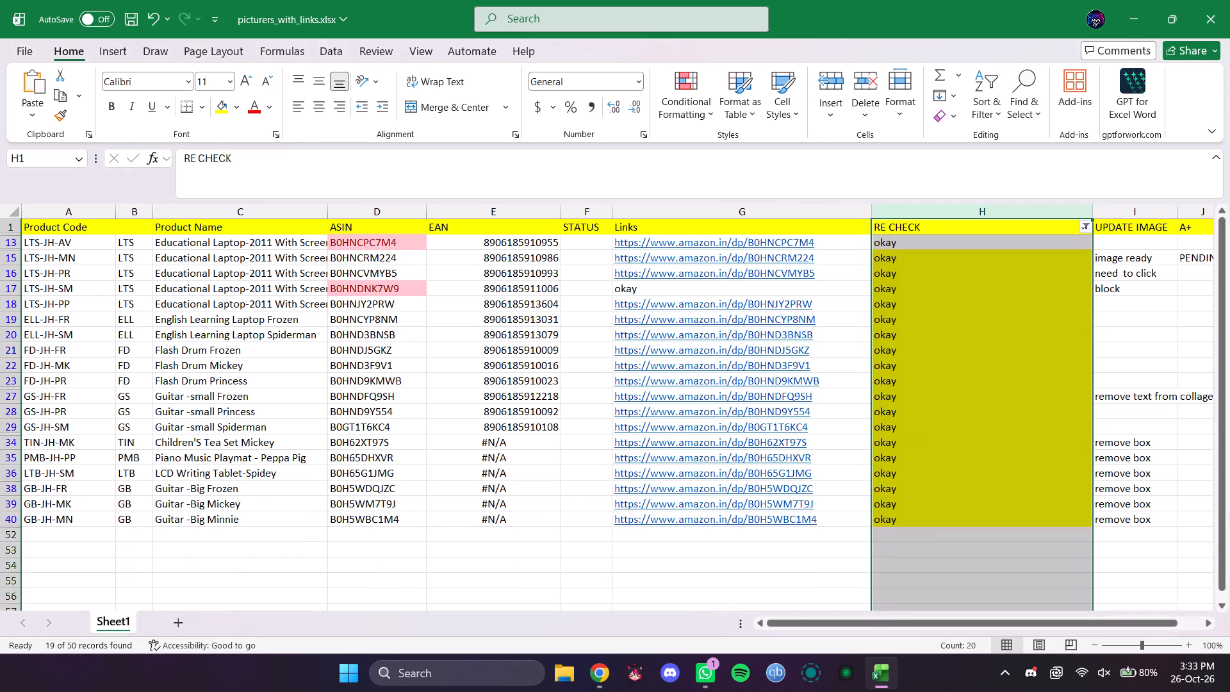
scroll(780, 570, up, 3)
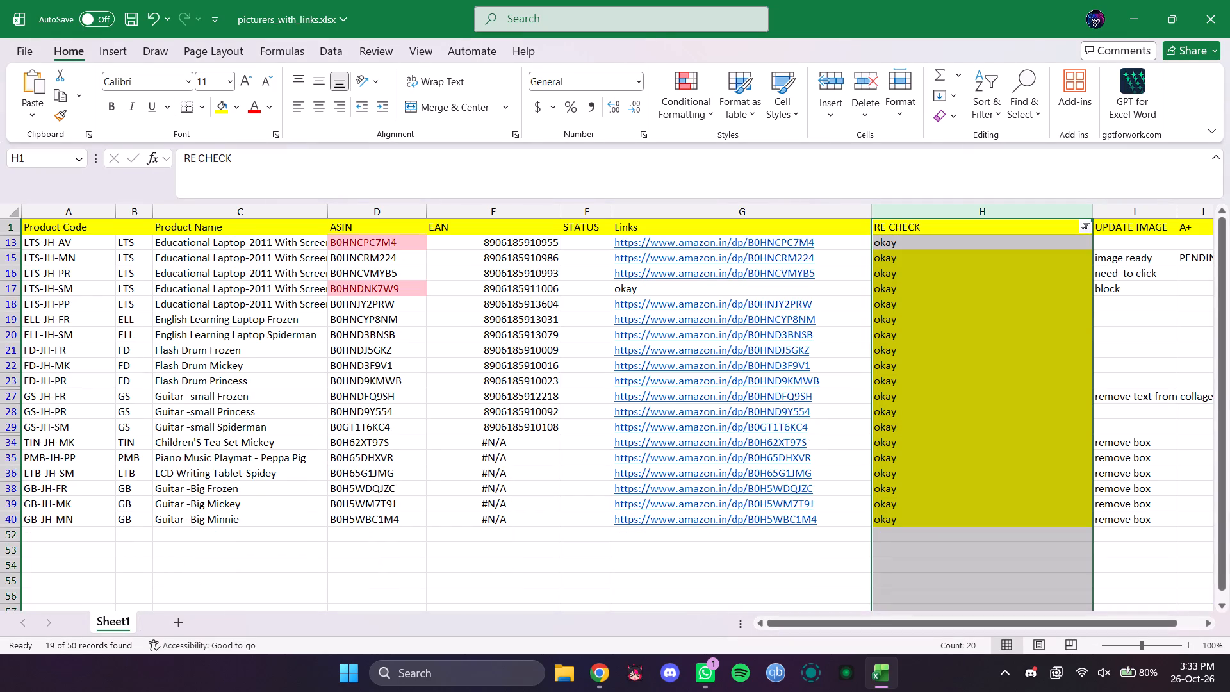
click(796, 536)
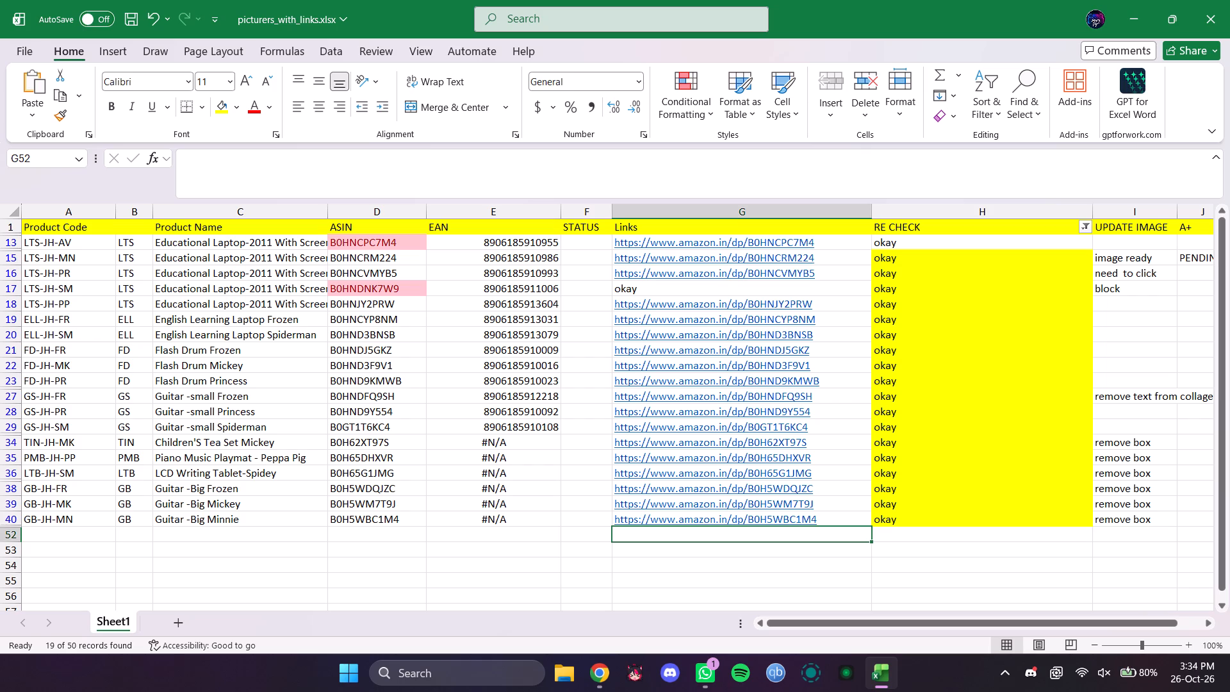
Open a new Chrome window with the PSC Notes profile and search Google for canva.
right_click(610, 670)
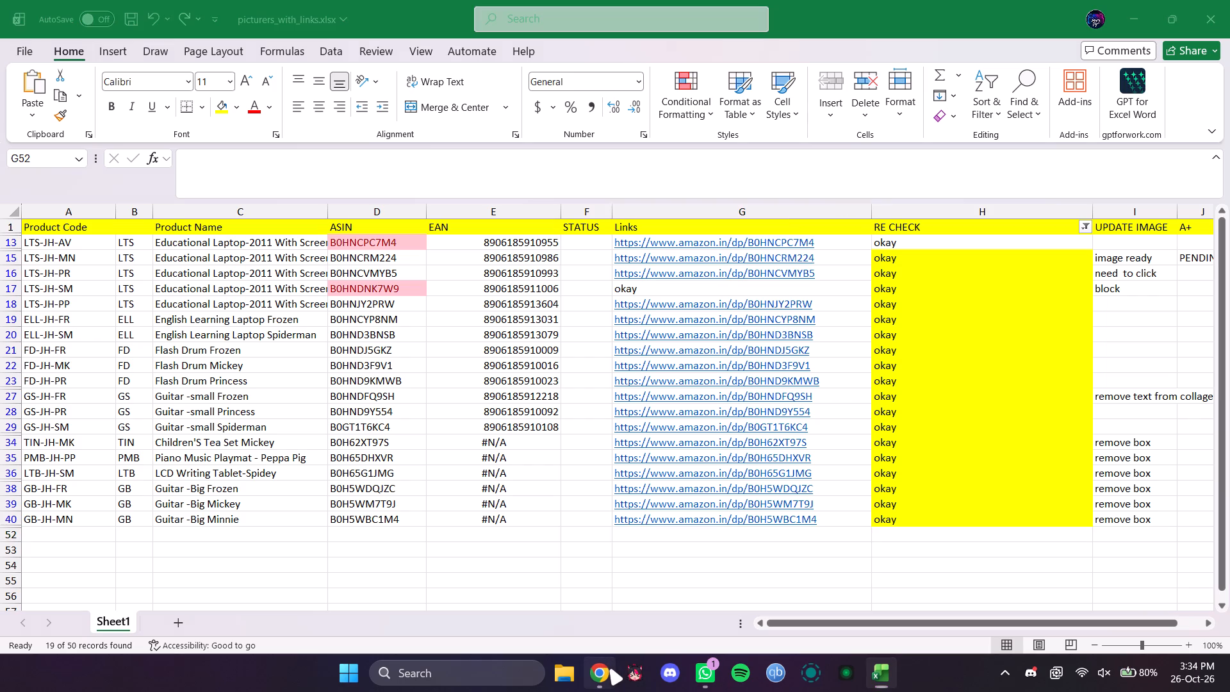
click(611, 555)
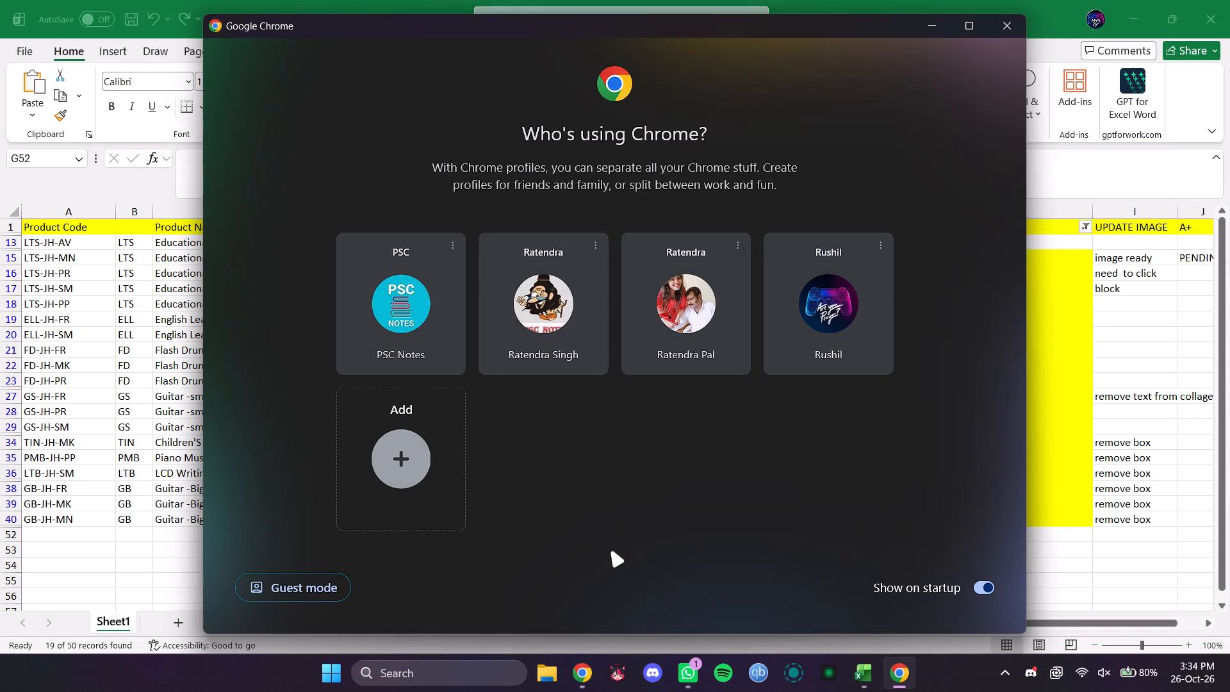
click(425, 320)
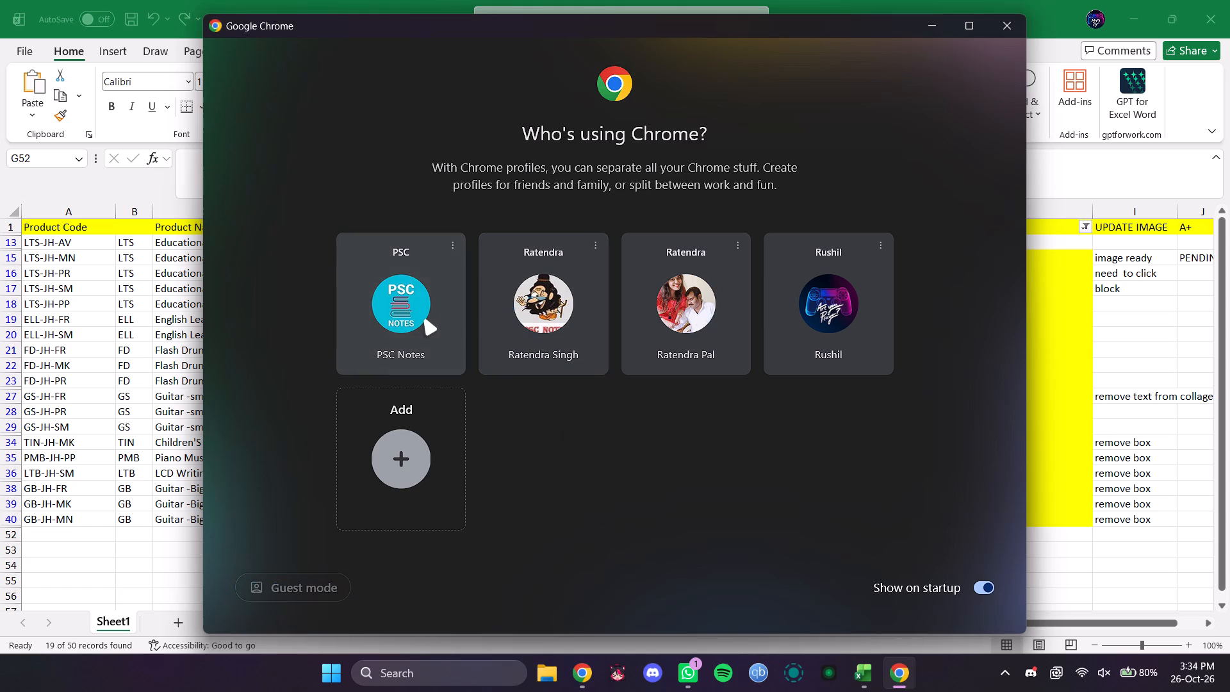
click(427, 327)
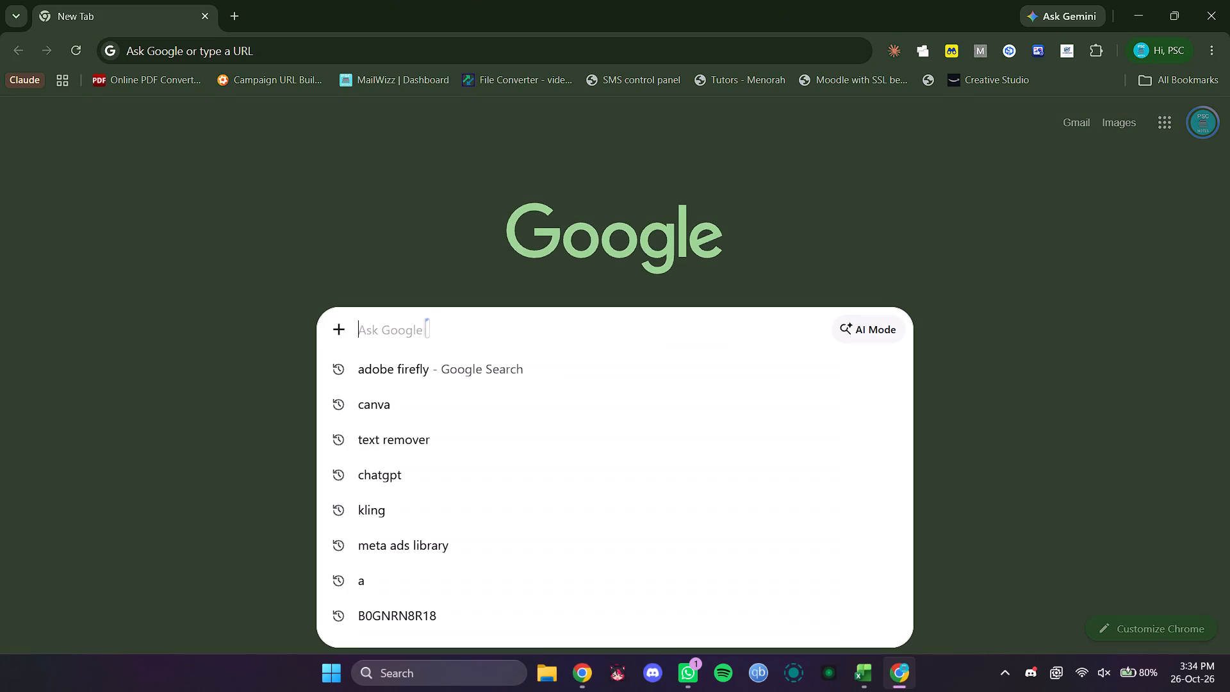
click(418, 393)
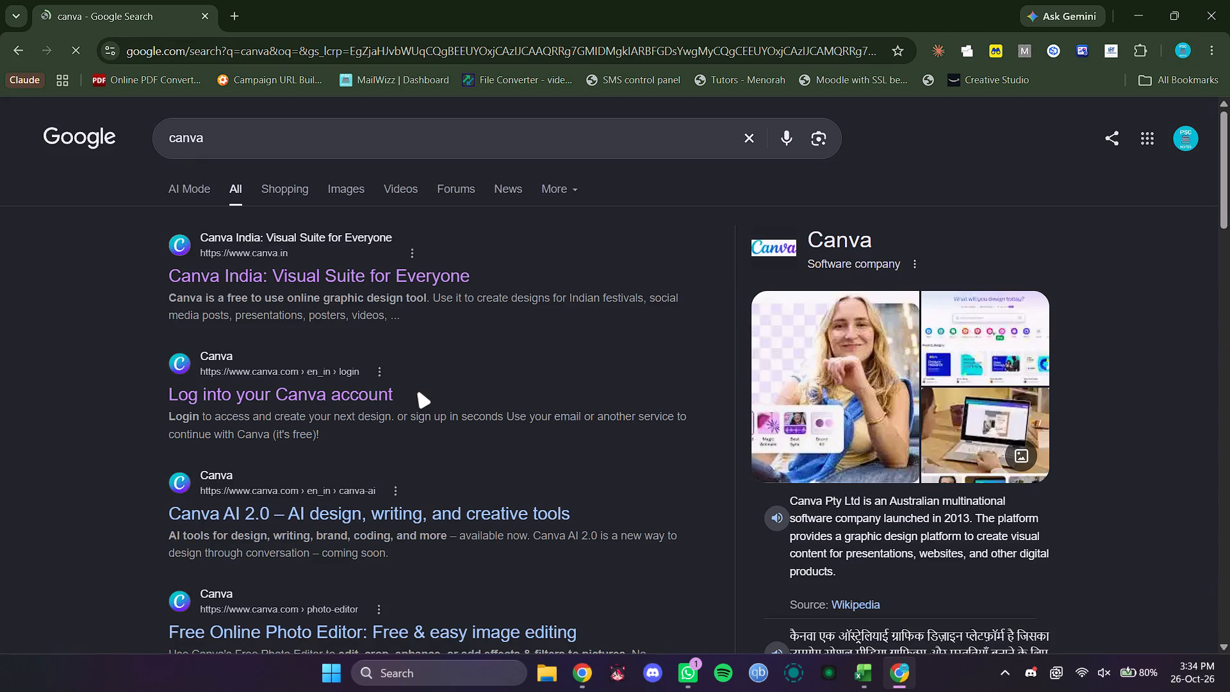
Open the Canva India website from the Google search results.
click(376, 277)
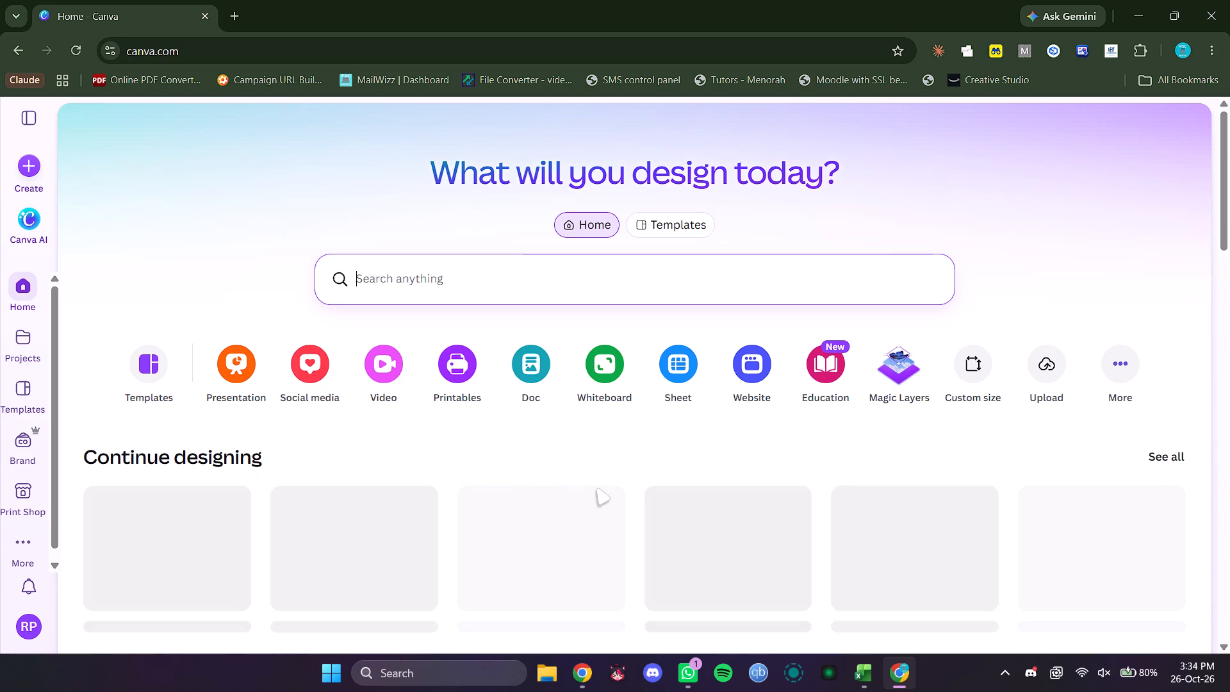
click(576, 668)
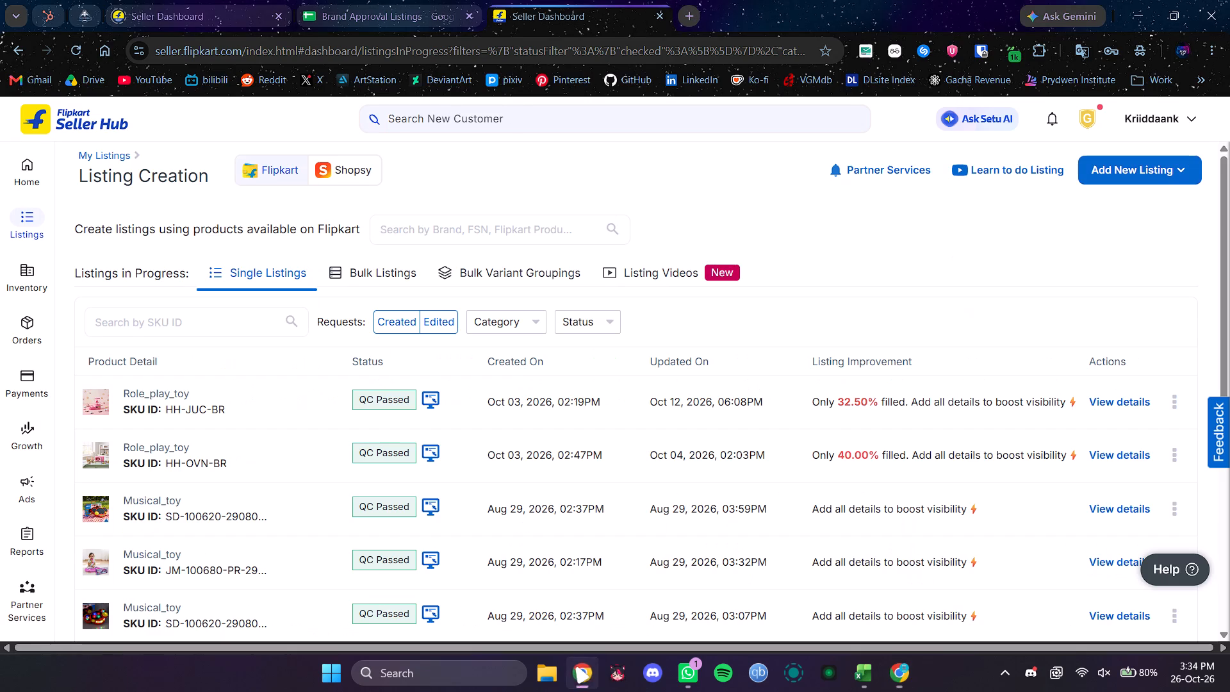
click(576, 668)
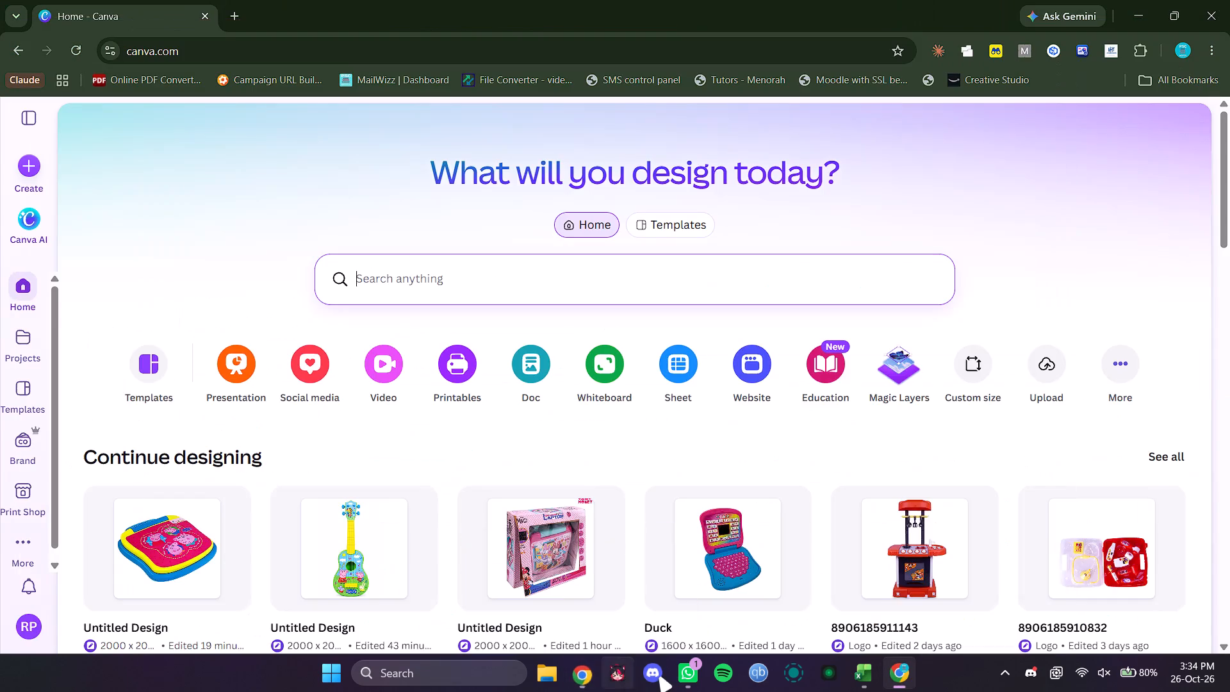
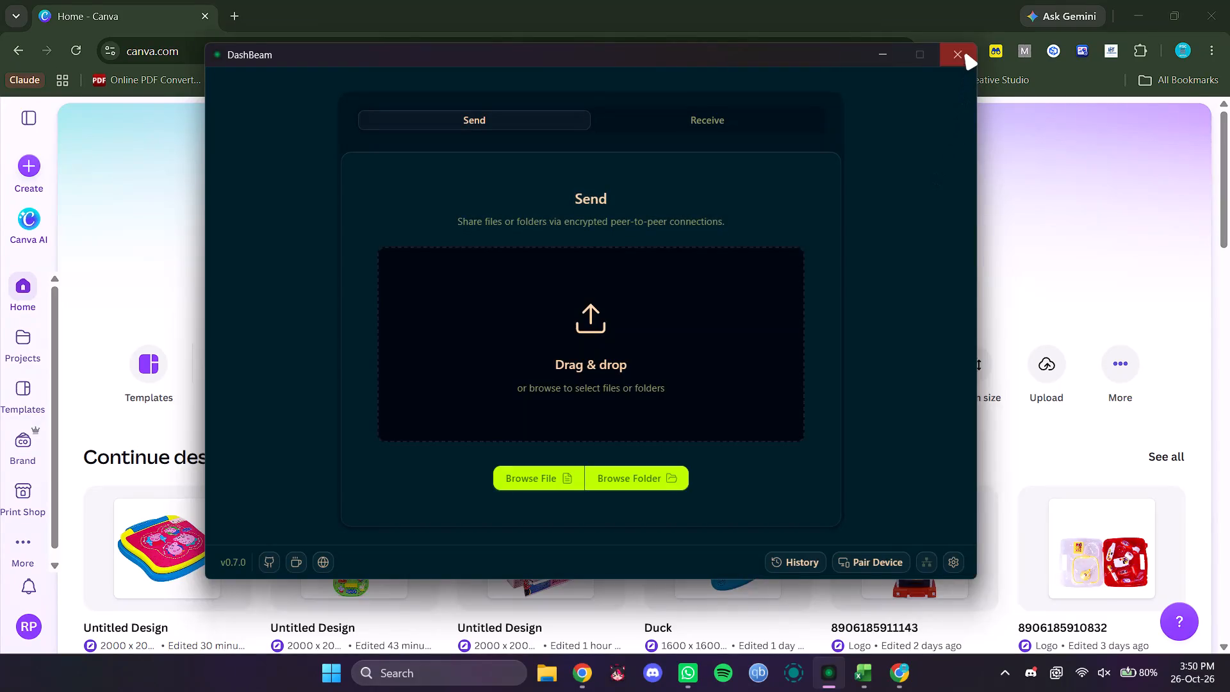
Close the DashBeam window.
click(965, 54)
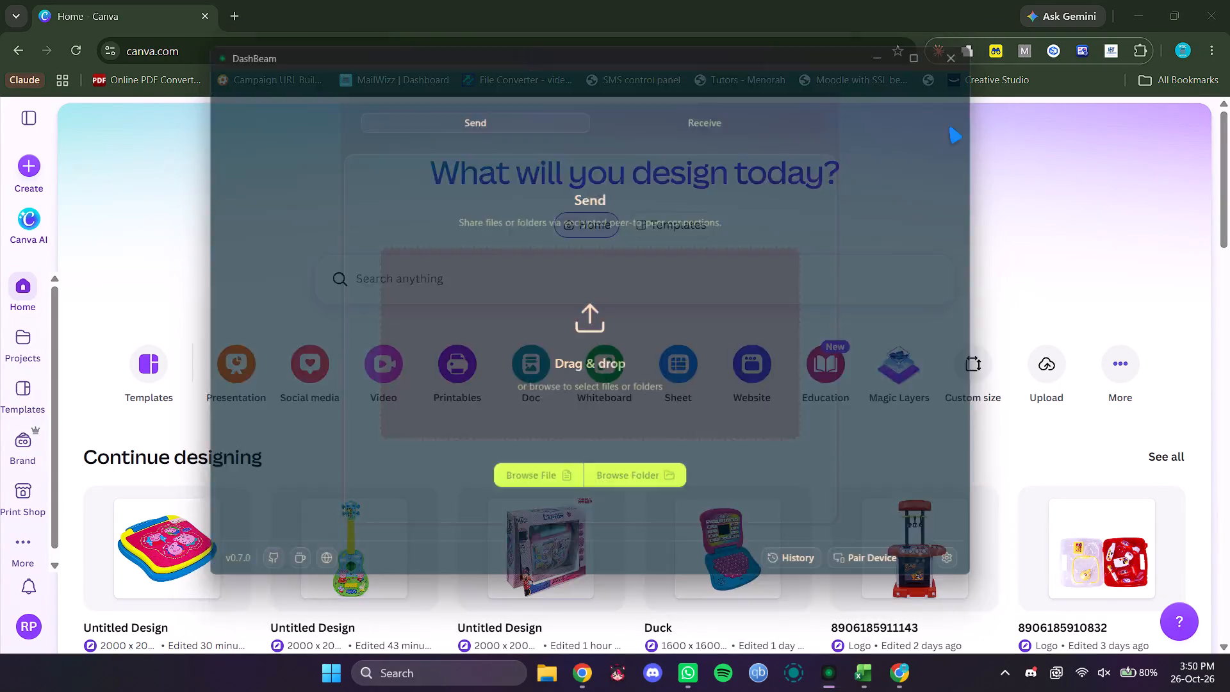
Switch to LocalSend and accept the incoming zip file of old kriid images.
click(794, 673)
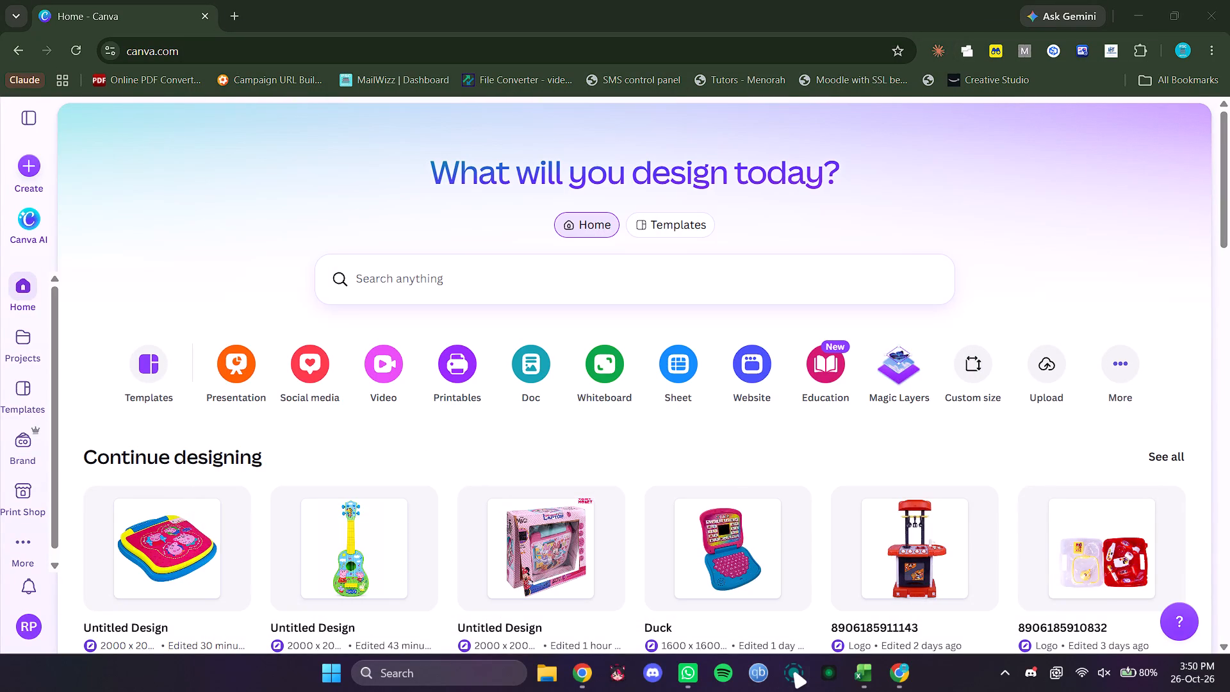
click(879, 99)
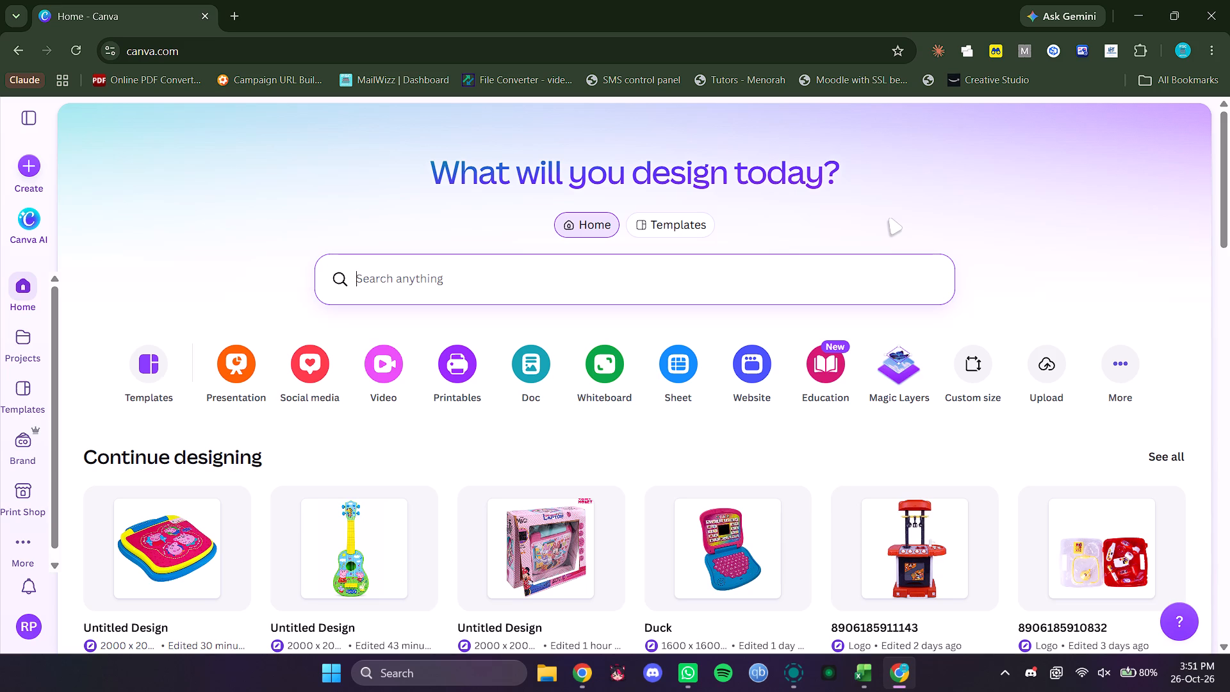
click(794, 684)
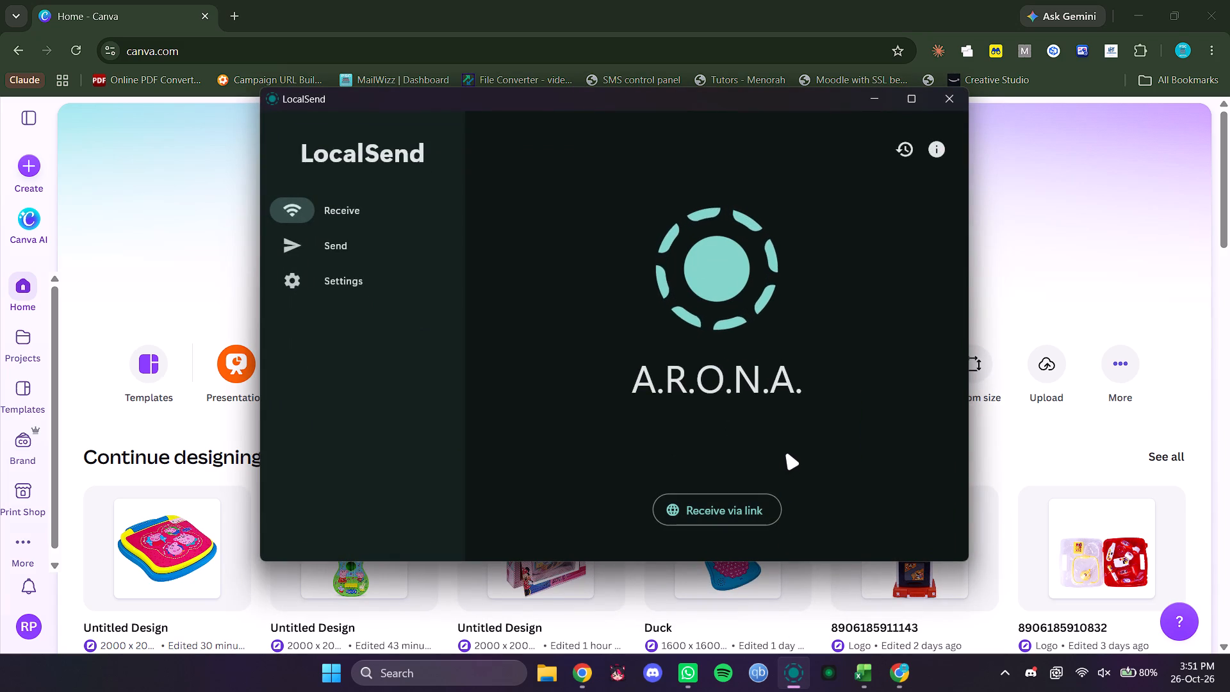
click(680, 523)
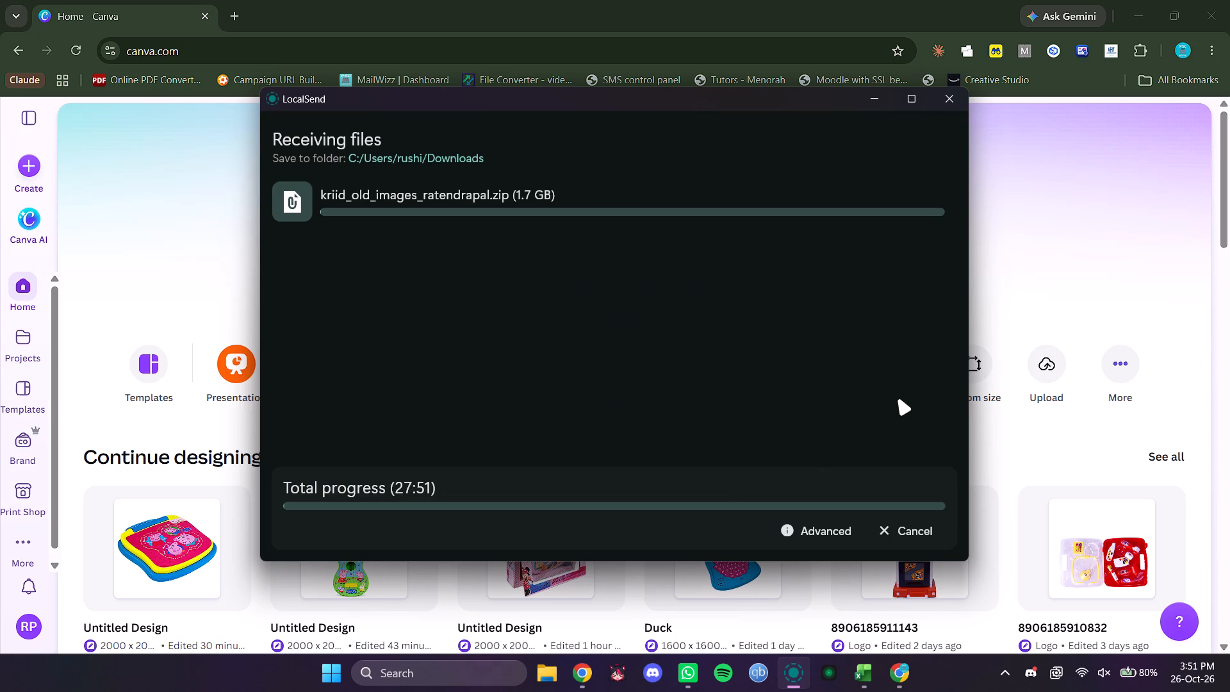
Show the advanced transfer details for the incoming zip file.
click(844, 527)
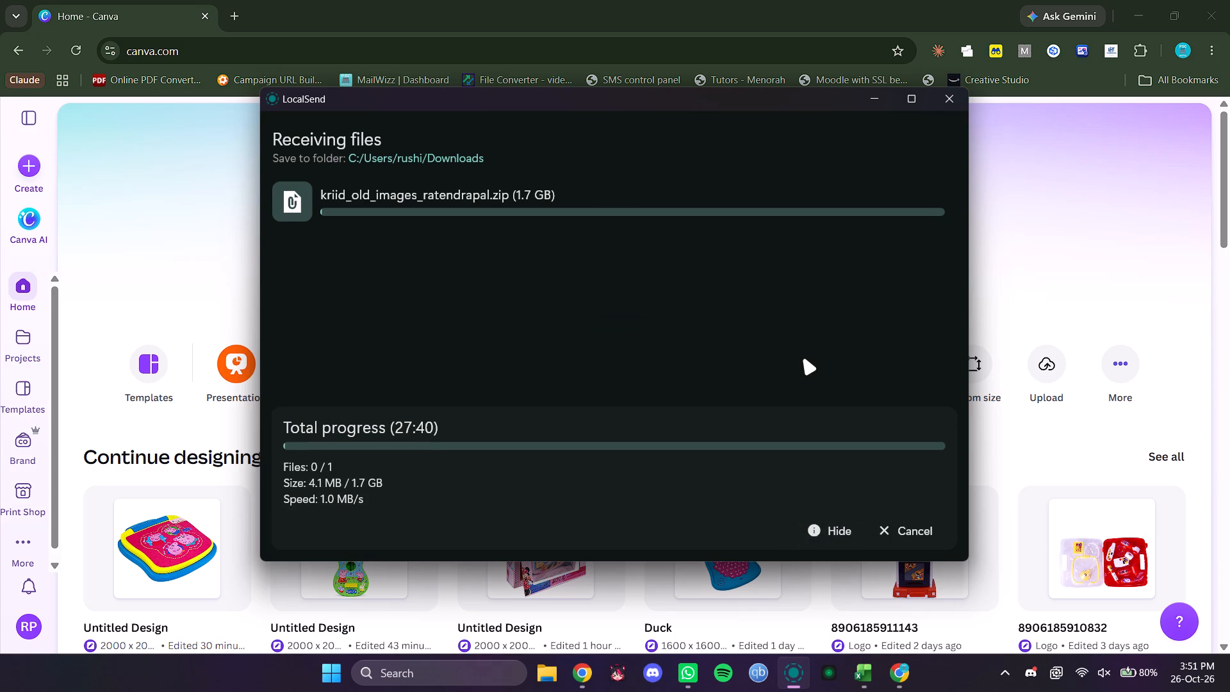
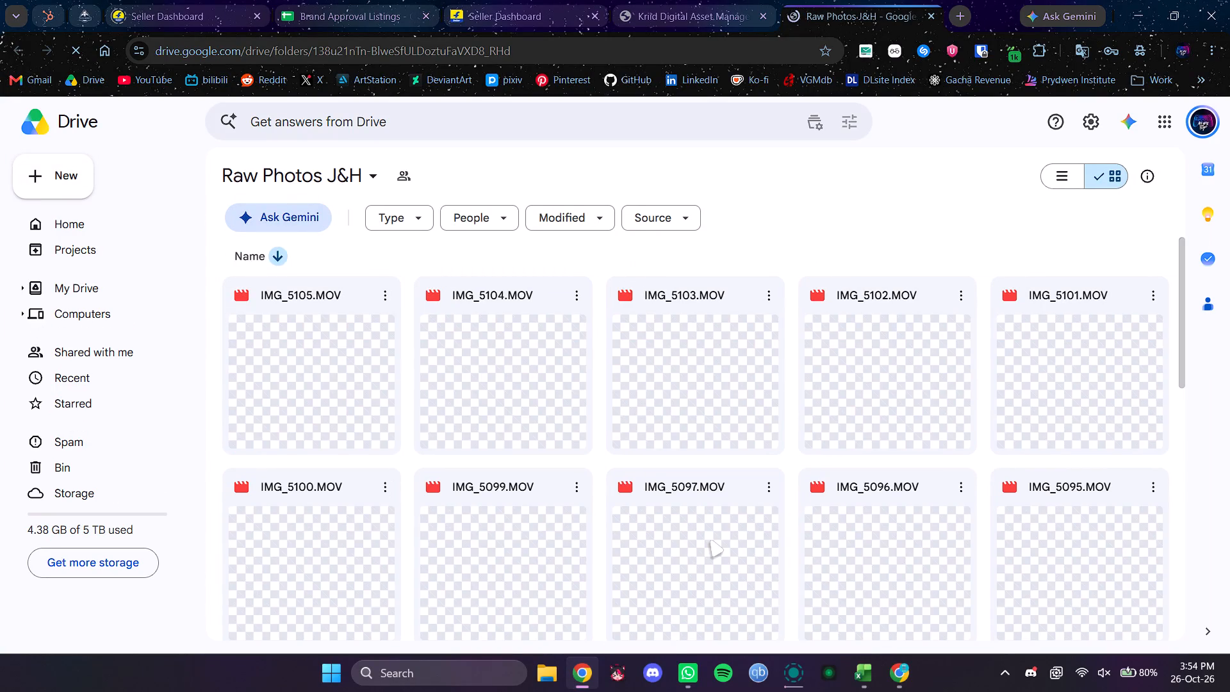
Look through the keyboard videos and photos in the Raw Photos J&H Drive folder, and close the folder.
scroll(710, 541, down, 4)
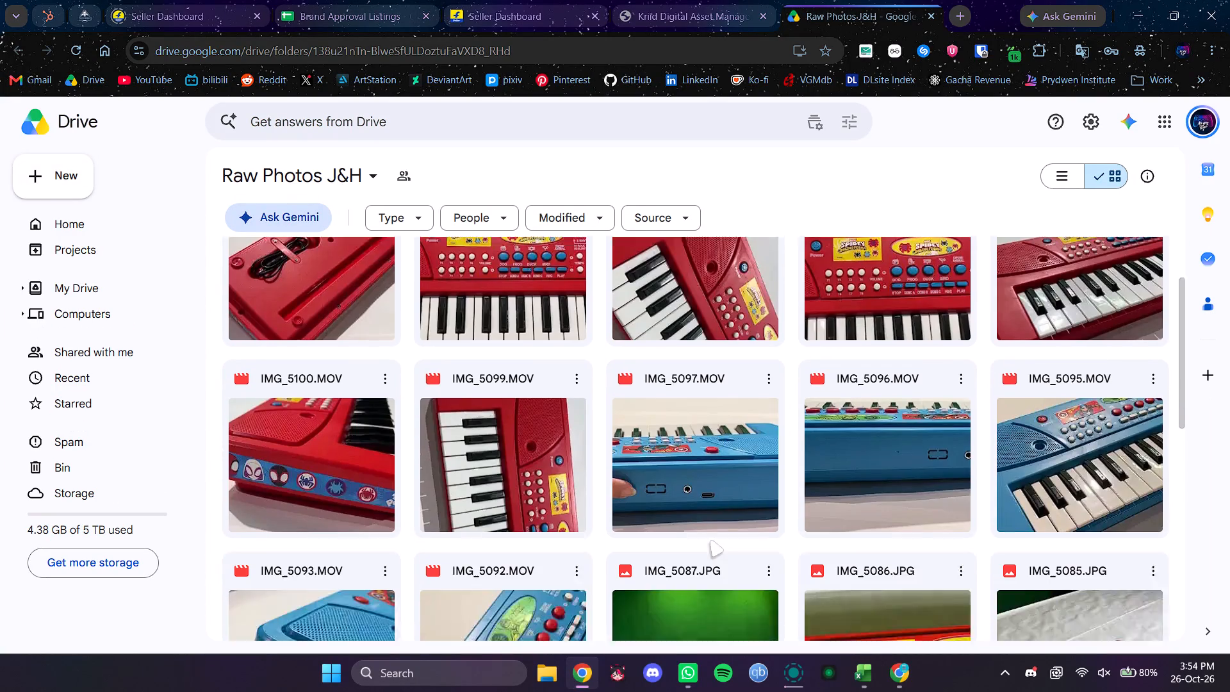
scroll(710, 541, down, 9)
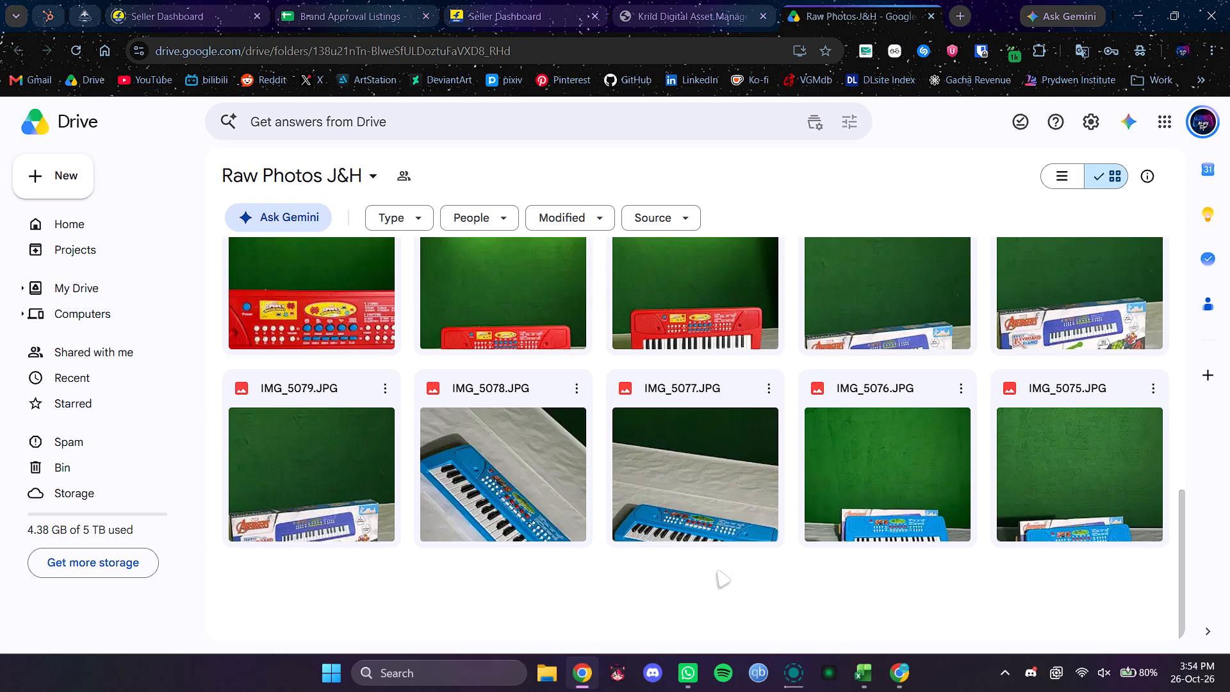
scroll(717, 572, up, 5)
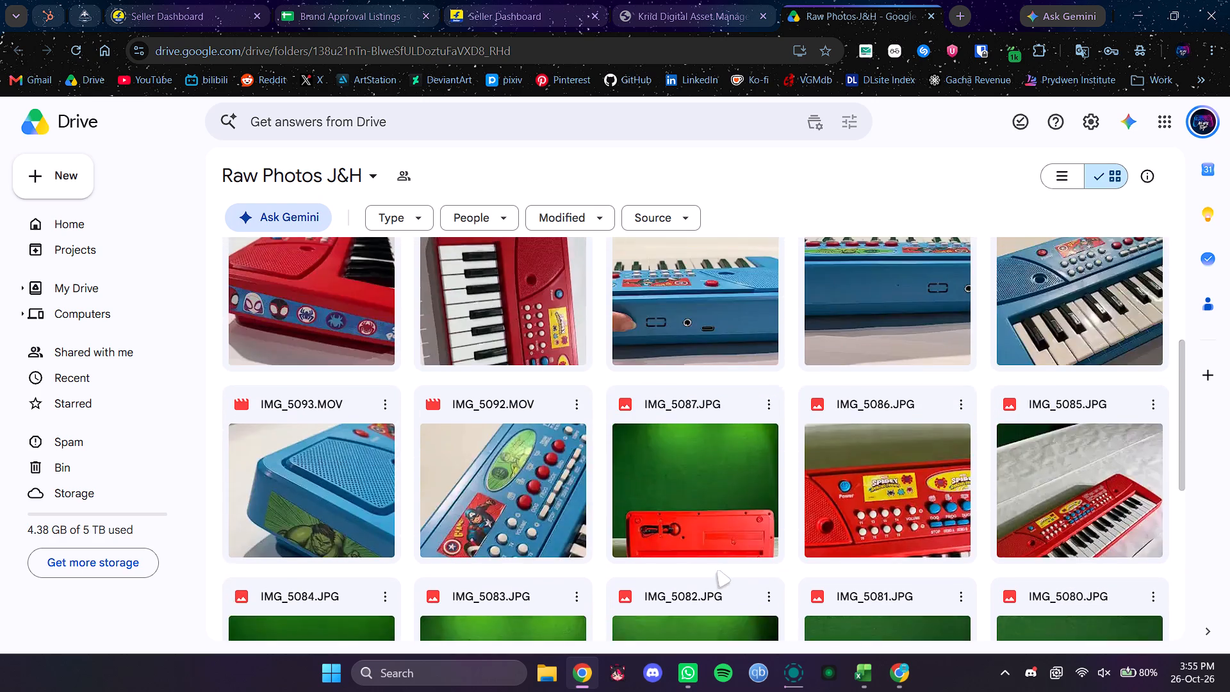
scroll(717, 572, up, 10)
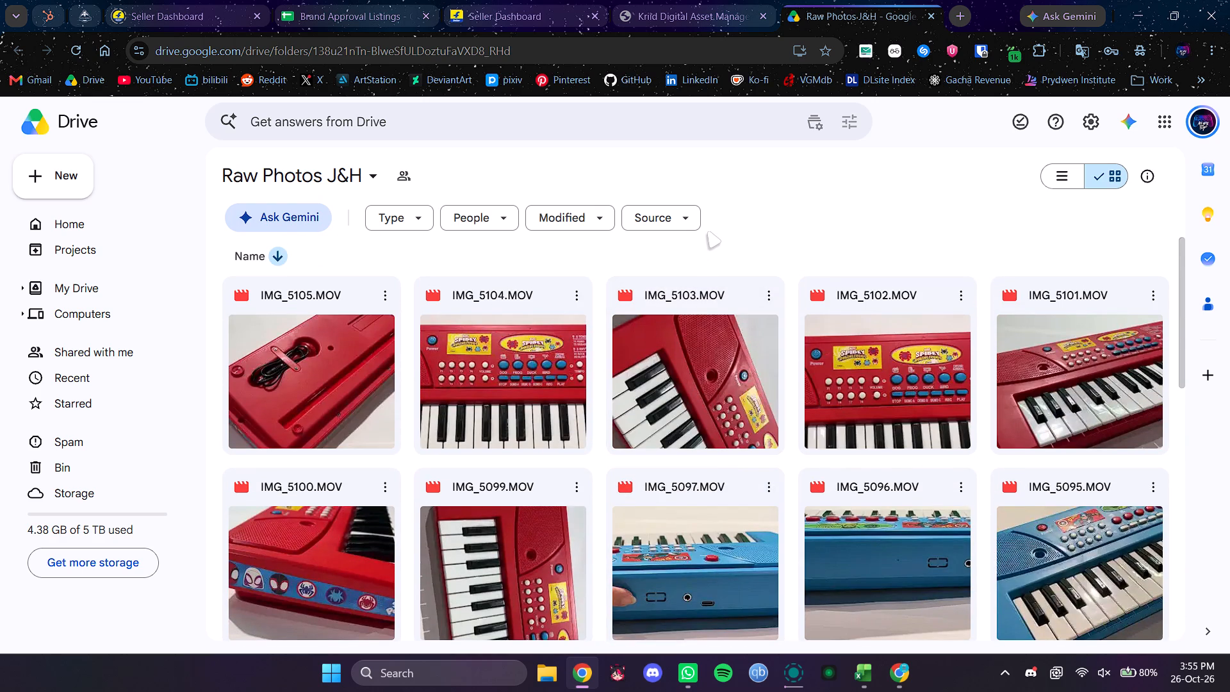
scroll(709, 377, down, 10)
scroll(710, 512, down, 6)
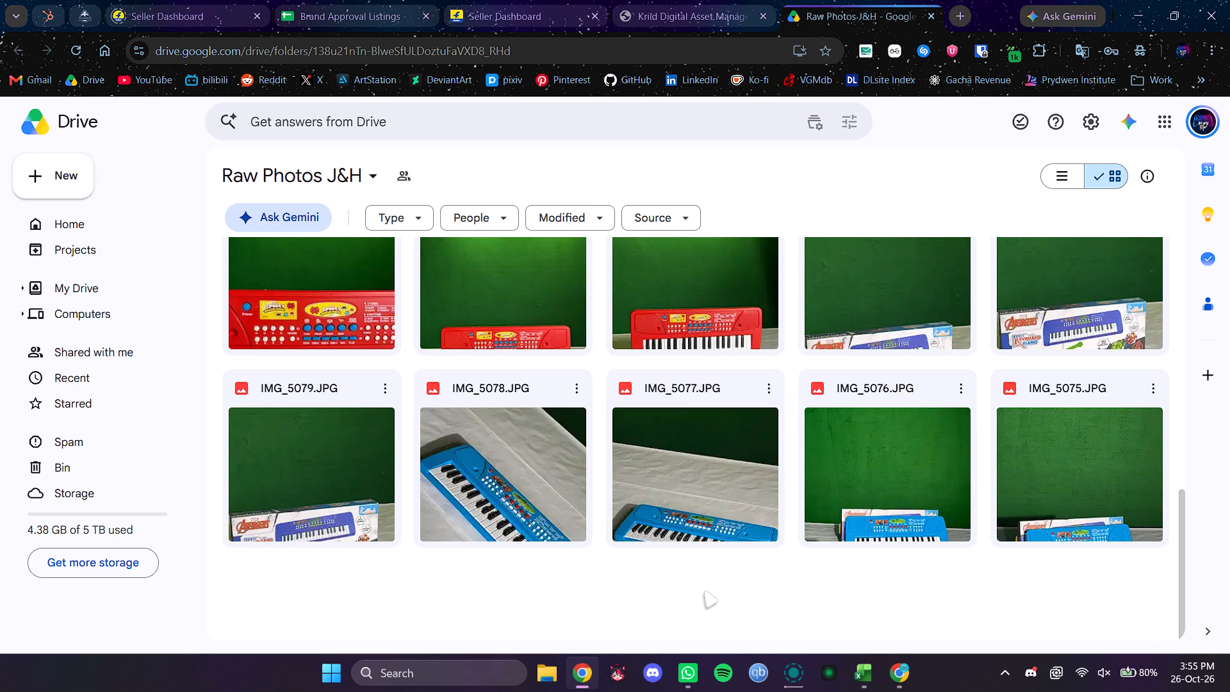
click(929, 15)
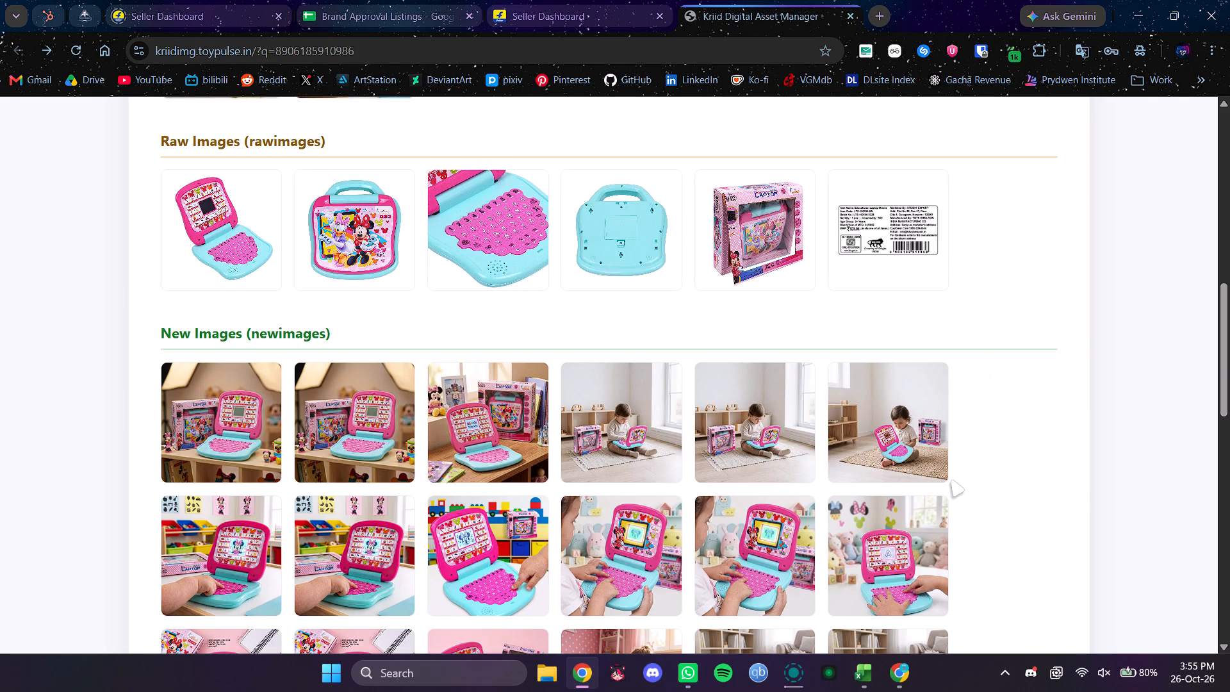
View the first raw image of the pink toy laptop at full size from the Raw Images section, and close it.
scroll(951, 481, up, 2)
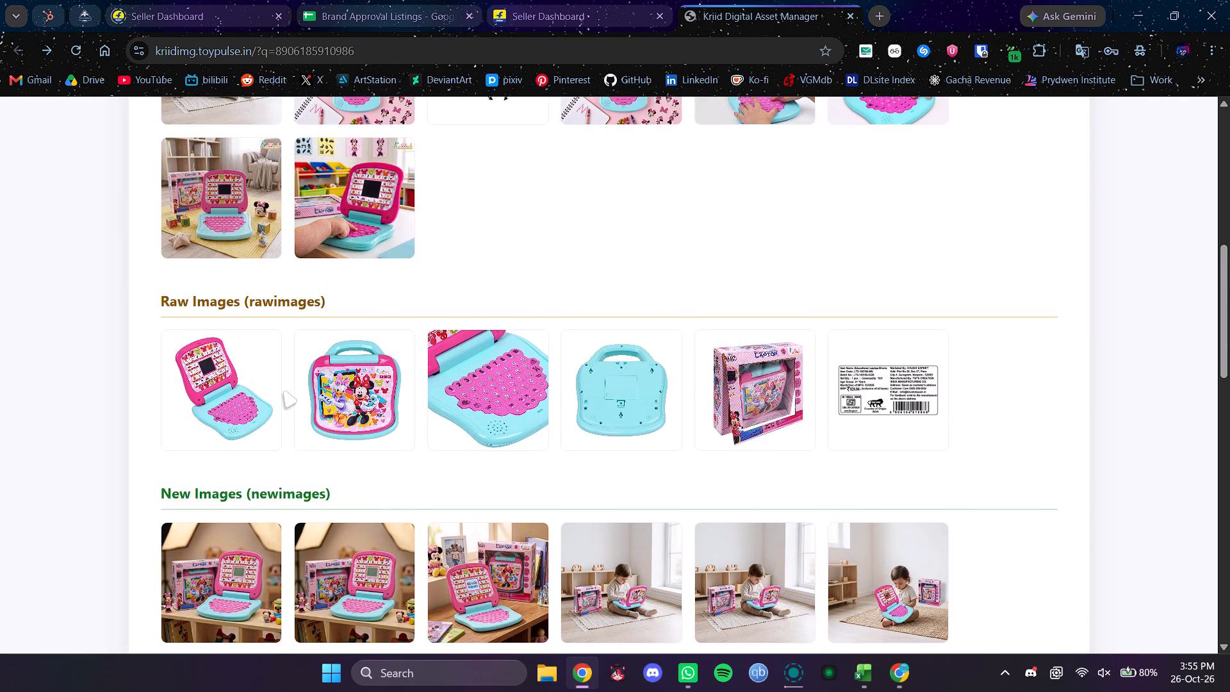
click(284, 392)
click(268, 394)
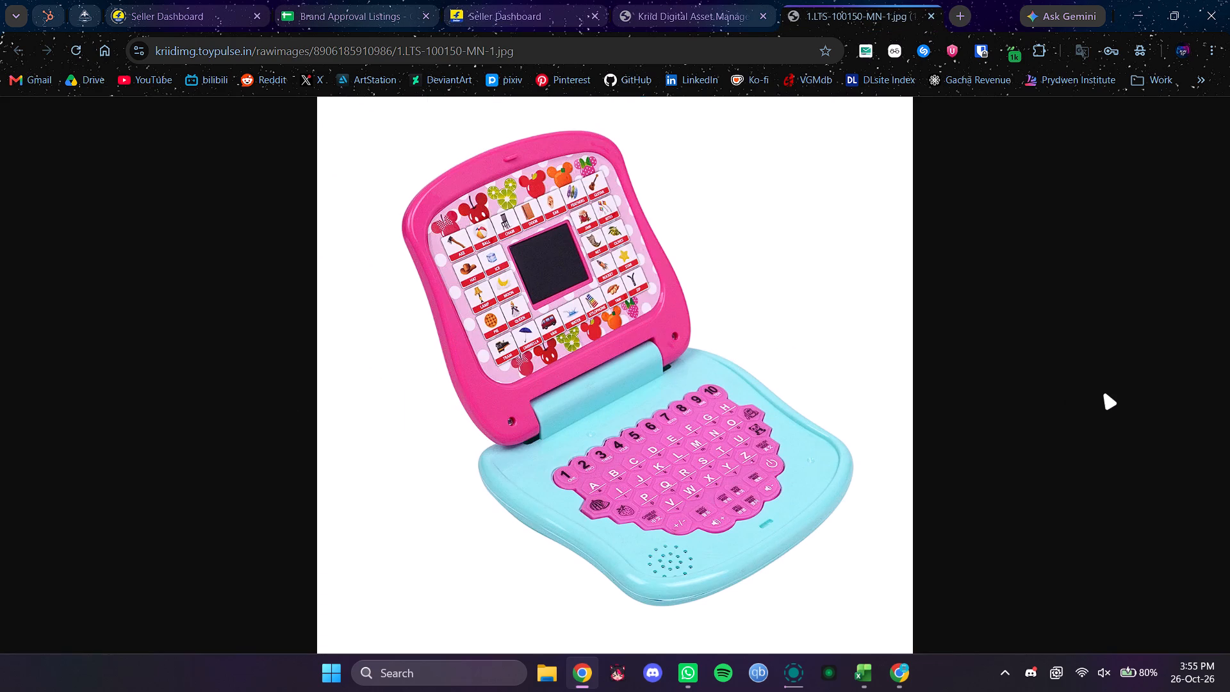
click(1104, 395)
click(935, 15)
right_click(238, 387)
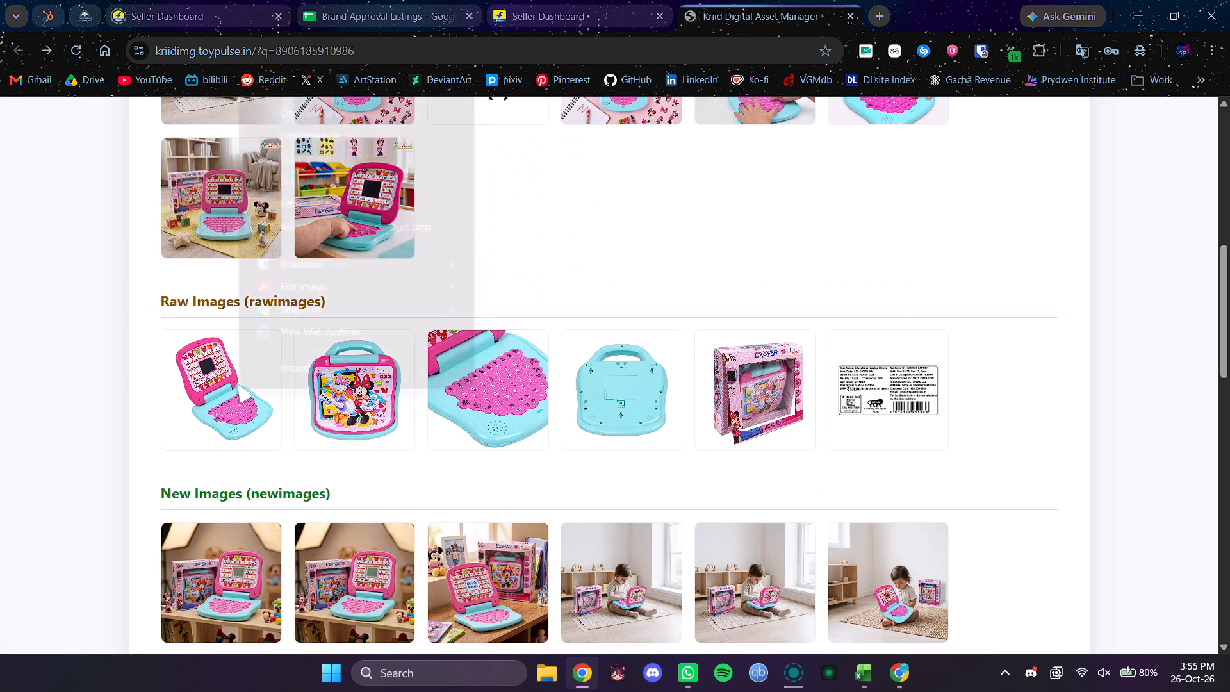
click(221, 387)
right_click(495, 299)
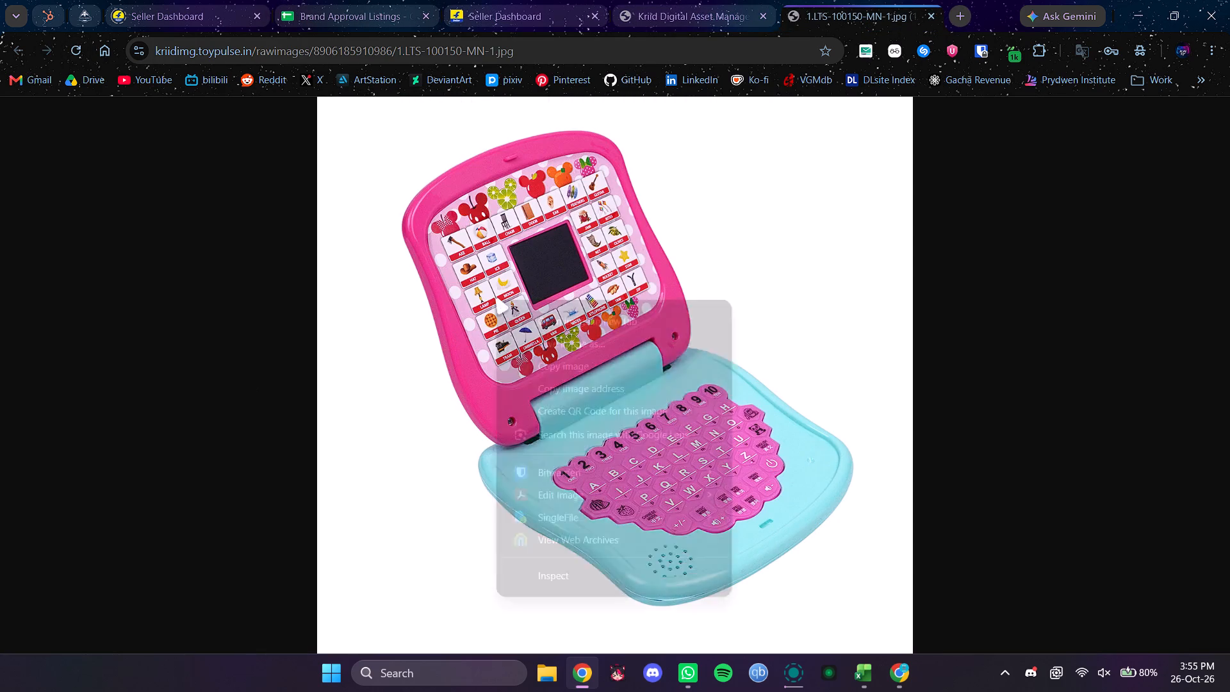
click(84, 149)
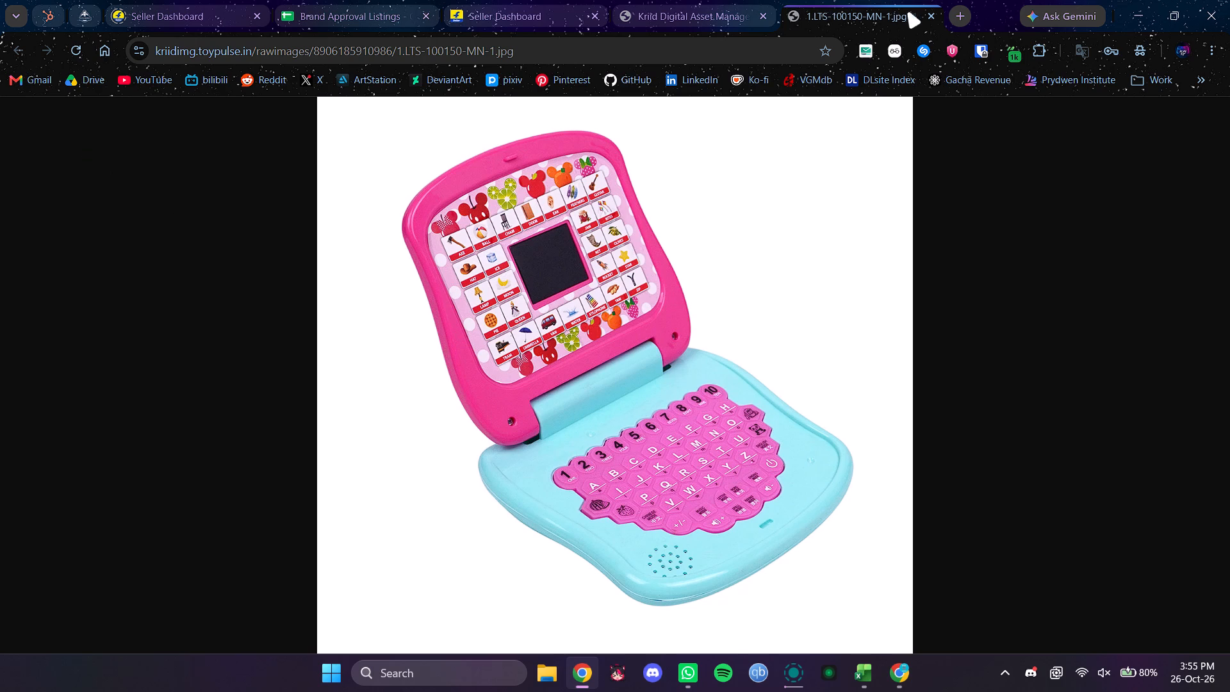
click(931, 12)
Switch to LocalSend, cancel the incoming transfer of the kriid old images zip, and close the window.
click(798, 691)
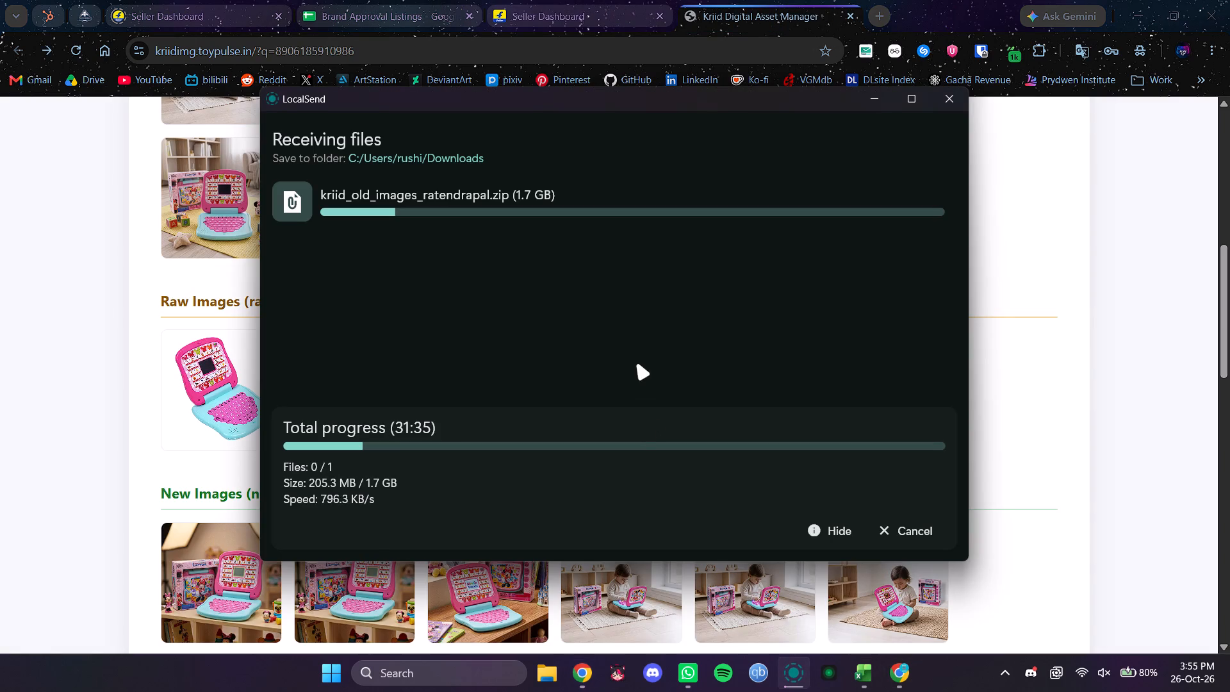
click(903, 536)
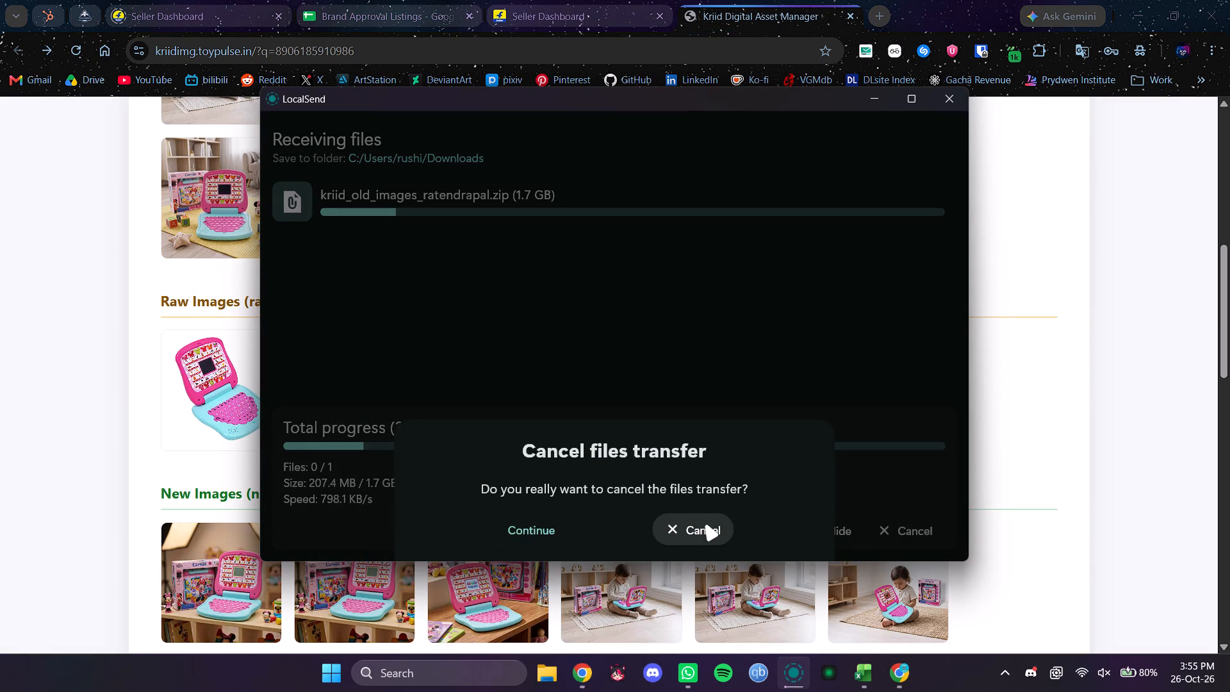
click(705, 526)
click(948, 99)
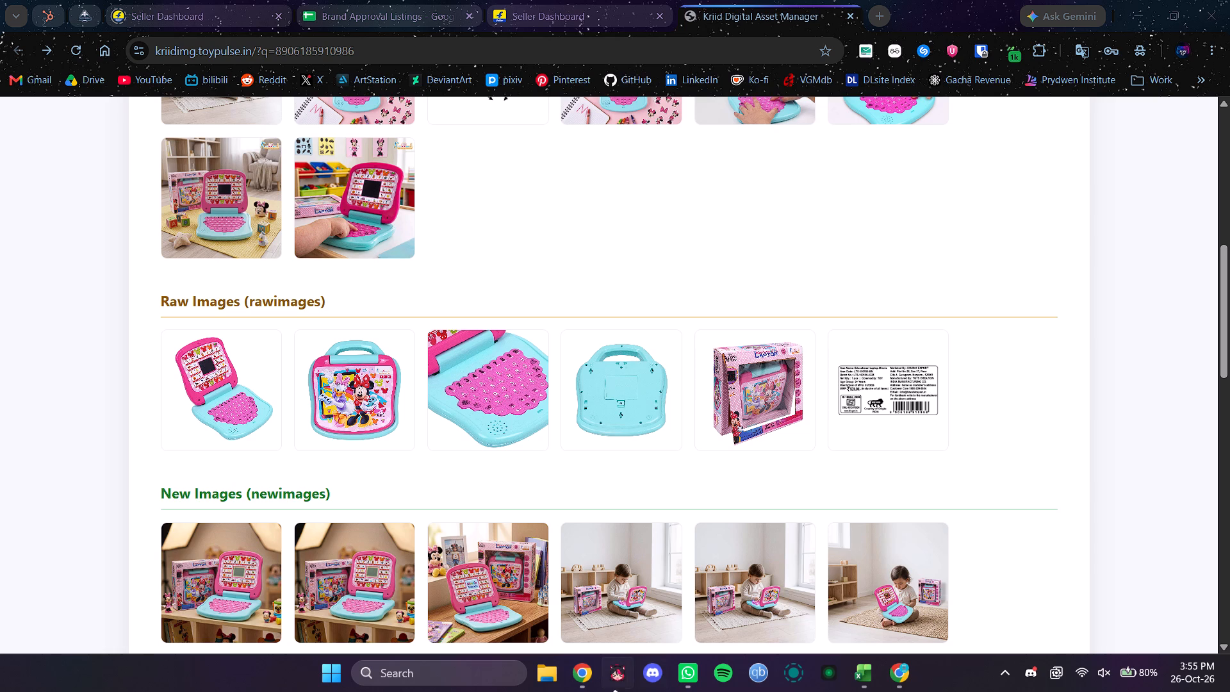
Delete the partially received kriid old images zip from the Downloads folder in File Explorer.
click(587, 691)
click(539, 691)
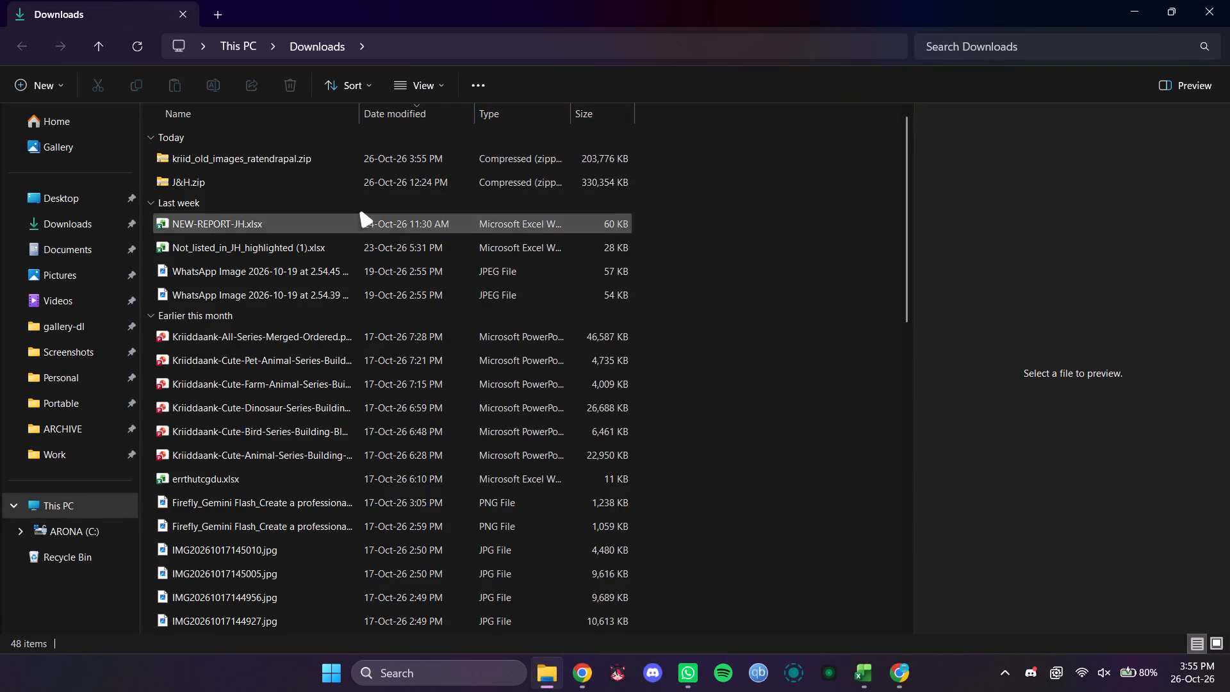
click(262, 160)
click(287, 87)
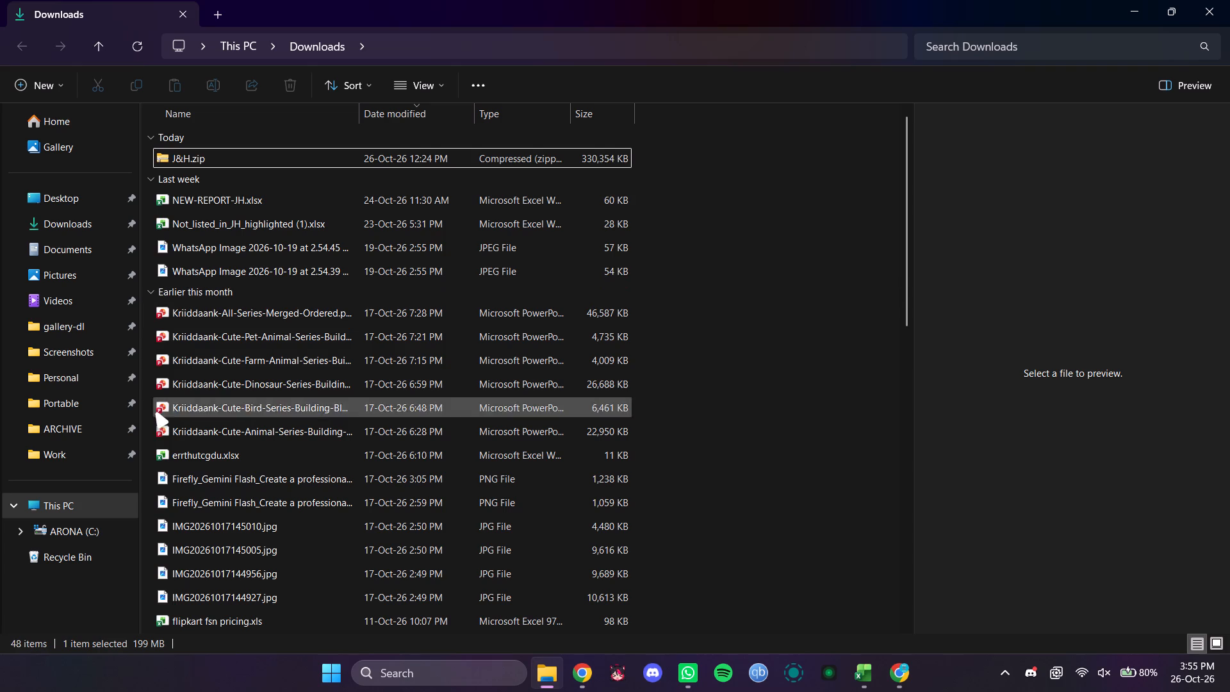
Empty the Recycle Bin and return to the Downloads folder.
click(83, 561)
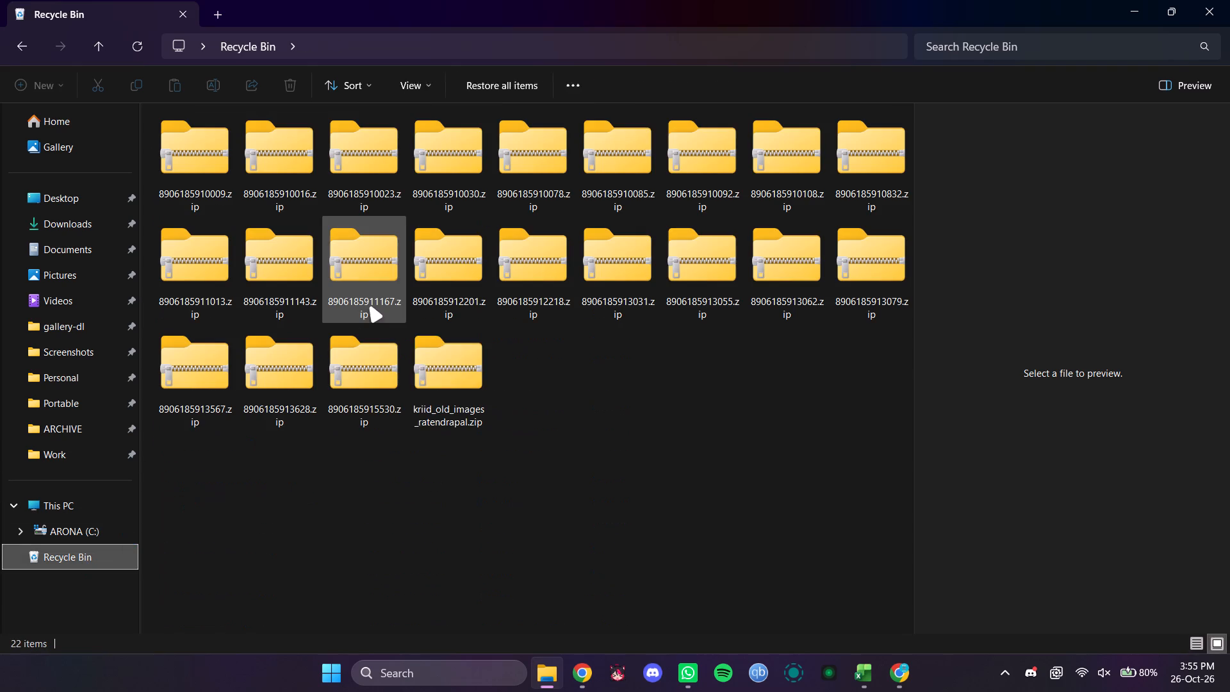
right_click(370, 308)
click(586, 408)
right_click(586, 408)
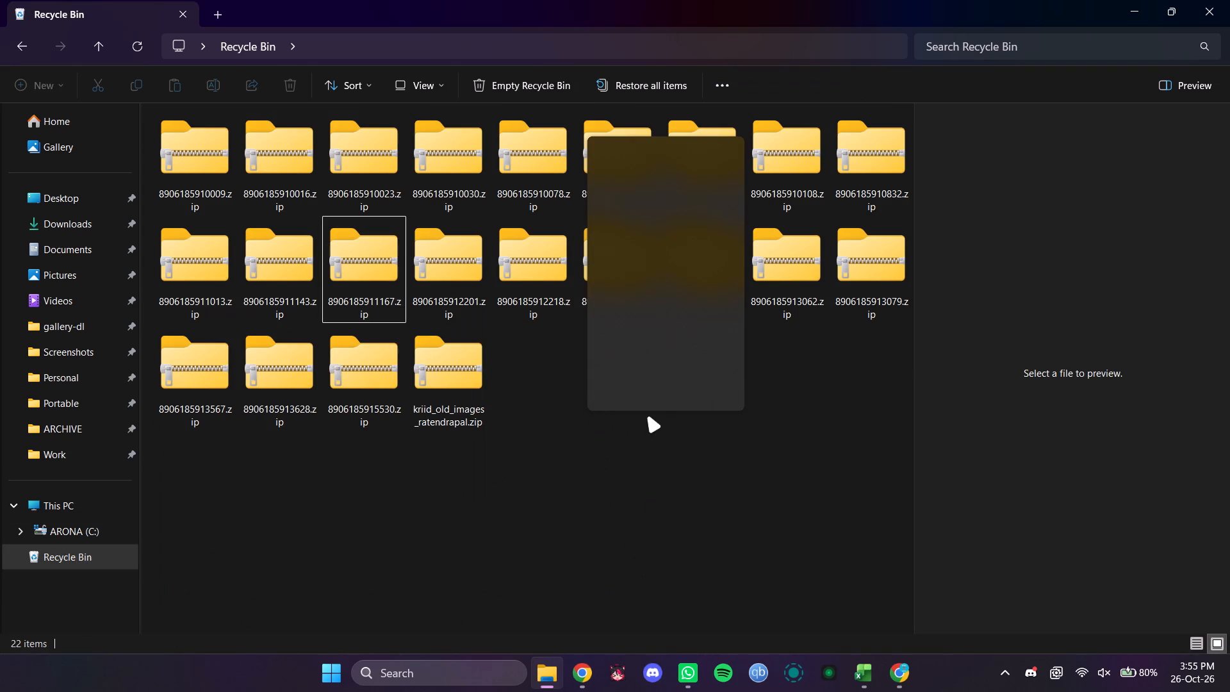
click(655, 365)
click(660, 350)
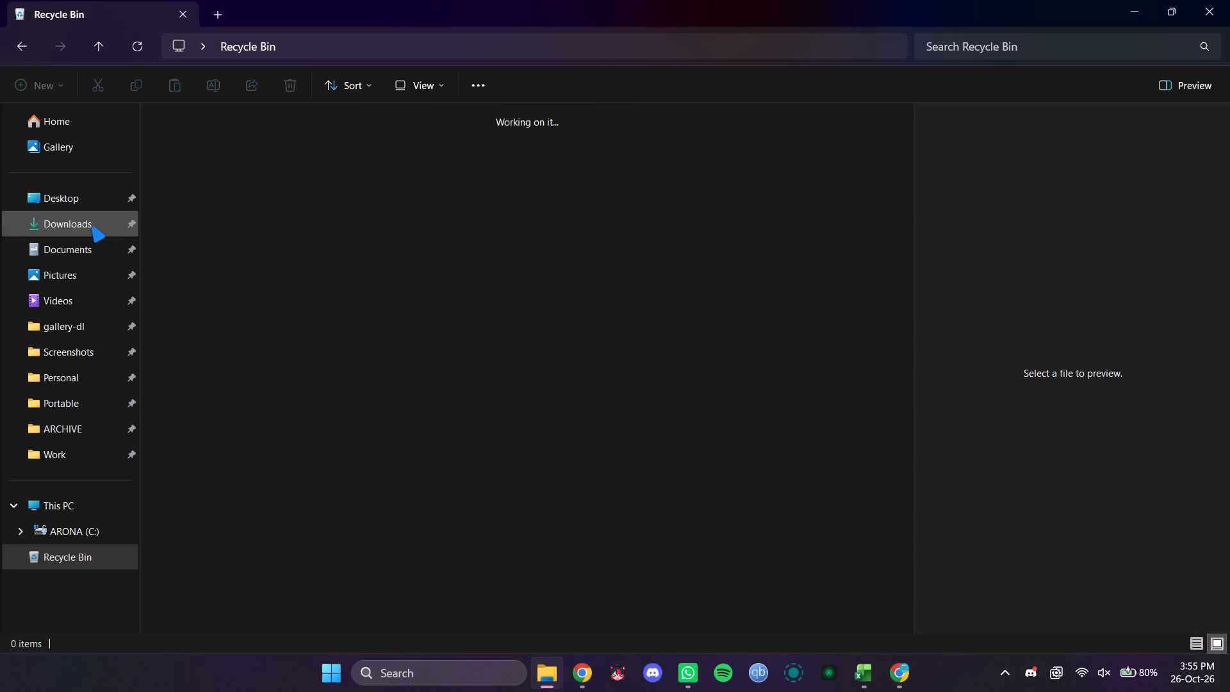
click(92, 227)
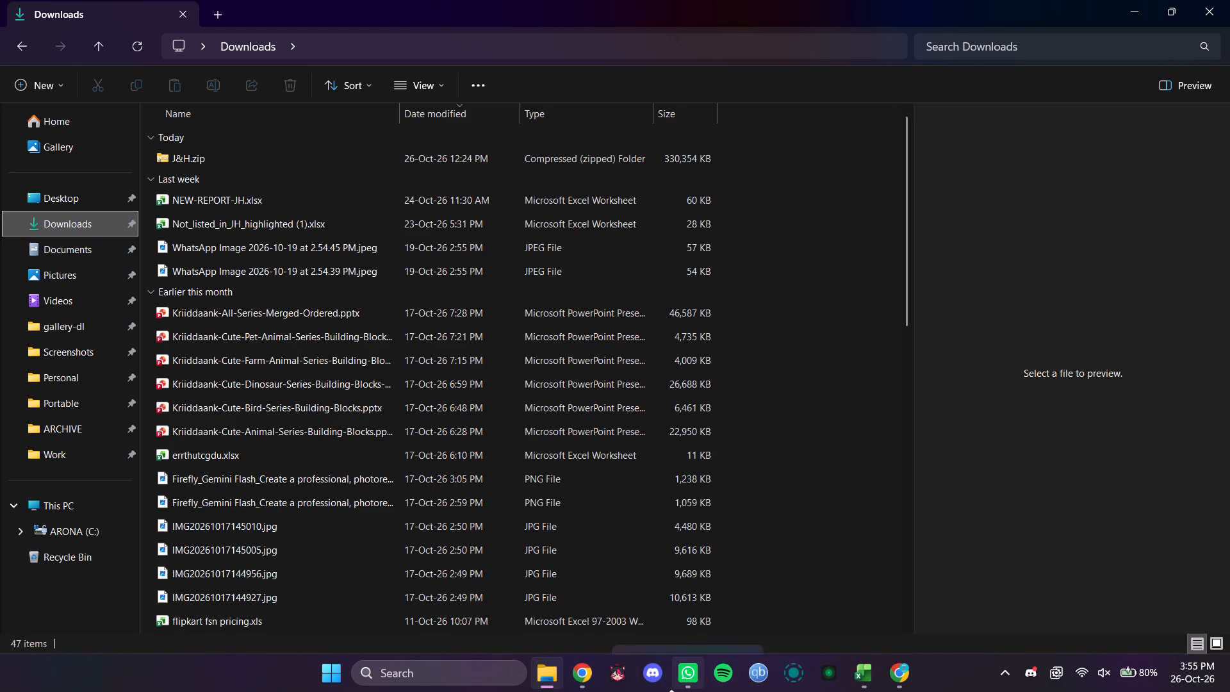
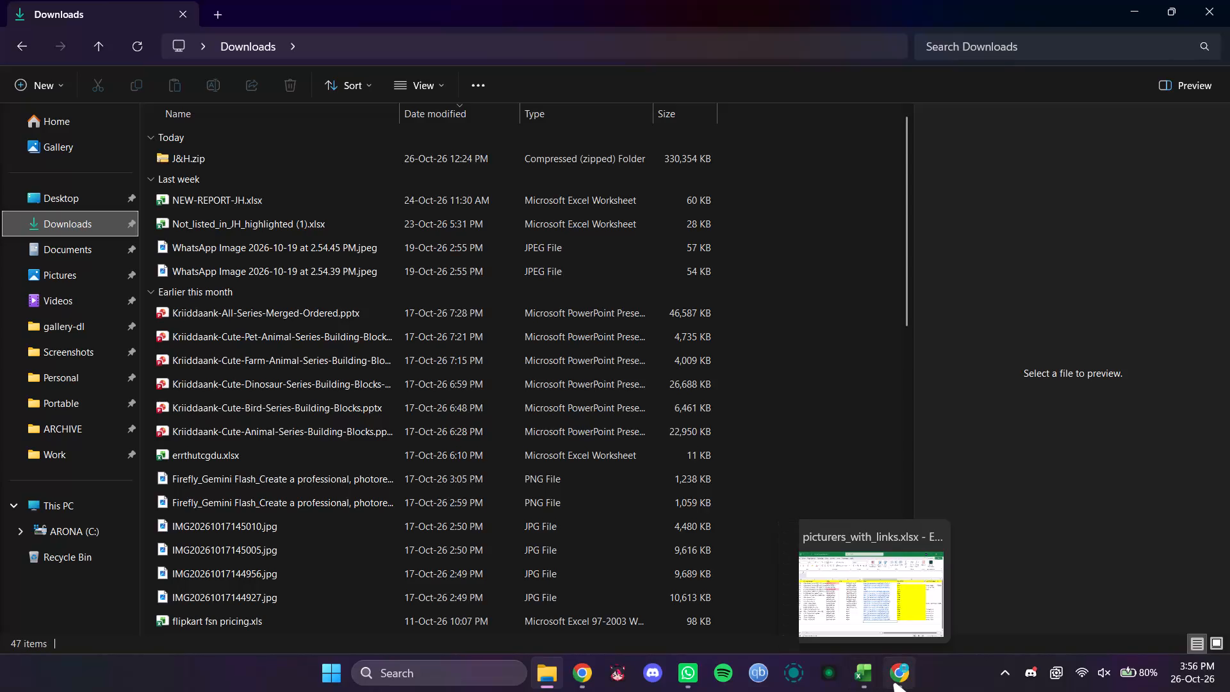
Switch to the picturers_with_links workbook in Excel and check the RE CHECK and UPDATE IMAGE entries for LTS-JH-PR and LTS-JH-SM.
click(873, 679)
scroll(775, 559, up, 2)
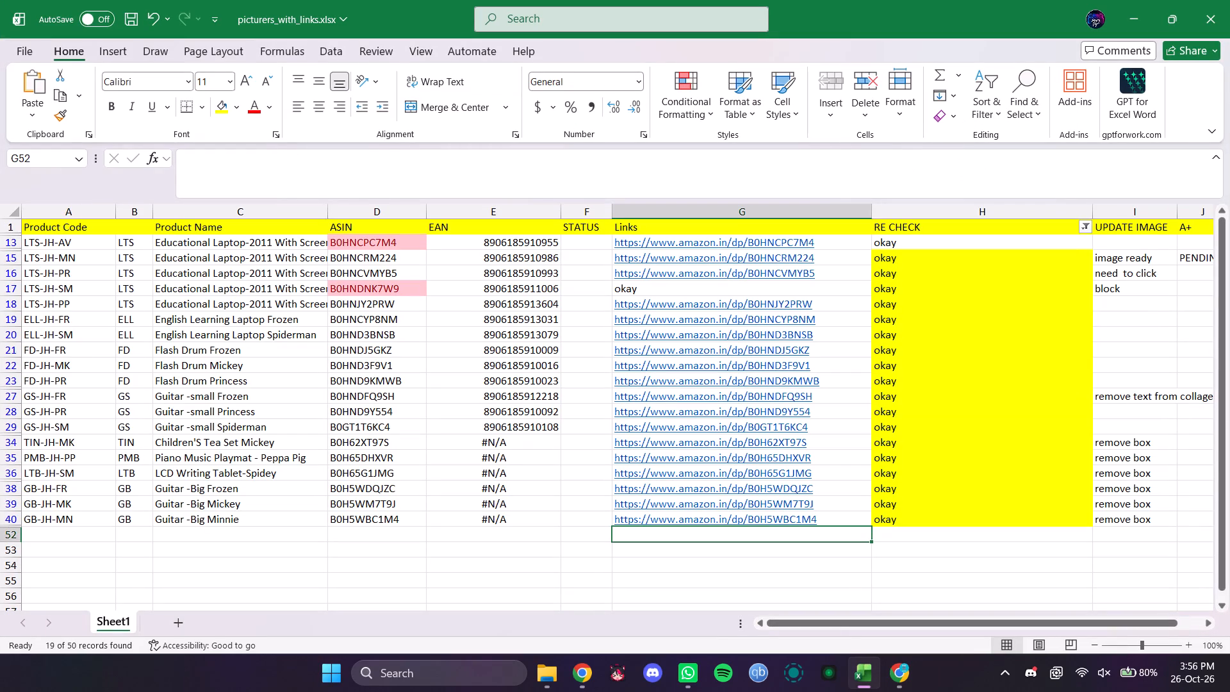
scroll(775, 559, up, 2)
click(889, 271)
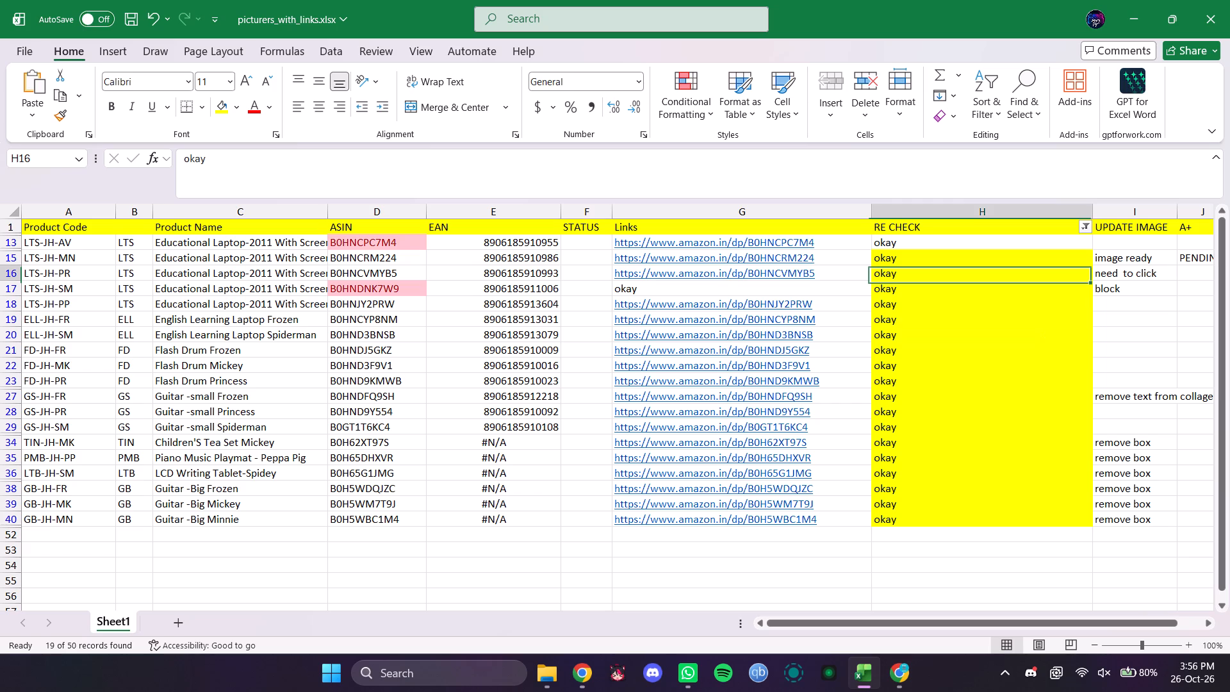
click(888, 290)
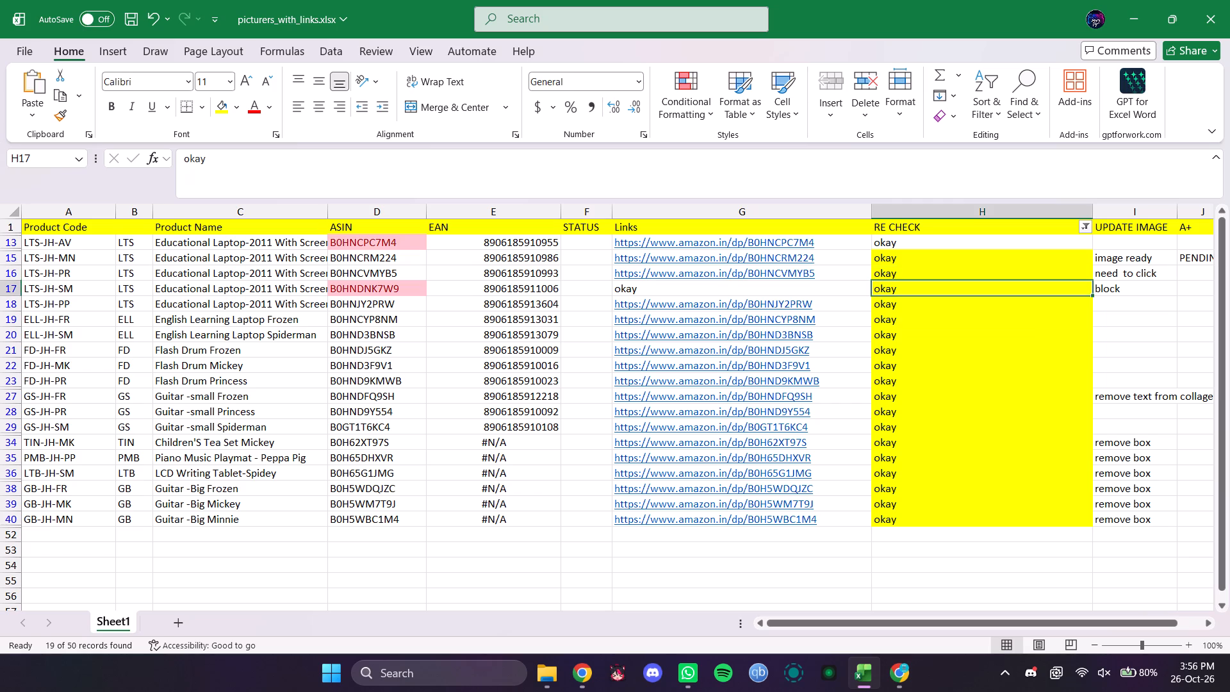
drag(888, 290, 888, 296)
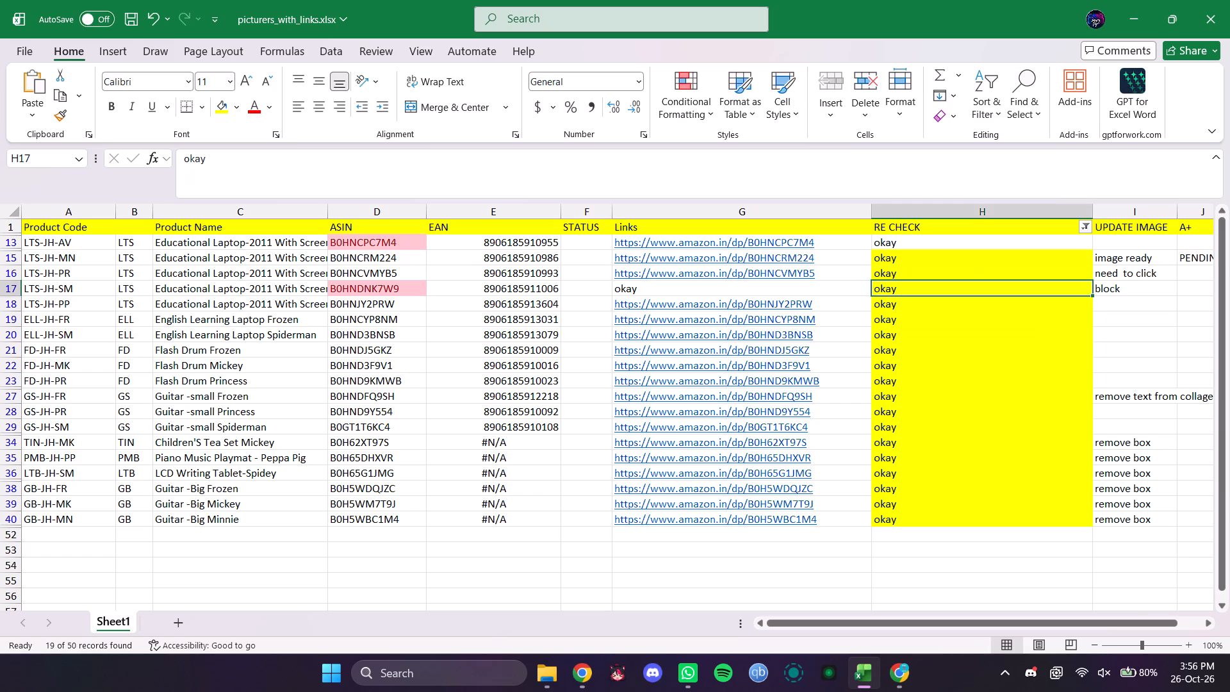
drag(888, 296, 894, 290)
click(896, 273)
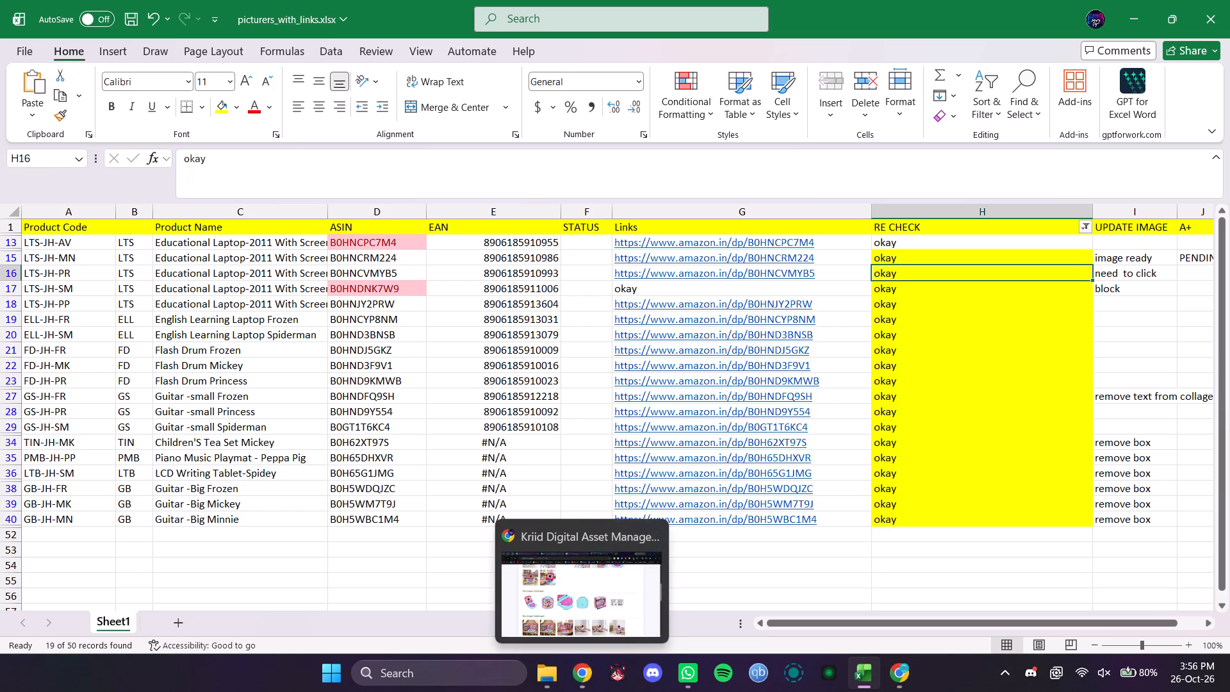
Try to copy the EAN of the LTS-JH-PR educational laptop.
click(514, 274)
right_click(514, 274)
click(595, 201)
Switch to File Explorer and create a new folder in Downloads.
click(542, 689)
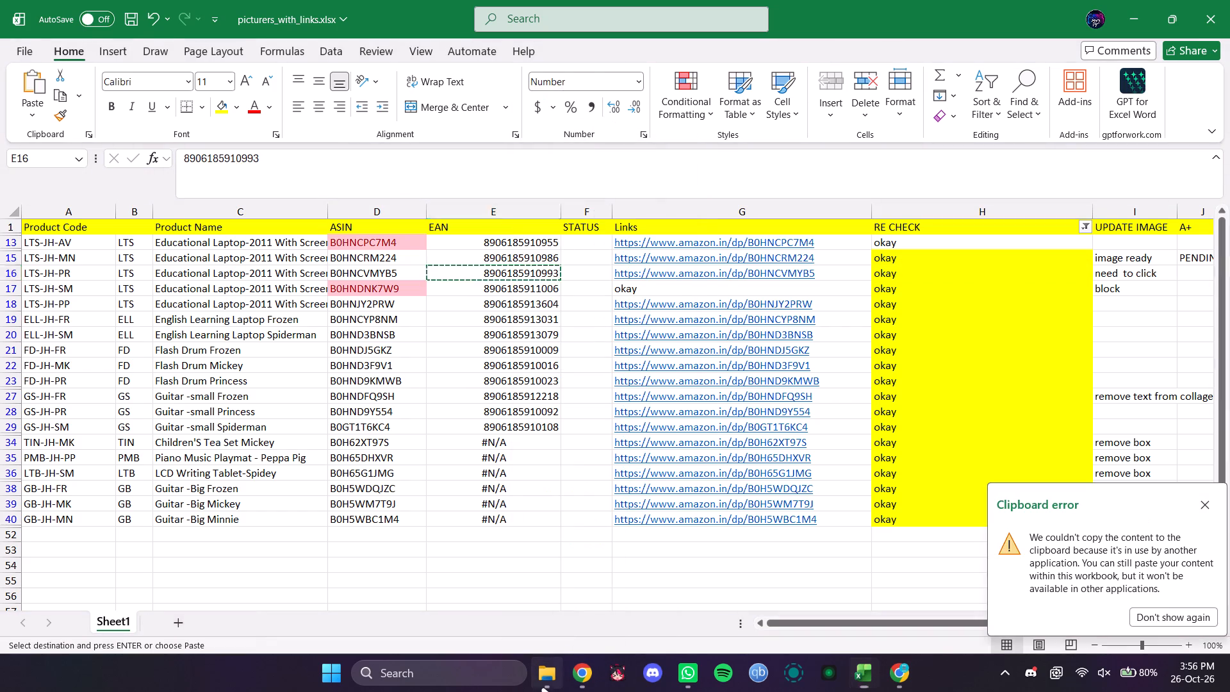
right_click(755, 202)
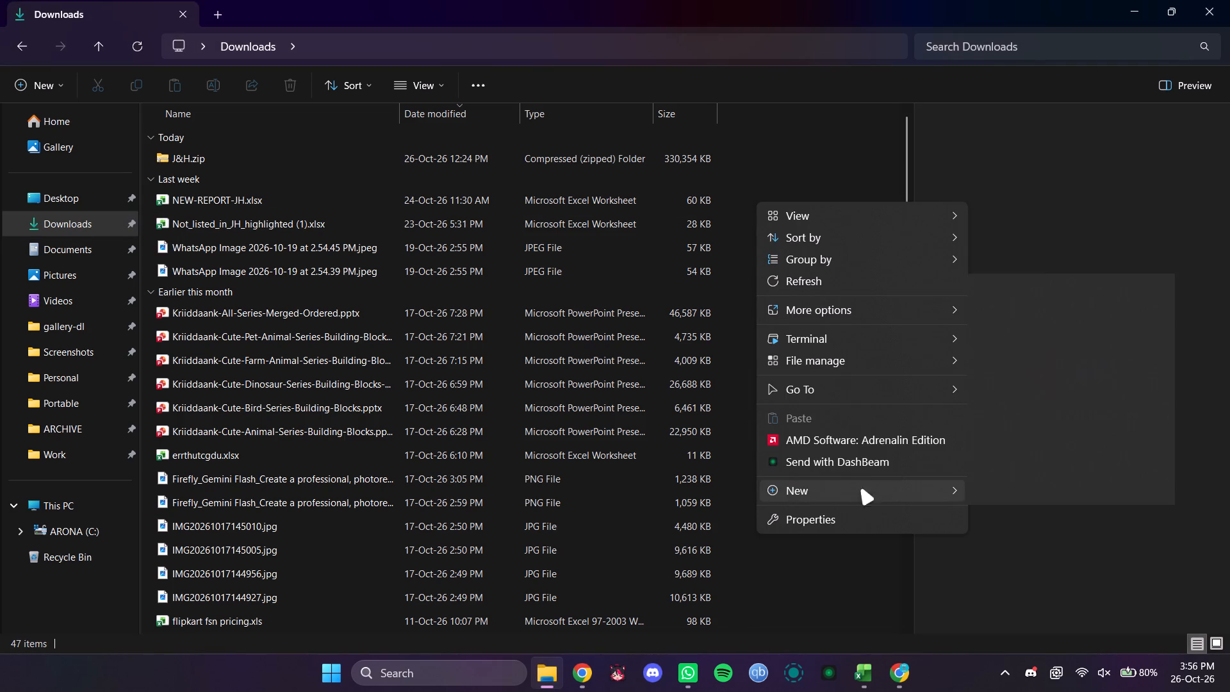
click(988, 283)
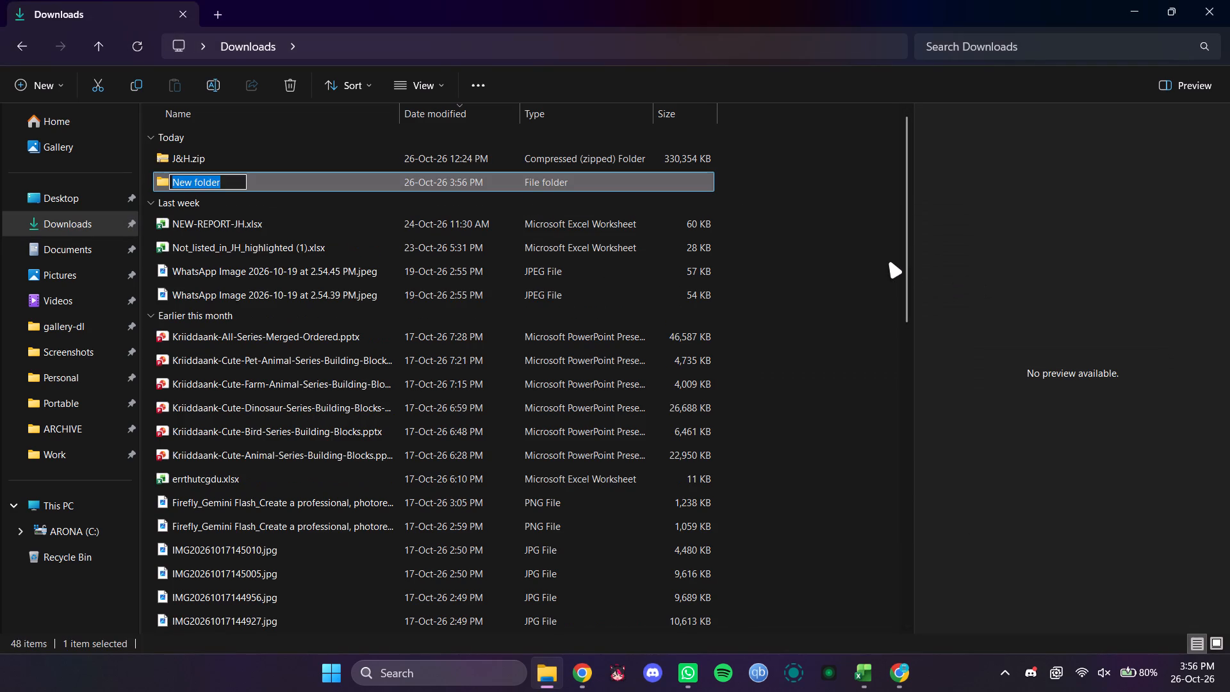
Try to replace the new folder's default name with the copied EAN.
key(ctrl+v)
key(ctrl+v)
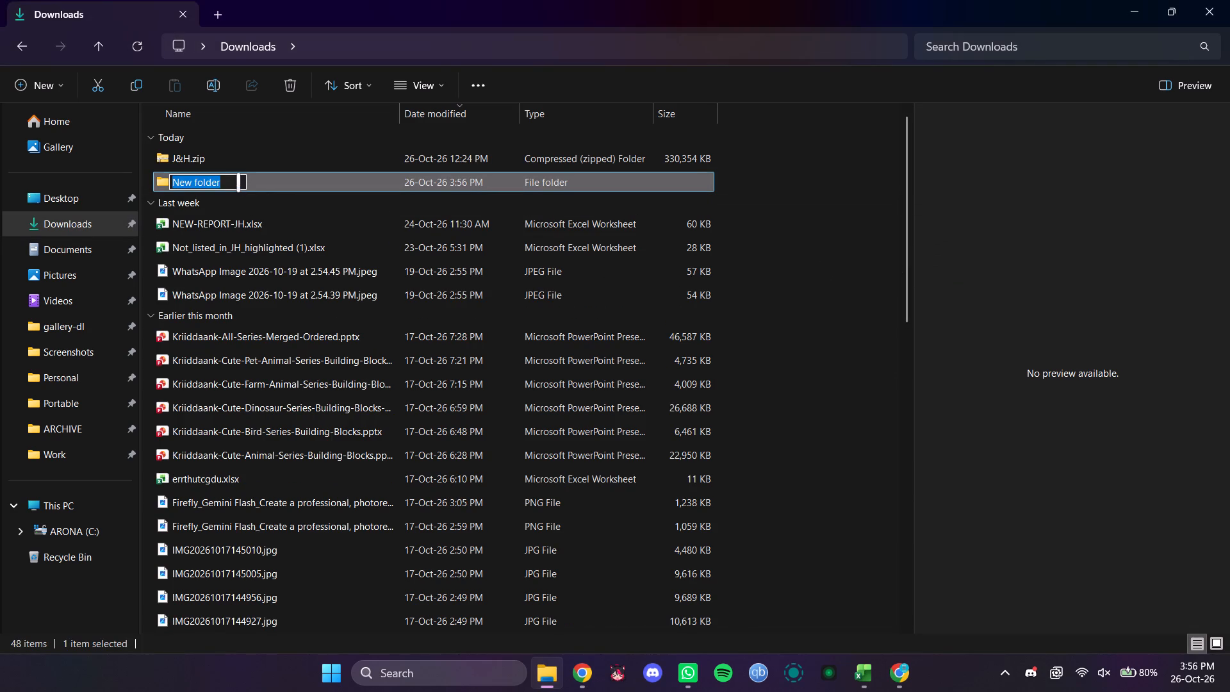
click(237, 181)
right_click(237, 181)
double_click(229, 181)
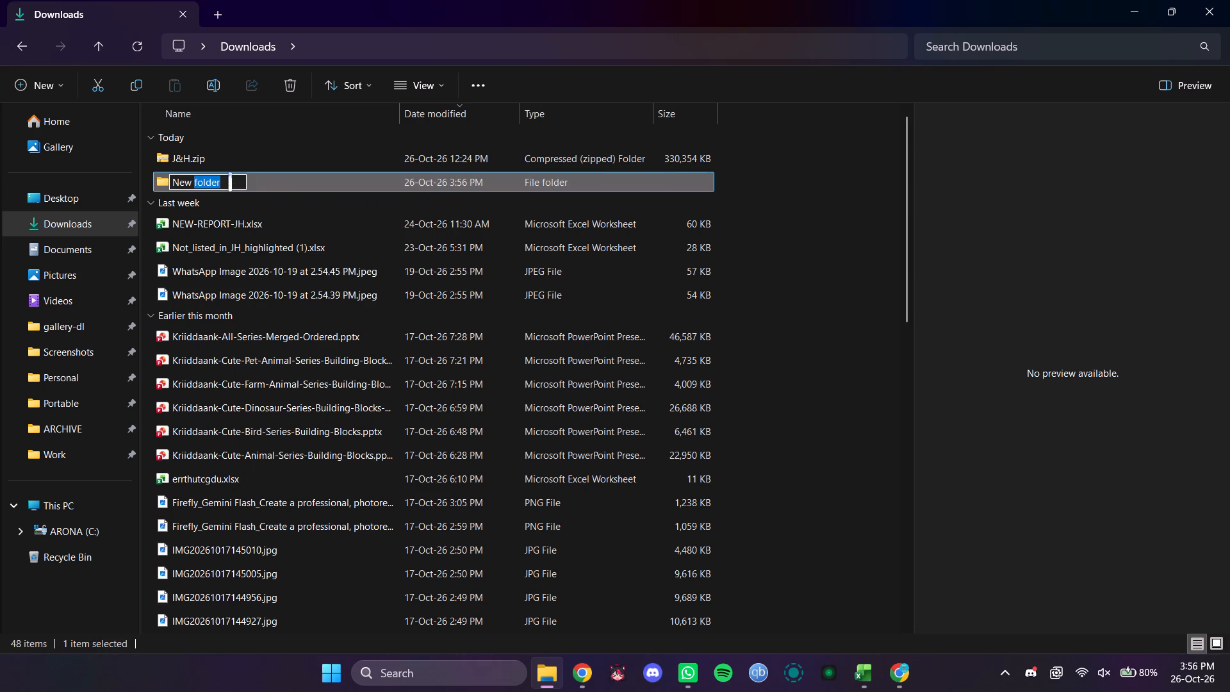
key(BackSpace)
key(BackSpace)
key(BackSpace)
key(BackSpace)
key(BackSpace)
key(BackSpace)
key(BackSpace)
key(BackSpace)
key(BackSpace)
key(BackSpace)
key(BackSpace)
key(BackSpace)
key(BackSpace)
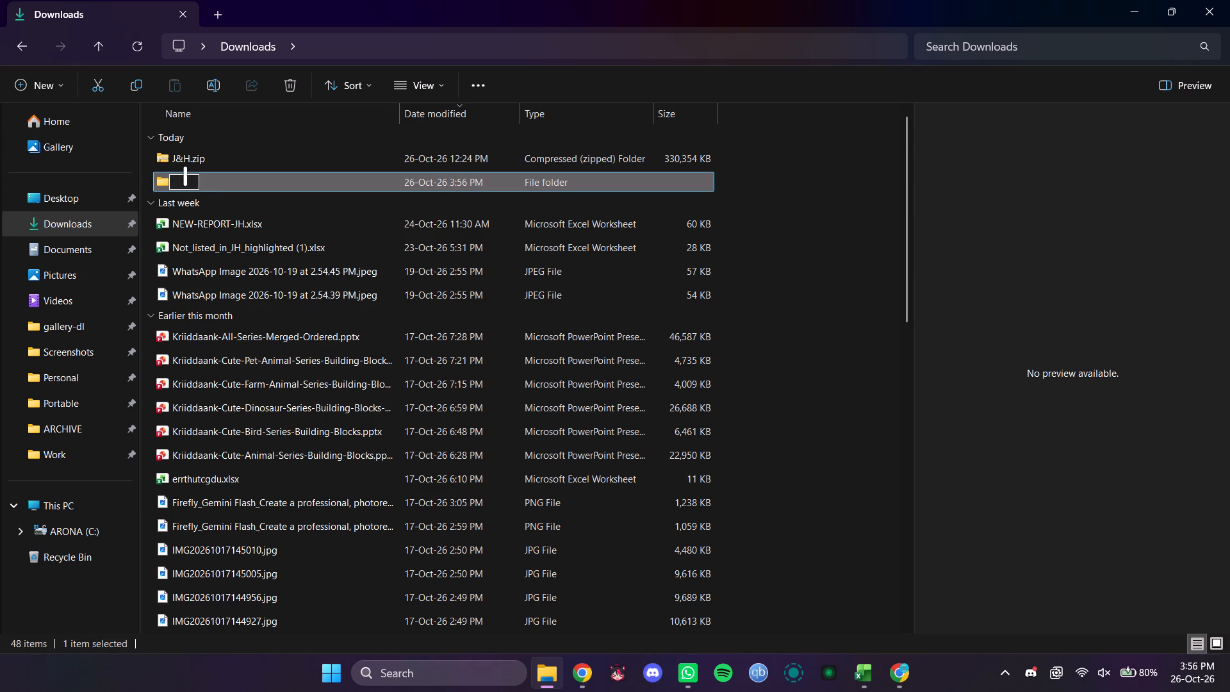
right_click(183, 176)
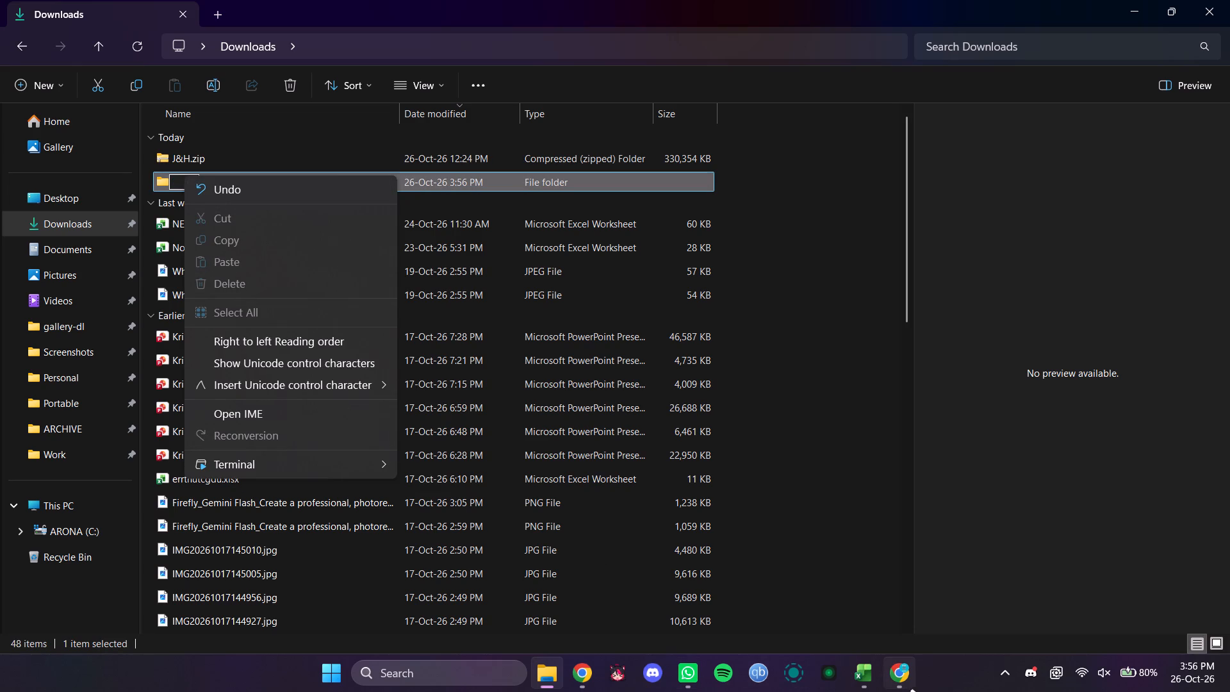
Switch back to Excel, dismiss the clipboard notice, and copy the EAN of LTS-JH-PR again.
click(901, 680)
click(873, 684)
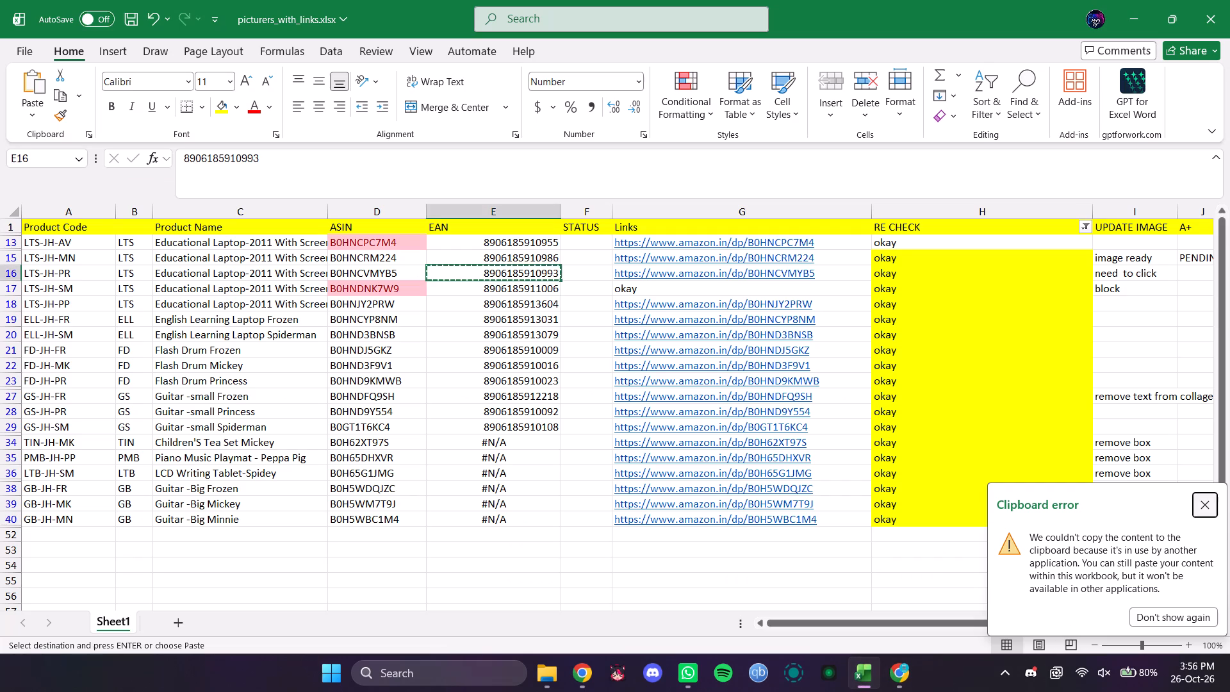
click(1215, 498)
right_click(525, 273)
click(573, 204)
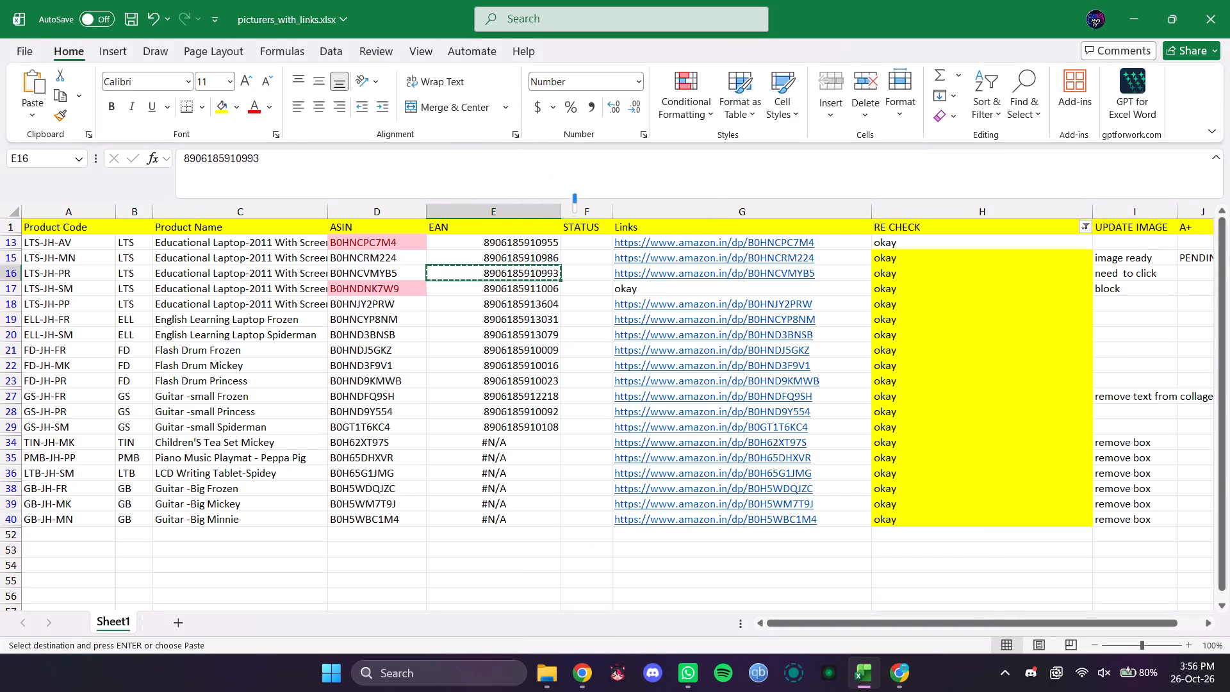
click(587, 687)
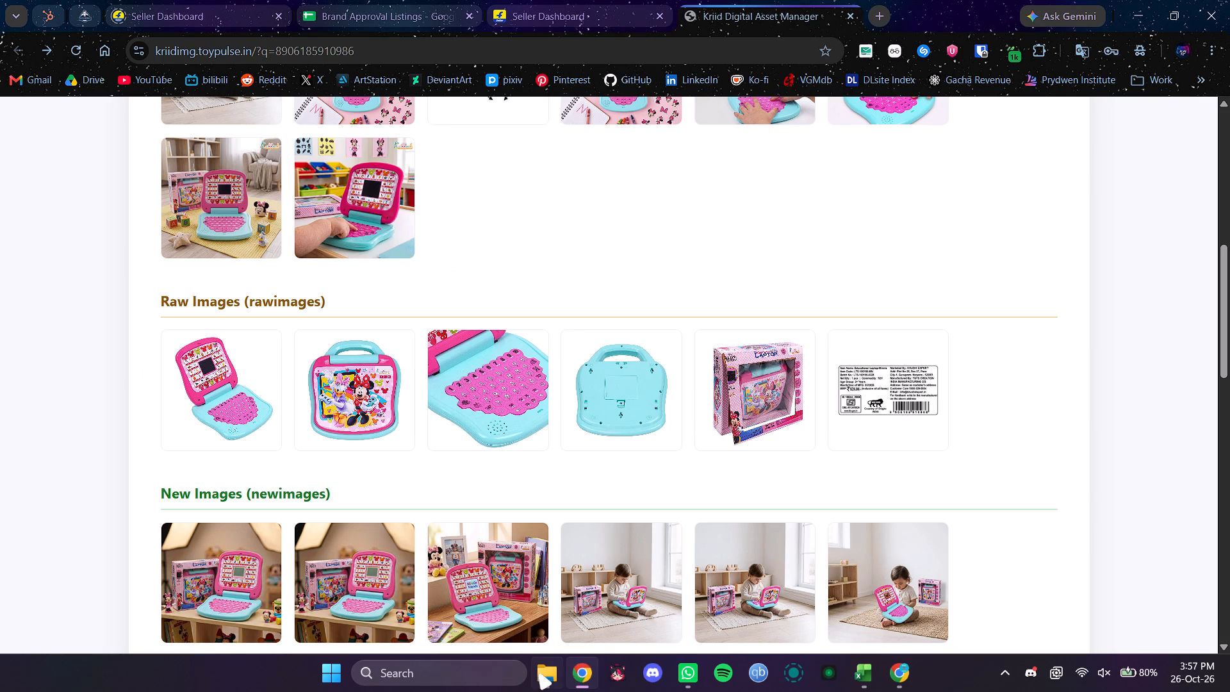
click(541, 676)
right_click(221, 182)
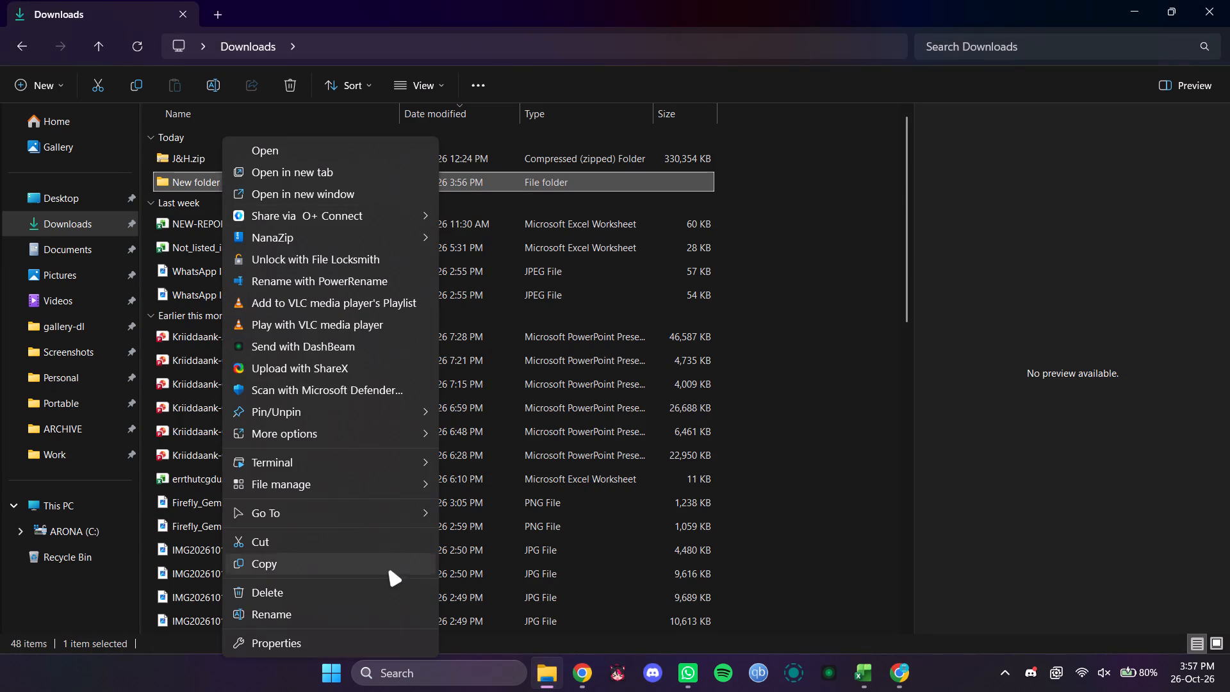
click(389, 613)
key(ctrl+v)
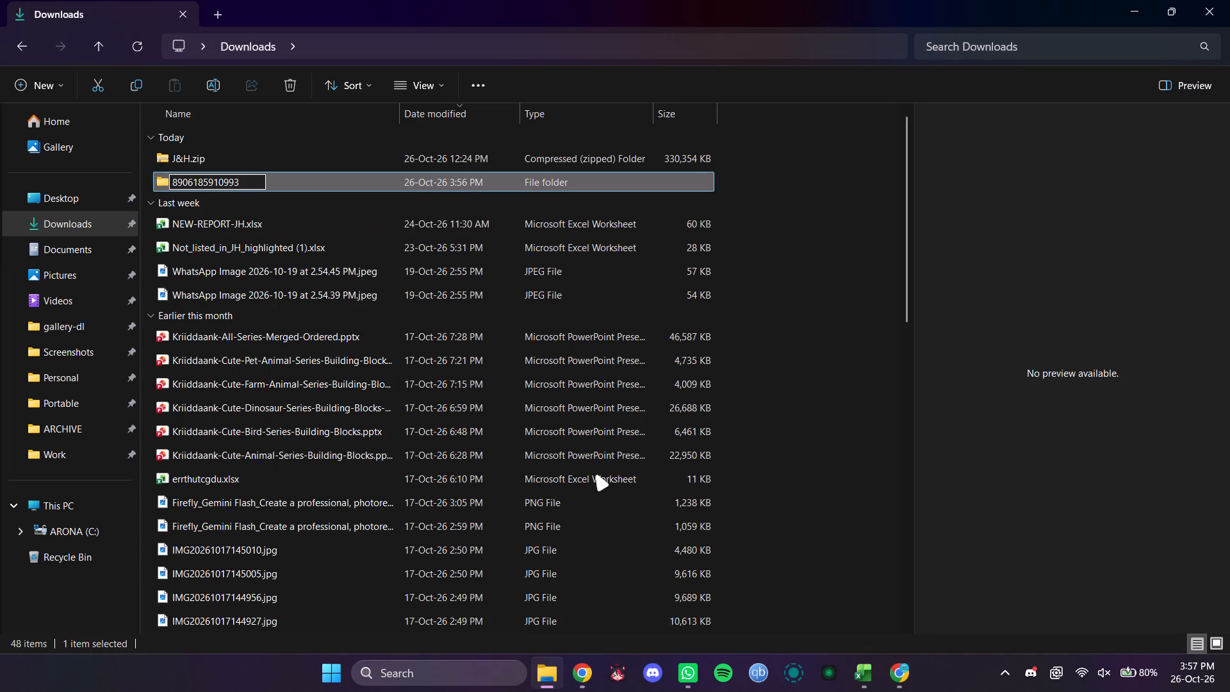
click(792, 299)
click(186, 179)
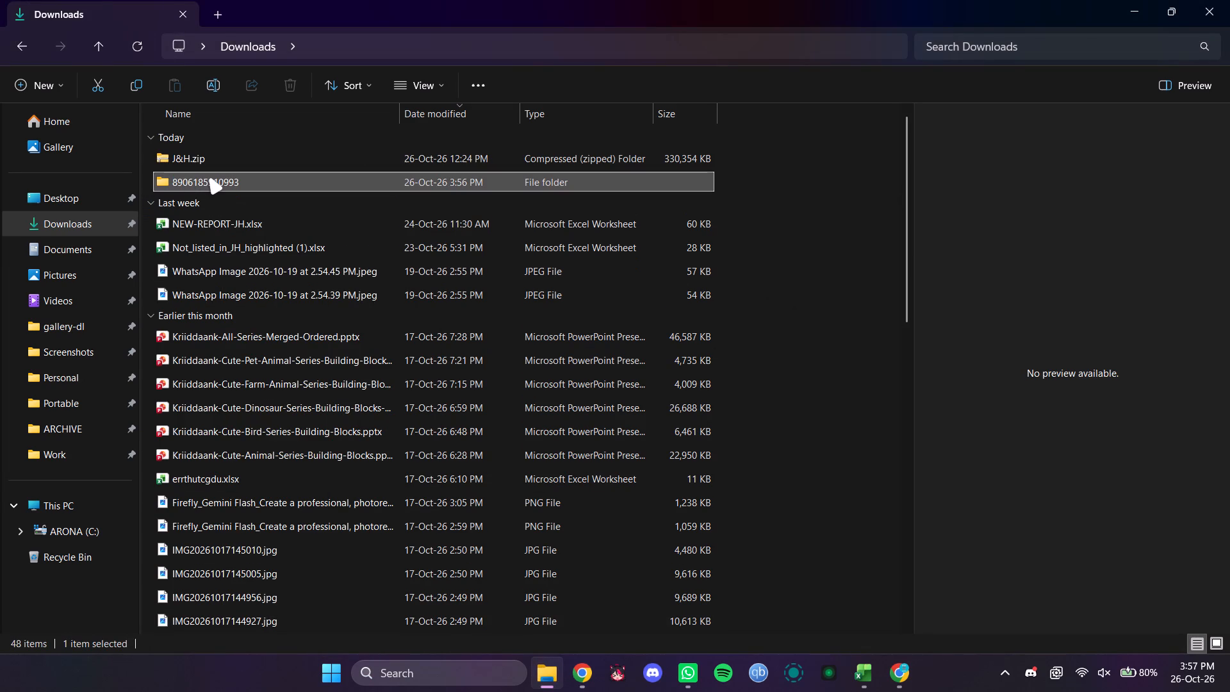
double_click(209, 179)
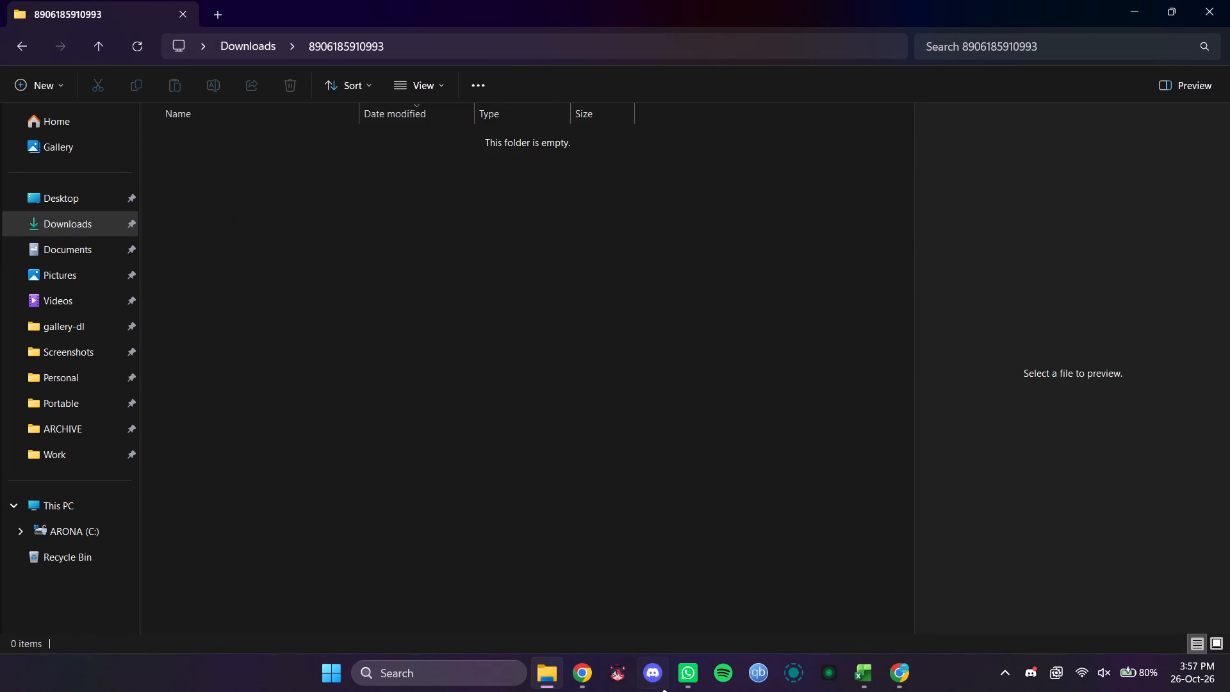
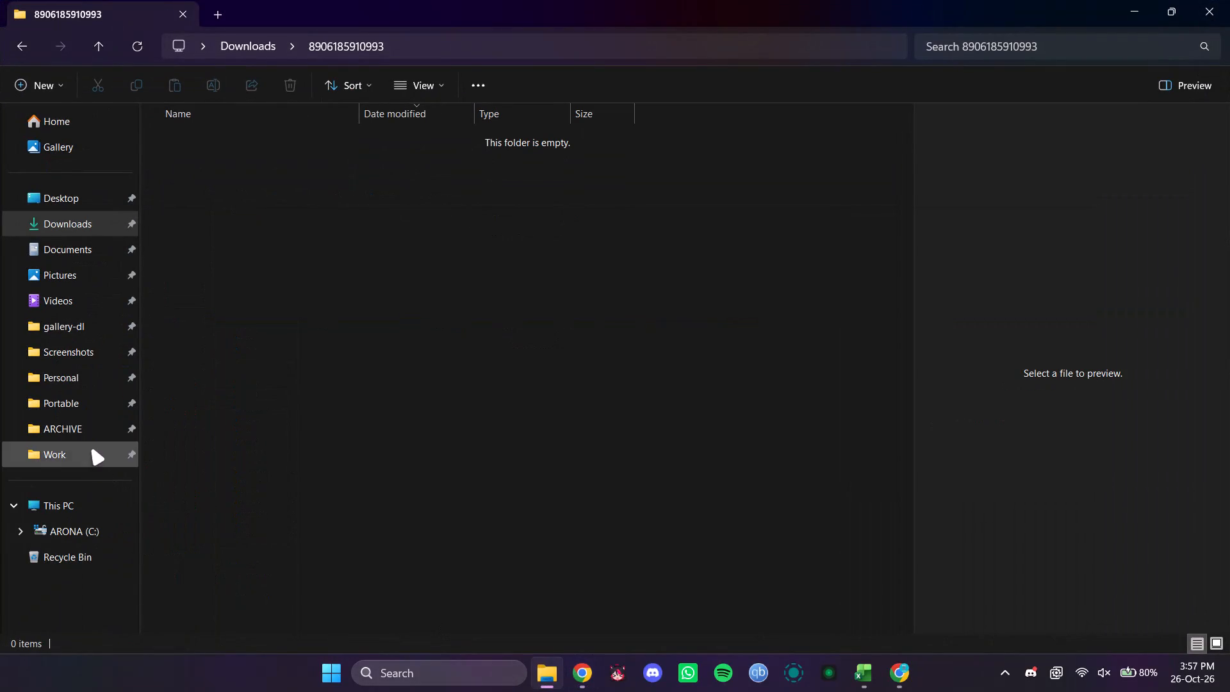
click(212, 14)
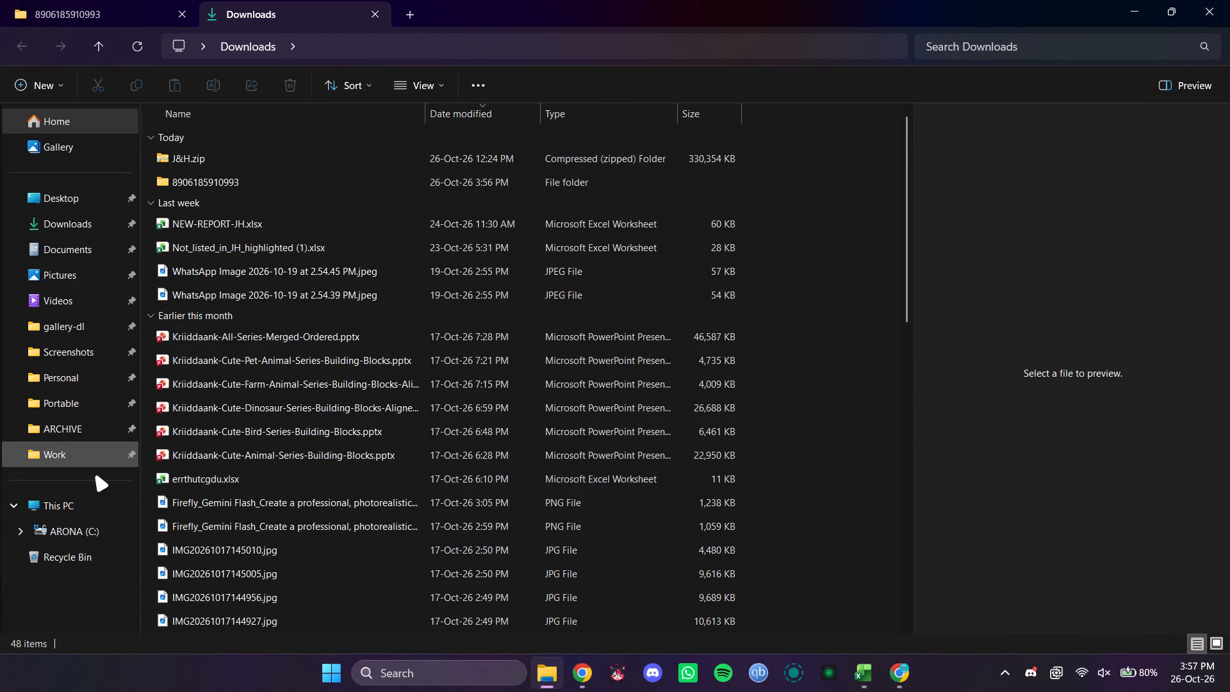
click(78, 465)
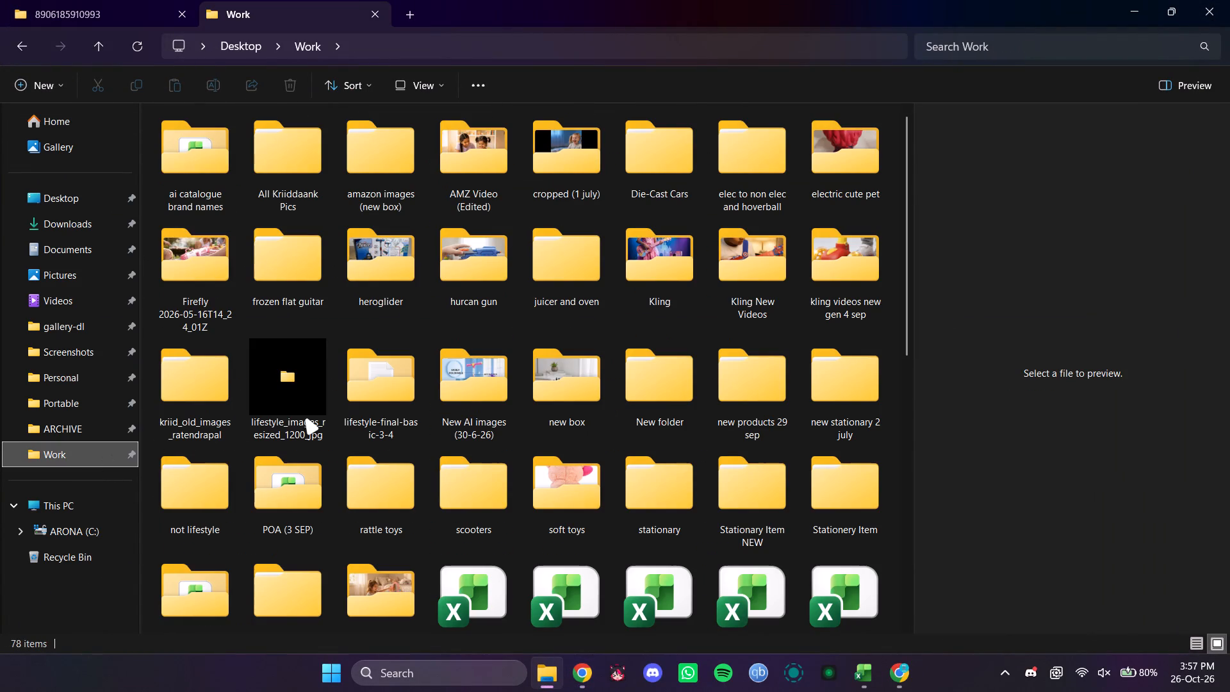
double_click(218, 419)
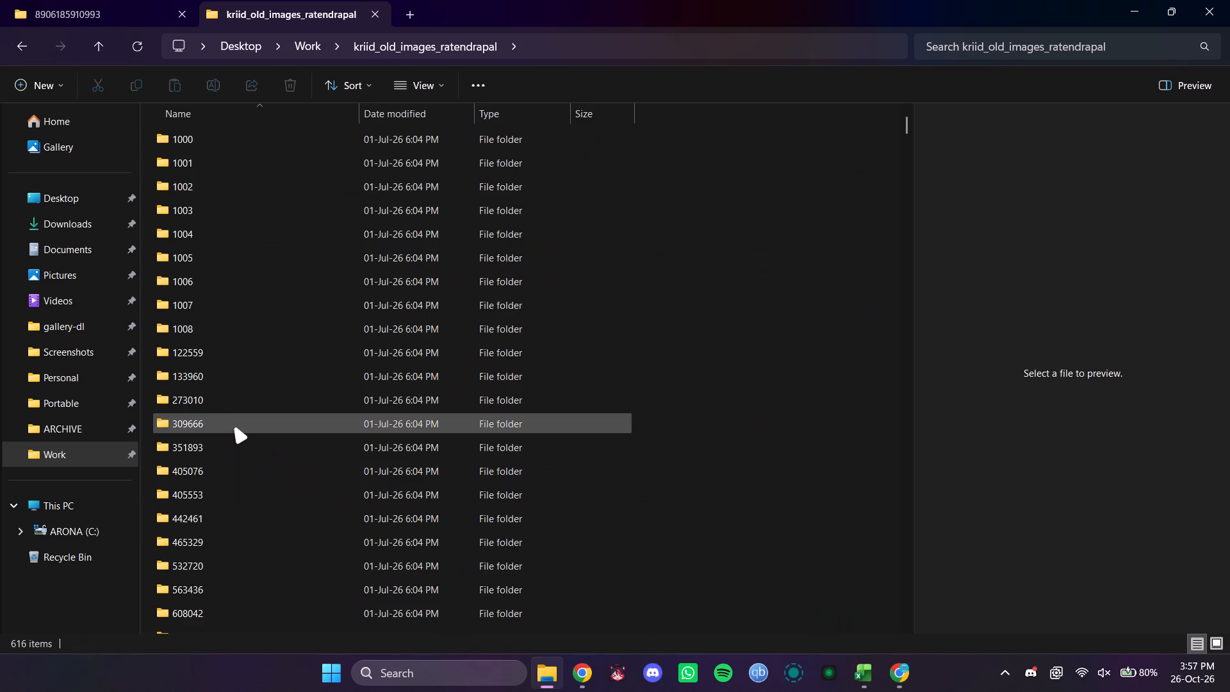
click(18, 45)
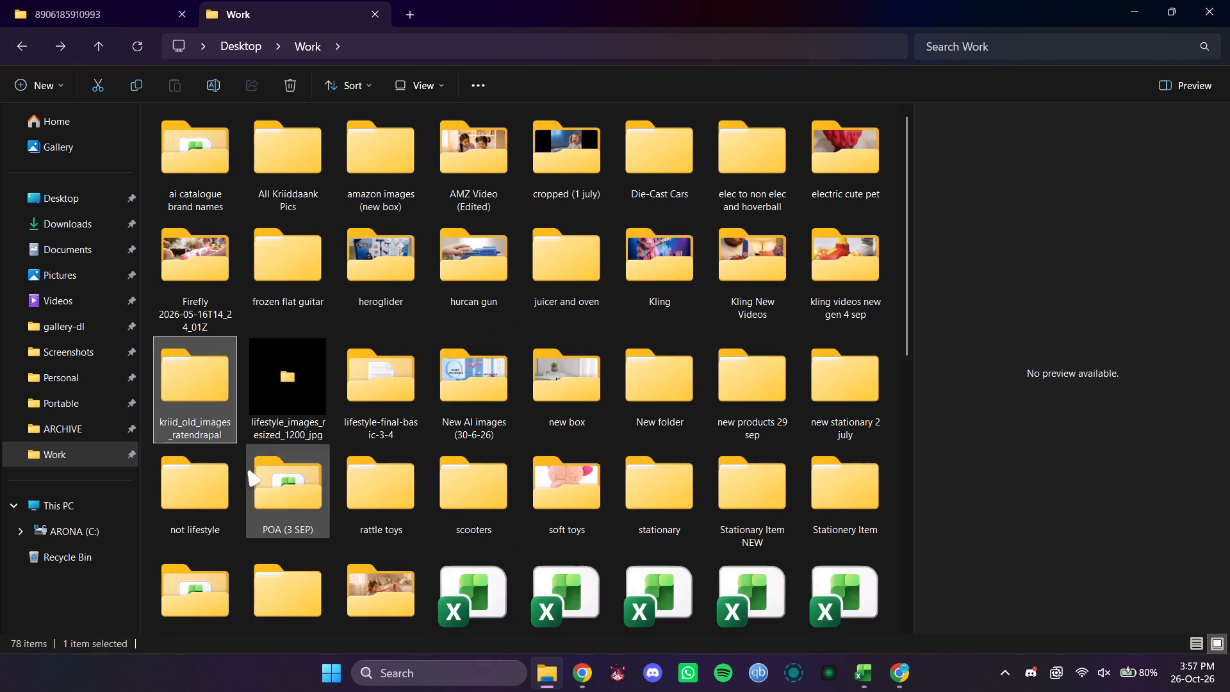
double_click(194, 408)
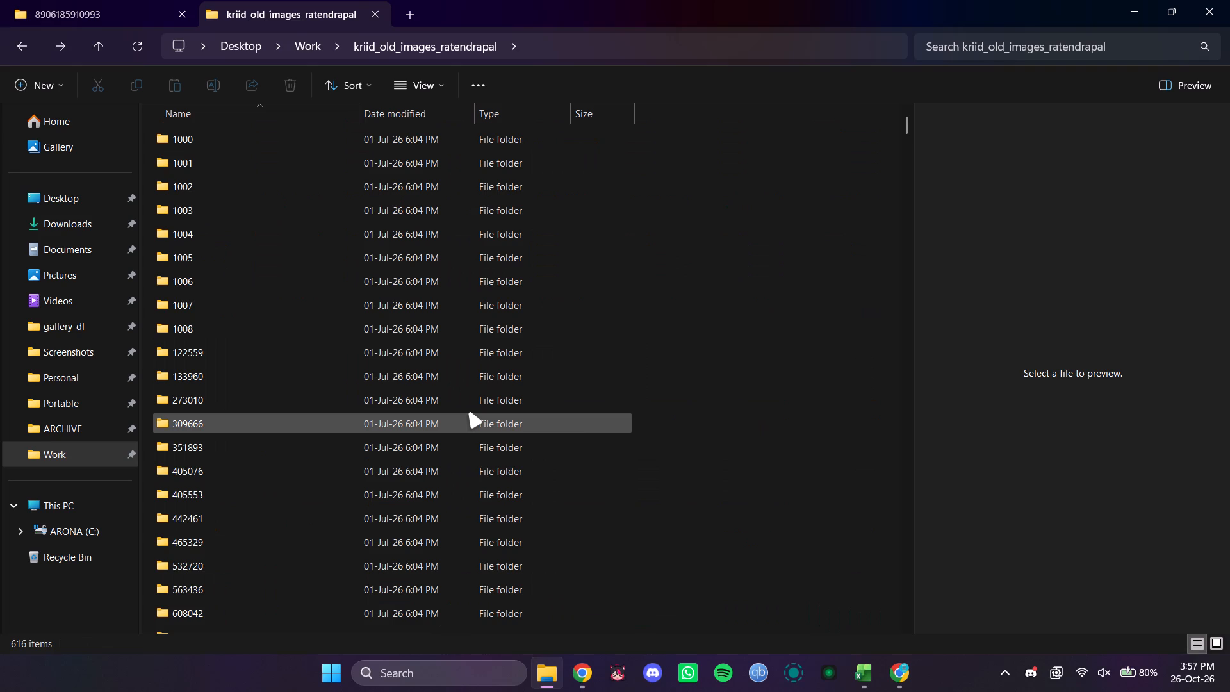
scroll(469, 413, down, 19)
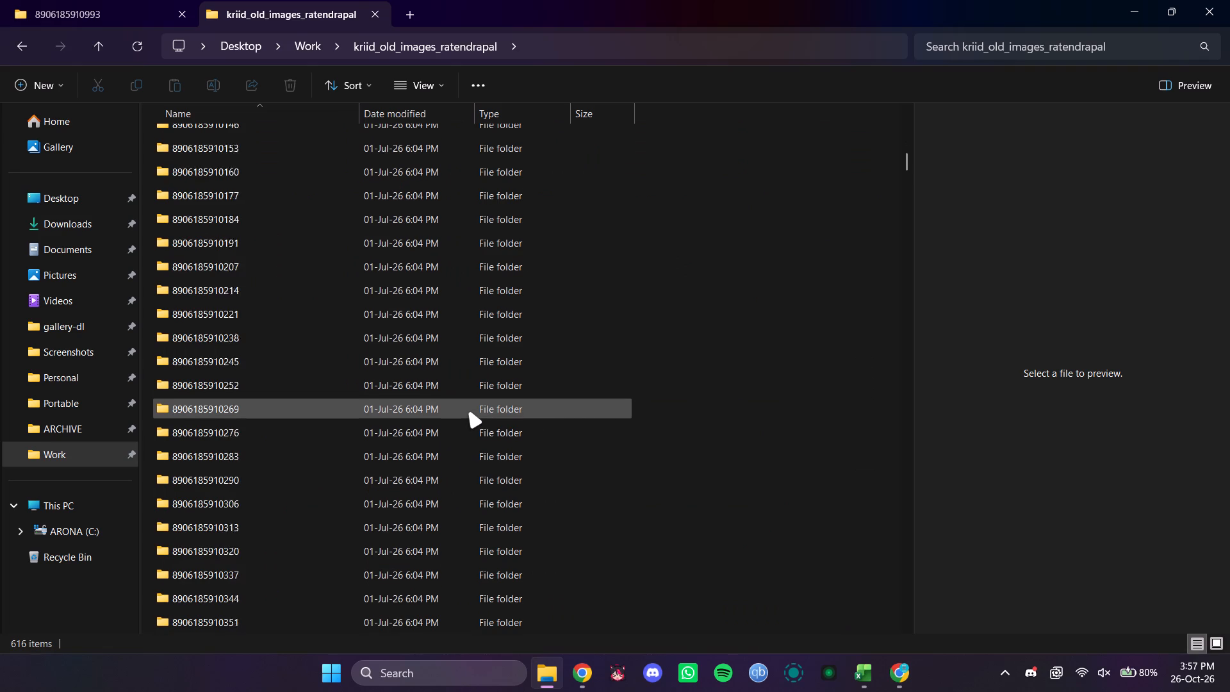
scroll(469, 413, down, 8)
double_click(469, 408)
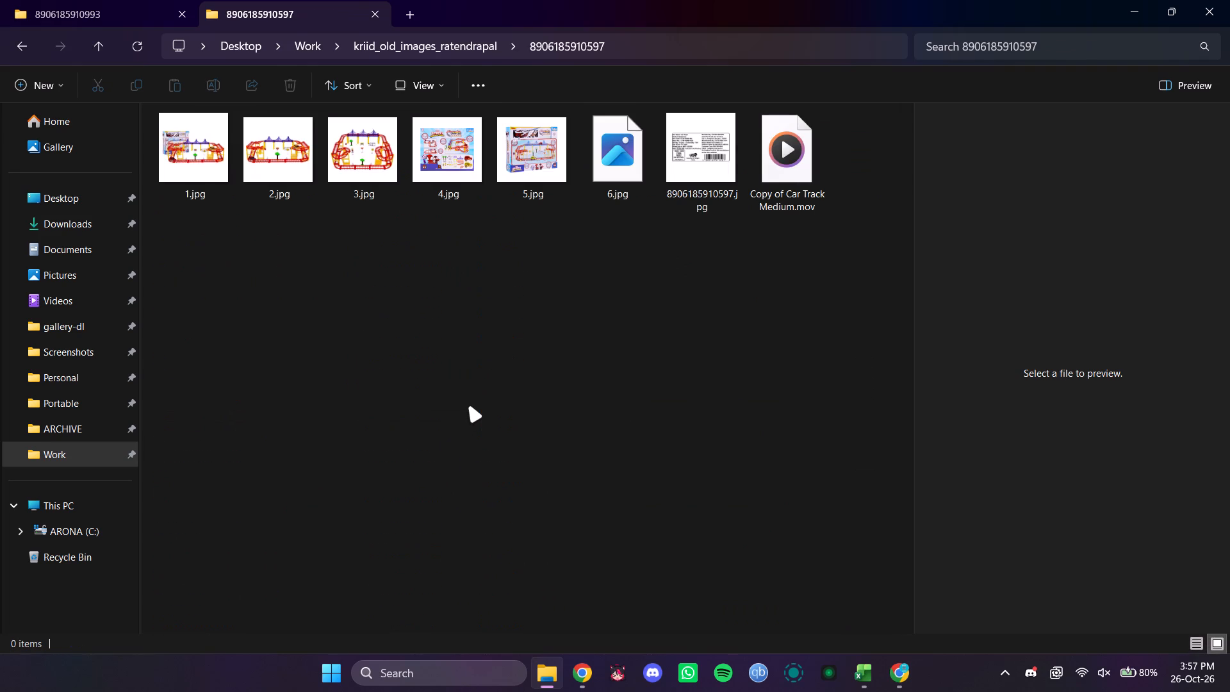
click(440, 197)
click(19, 40)
scroll(386, 528, down, 6)
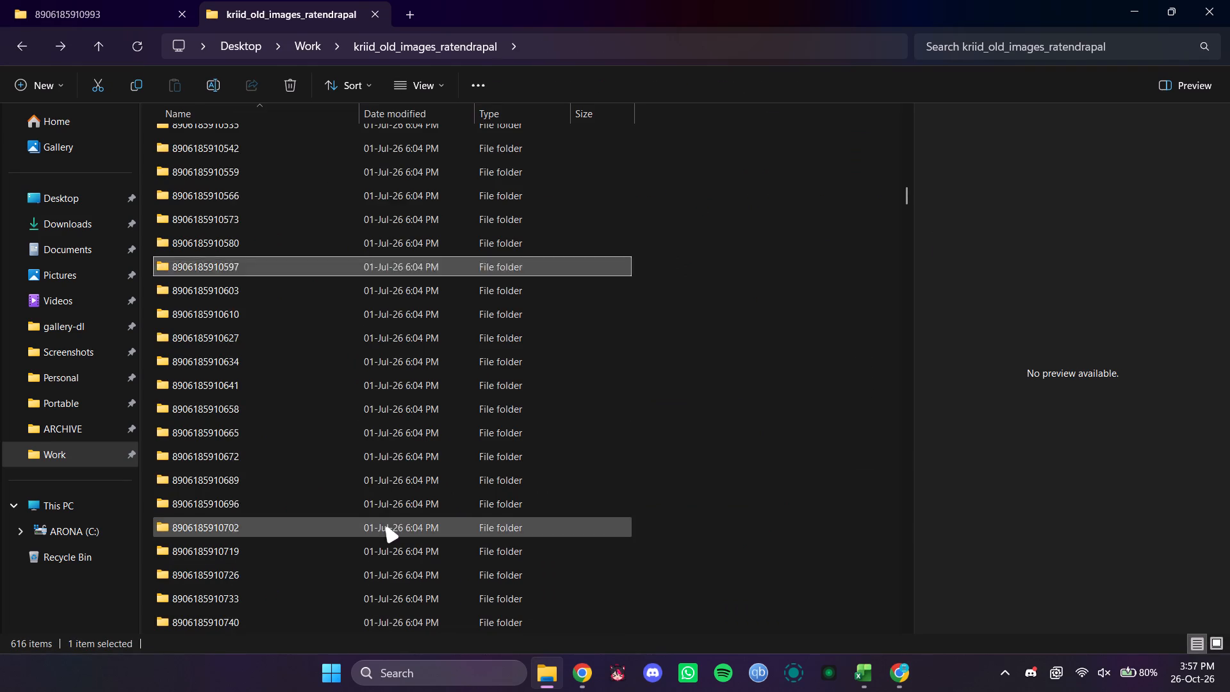
click(20, 47)
double_click(207, 386)
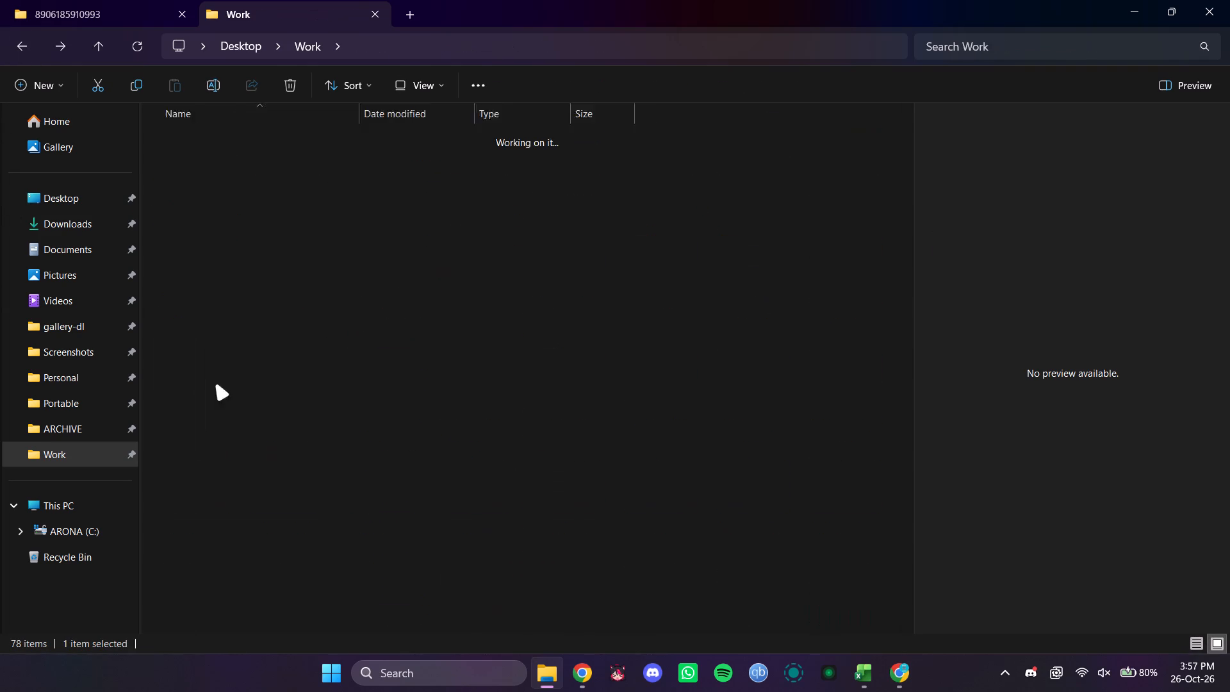
scroll(368, 414, down, 8)
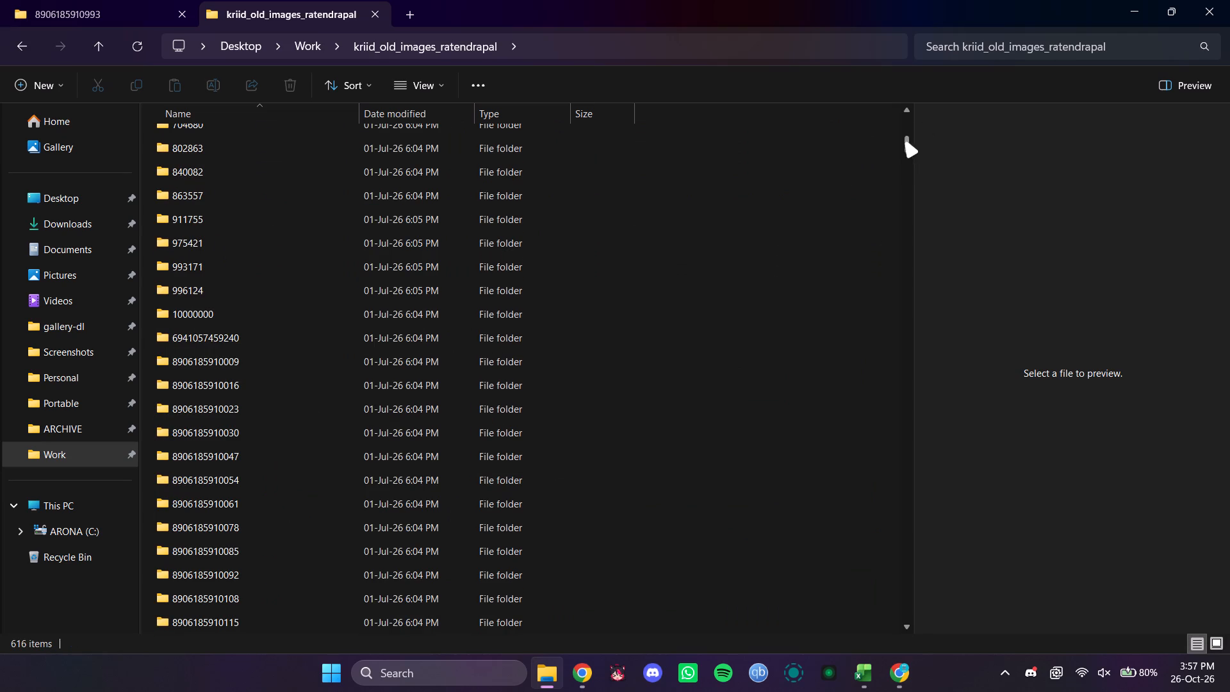
drag(904, 143, 905, 392)
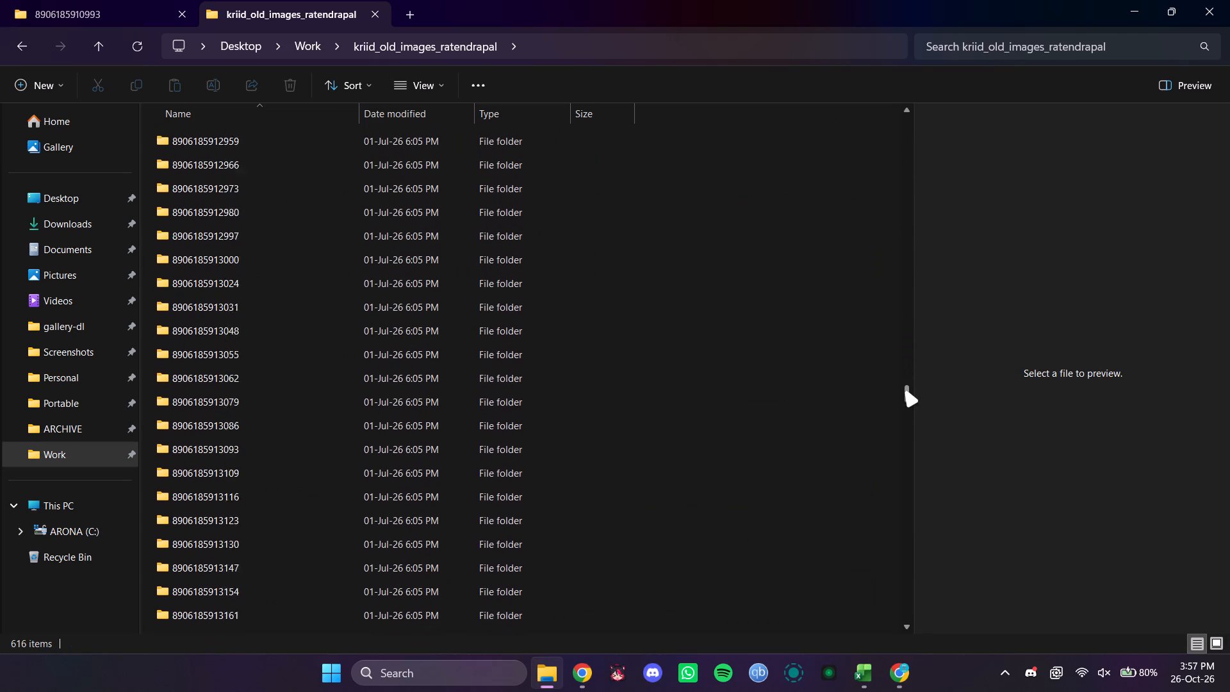
drag(905, 392, 904, 395)
scroll(405, 418, down, 5)
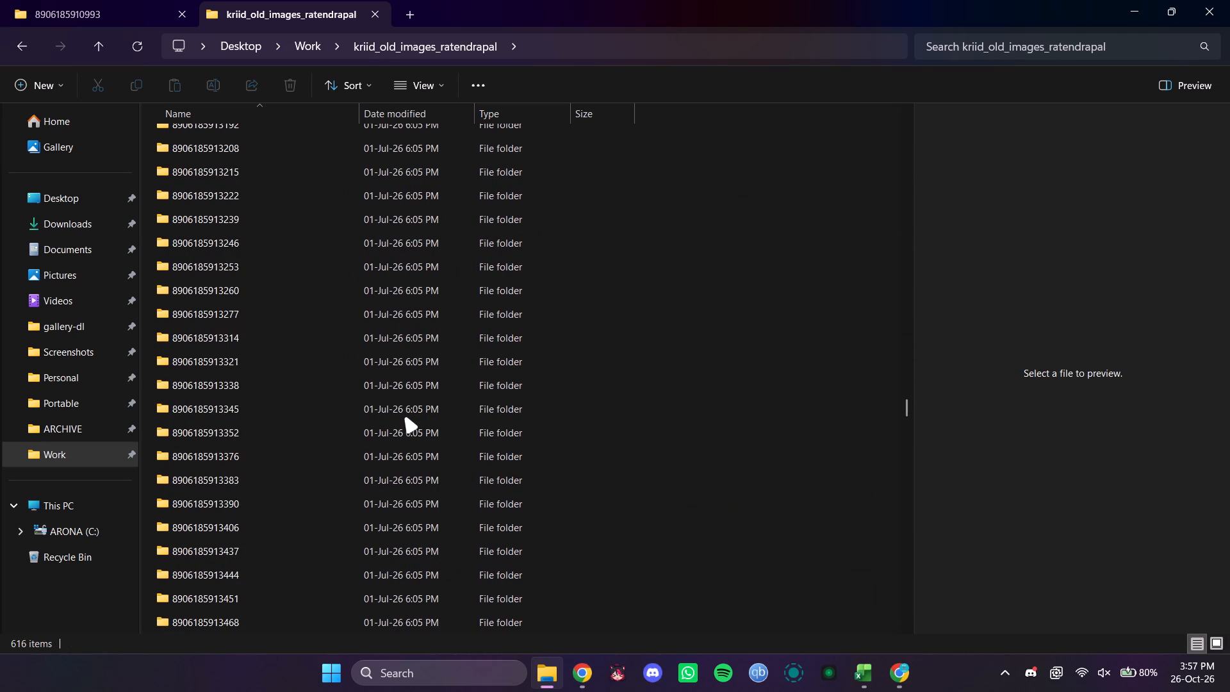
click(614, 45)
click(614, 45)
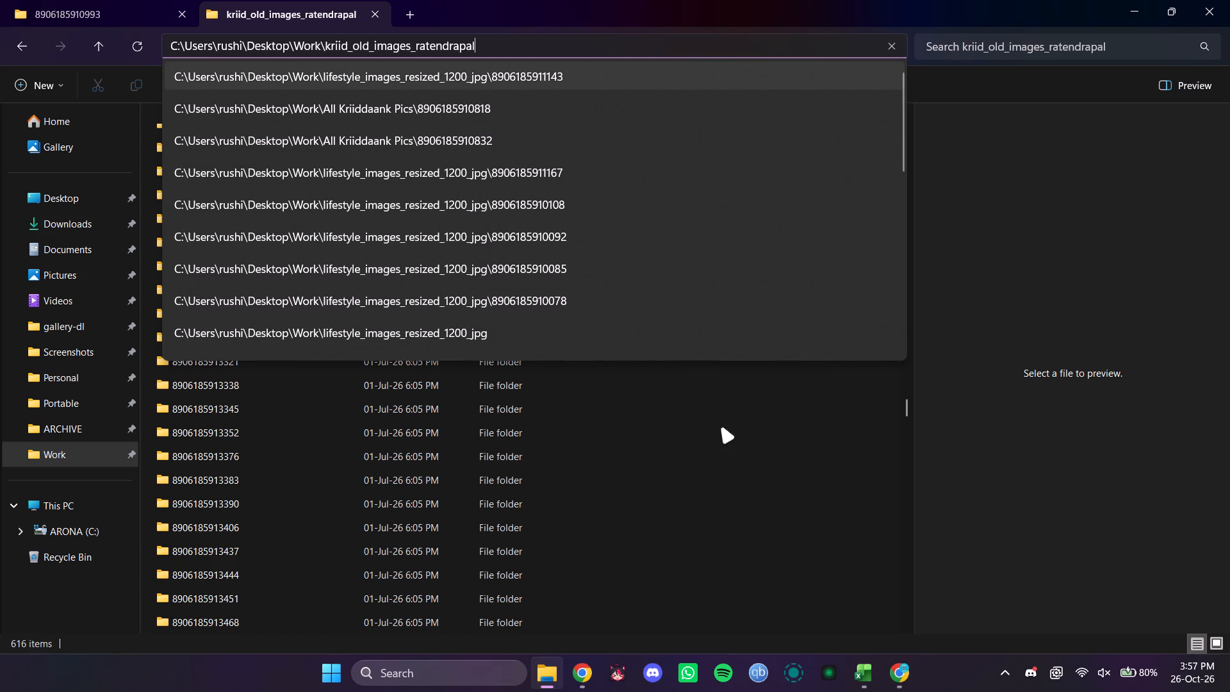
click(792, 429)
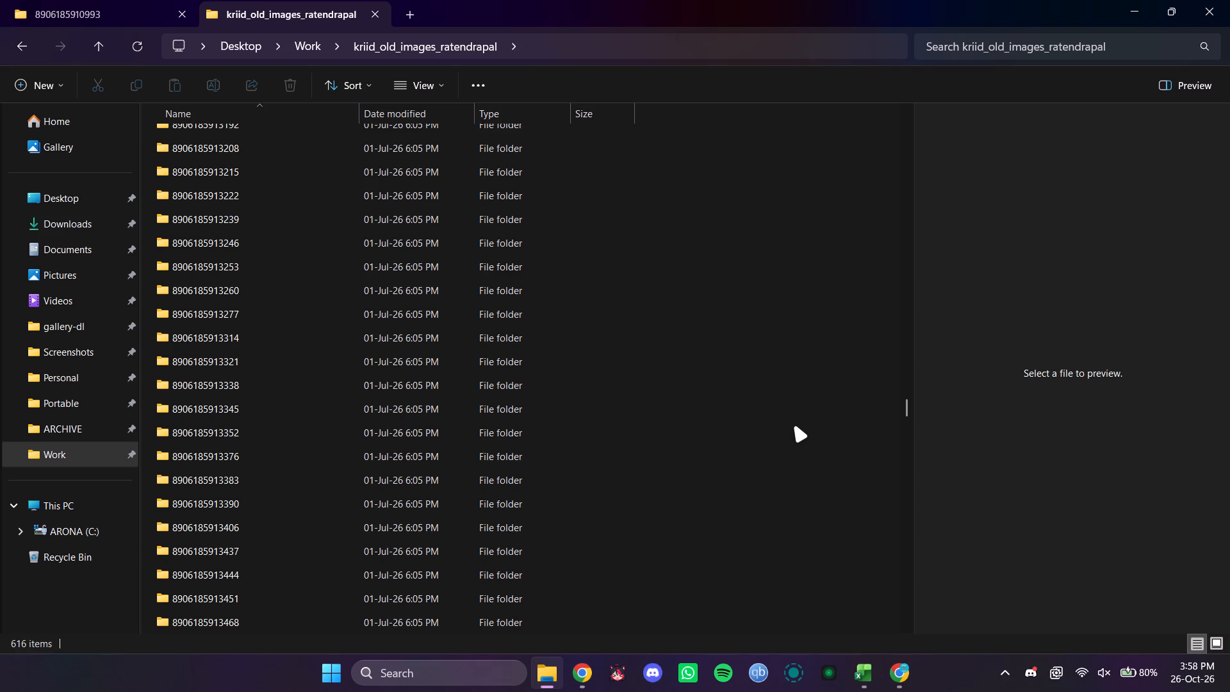
click(634, 34)
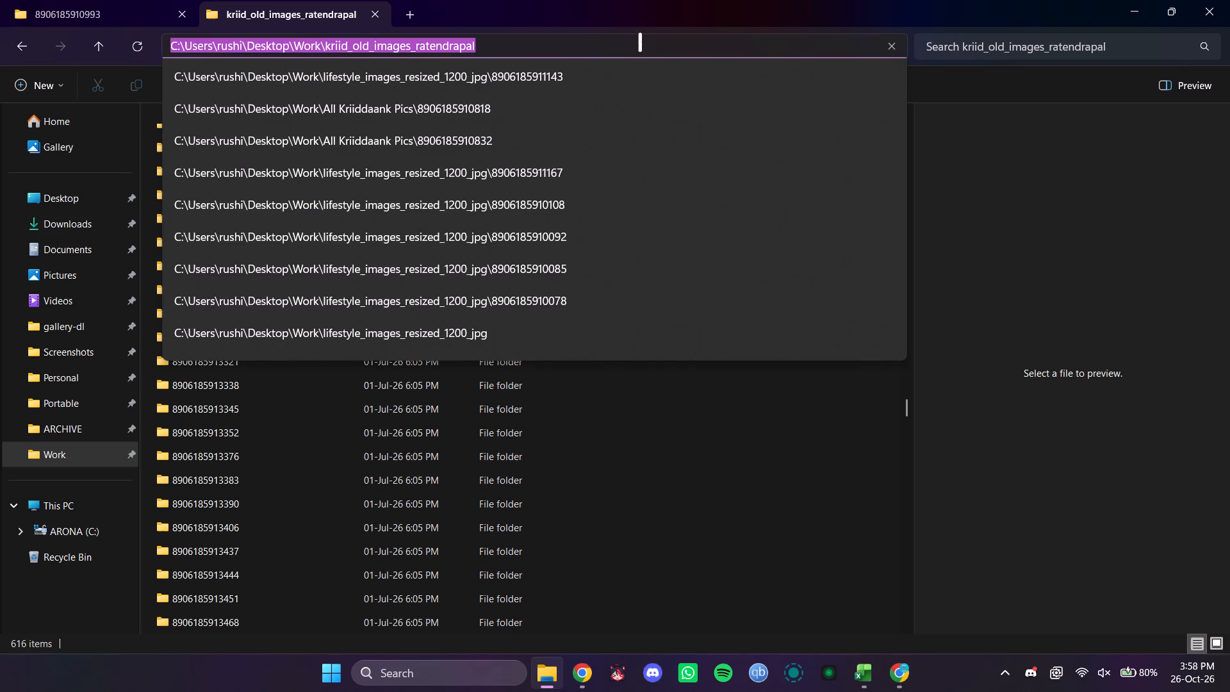
click(641, 39)
key(backslash)
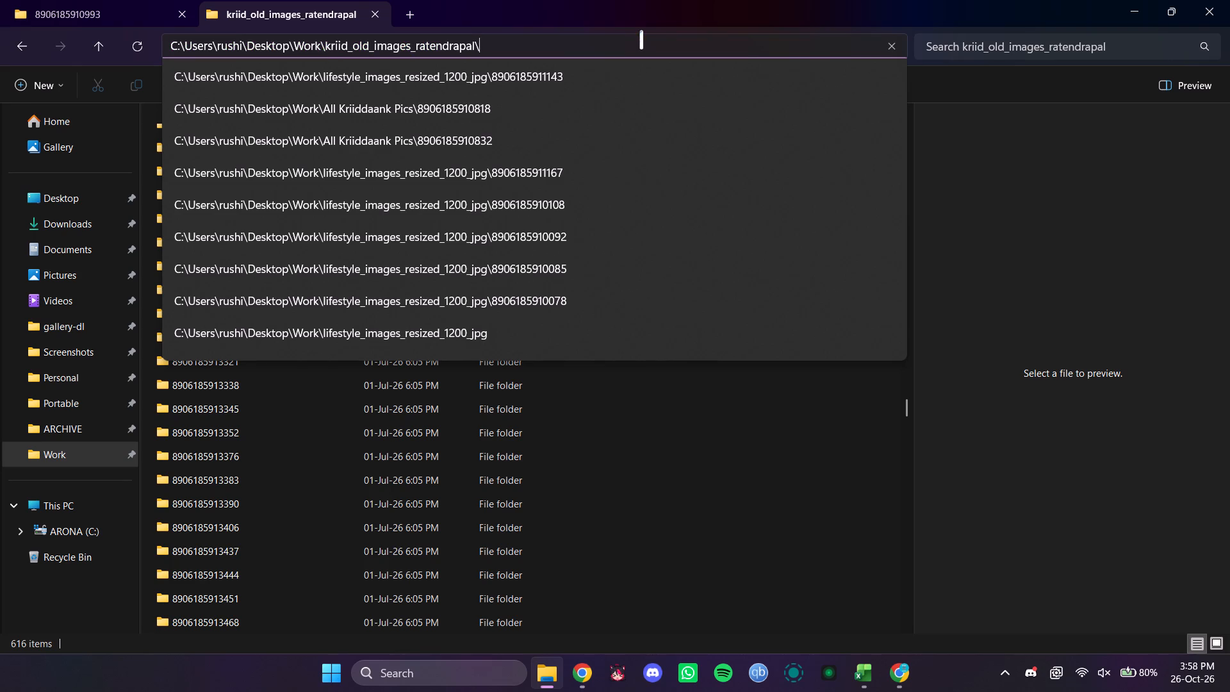
key(ctrl+v)
click(574, 72)
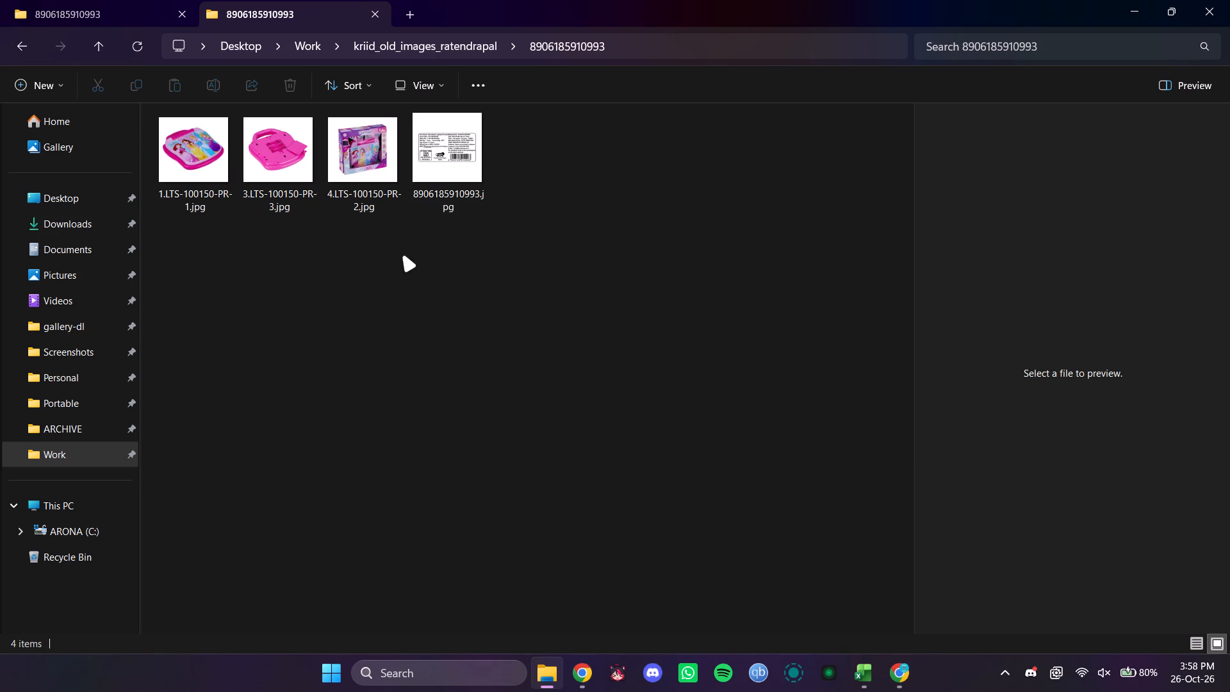
click(209, 161)
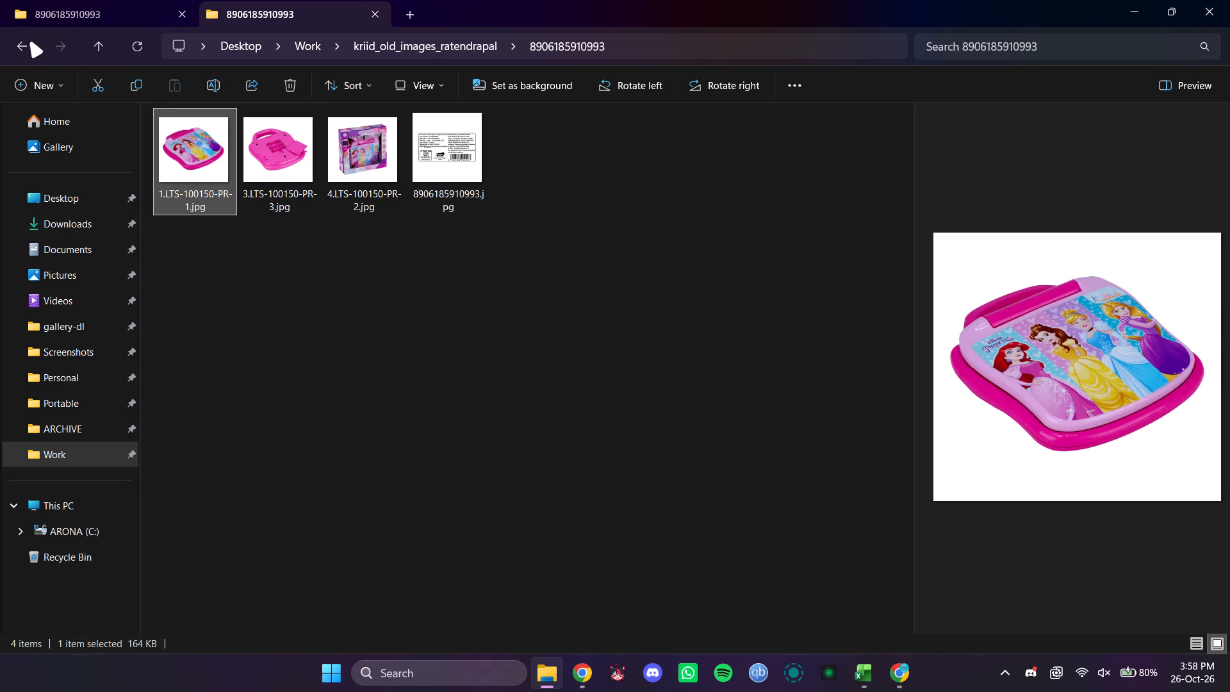
click(30, 43)
Switch to the picturers_with_links.xlsx workbook and copy the EAN of LTS-JH-SM.
click(904, 678)
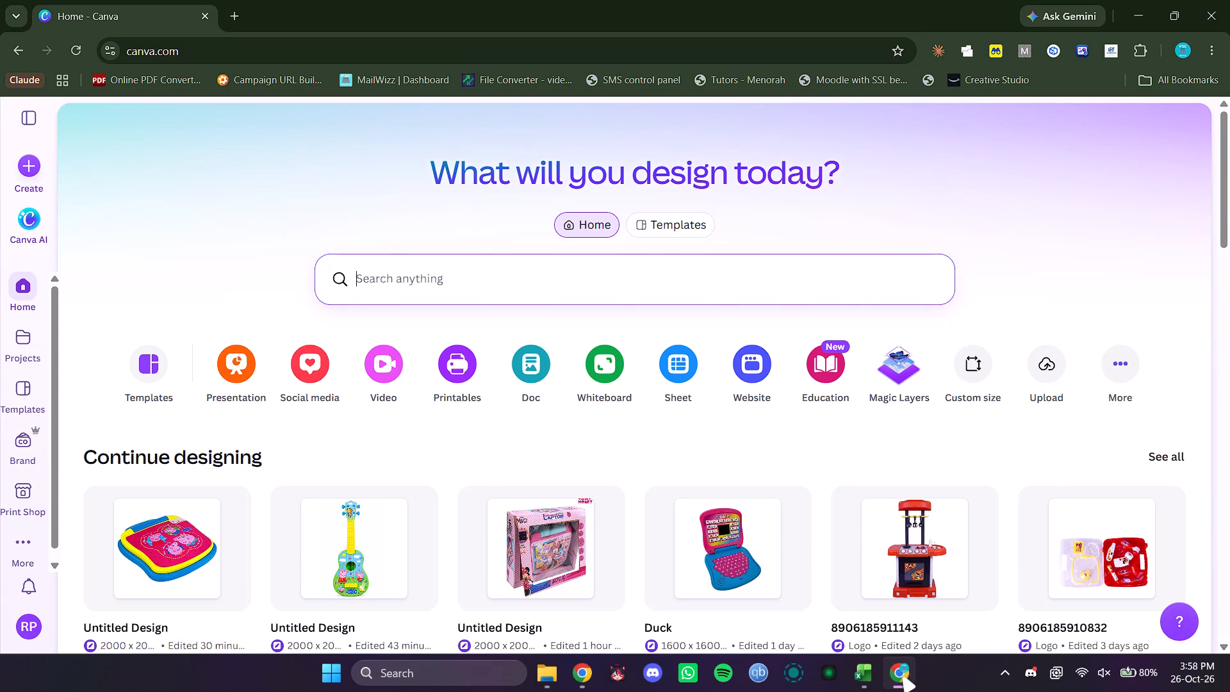
click(867, 680)
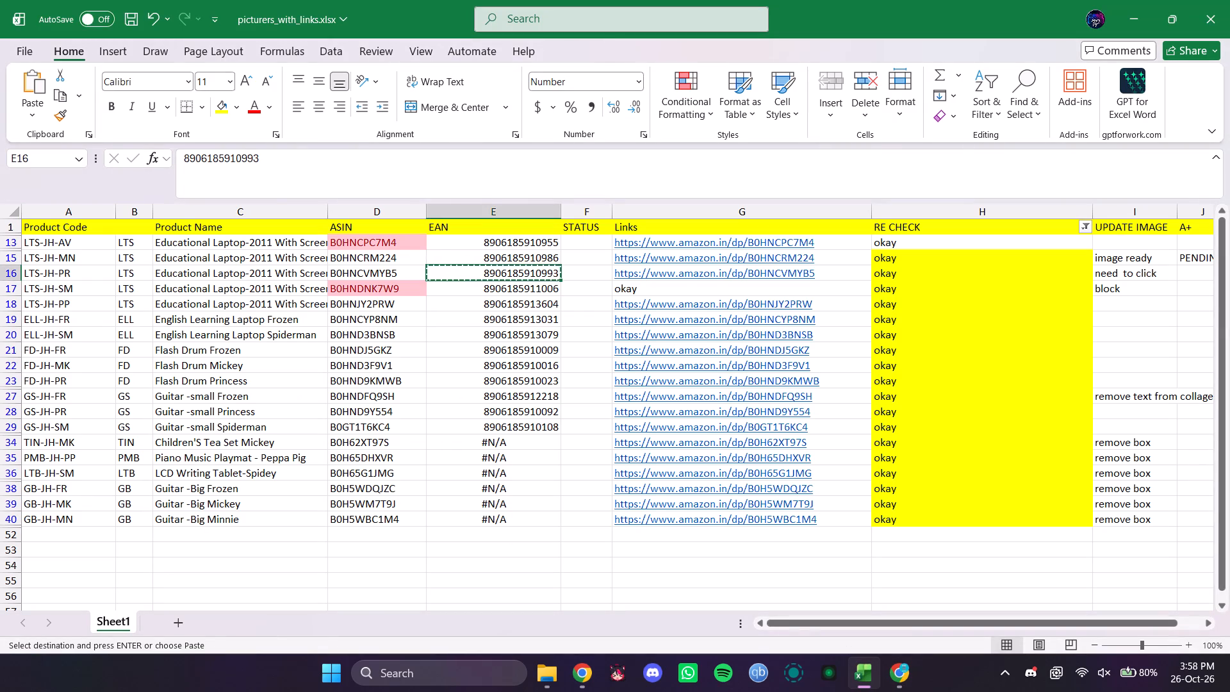
click(886, 288)
click(504, 290)
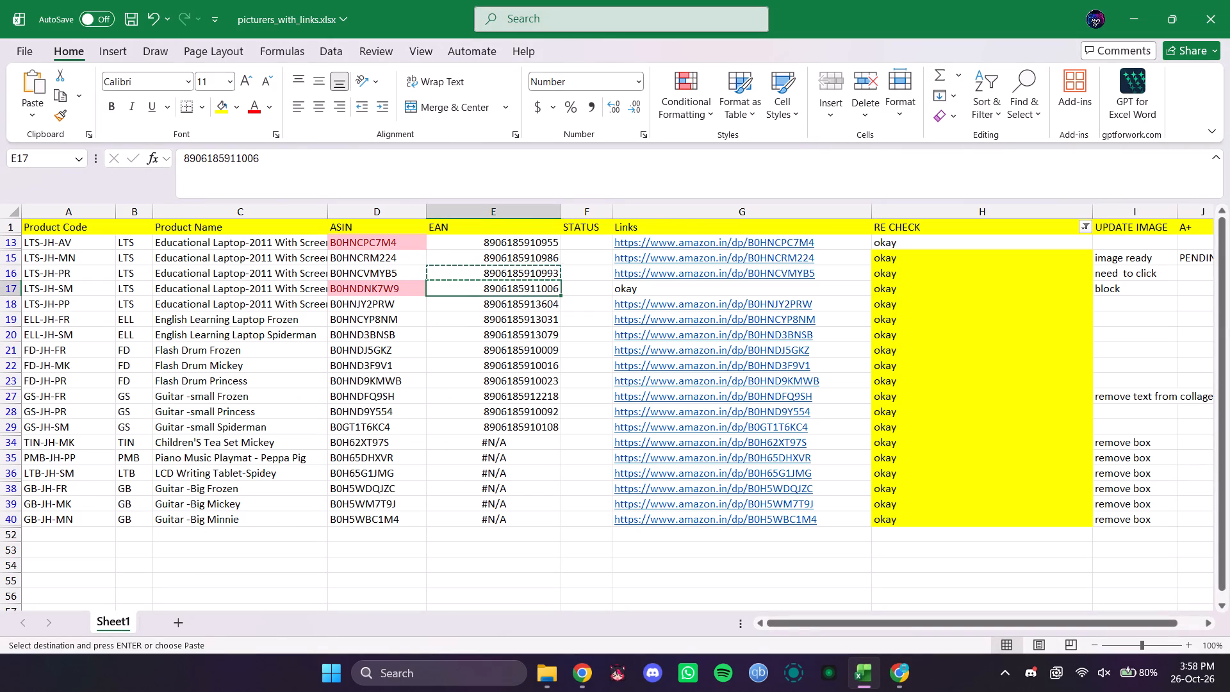
right_click(503, 290)
click(557, 202)
click(557, 666)
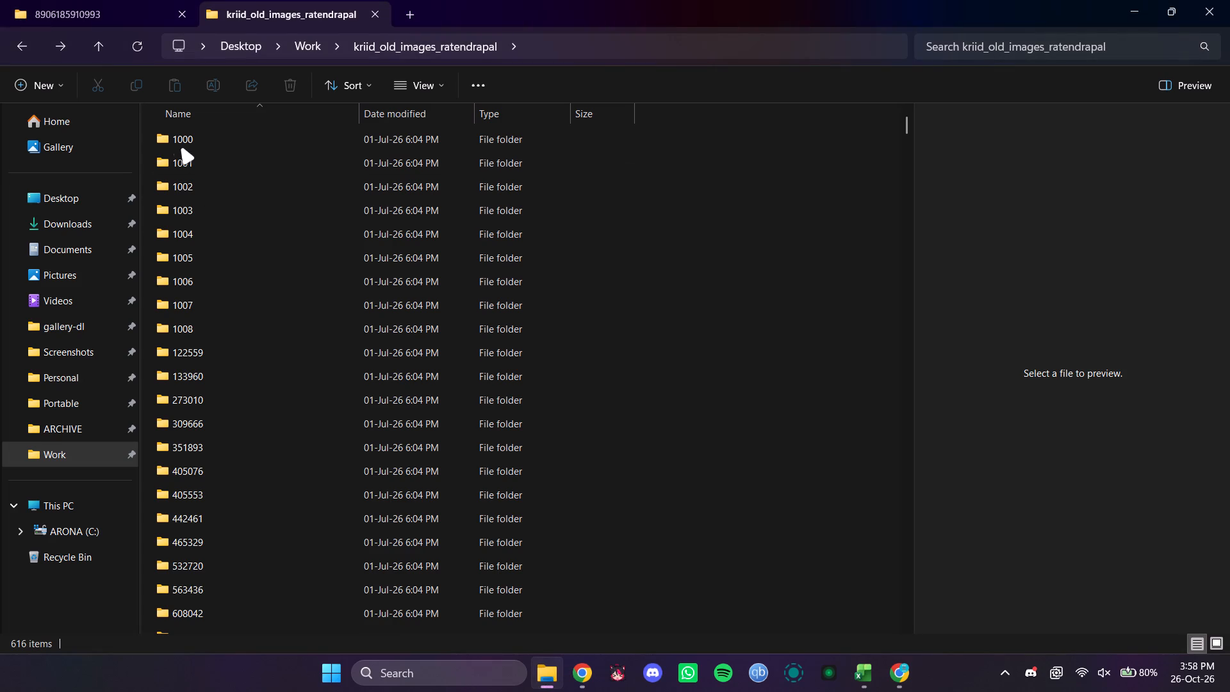
click(131, 18)
click(29, 44)
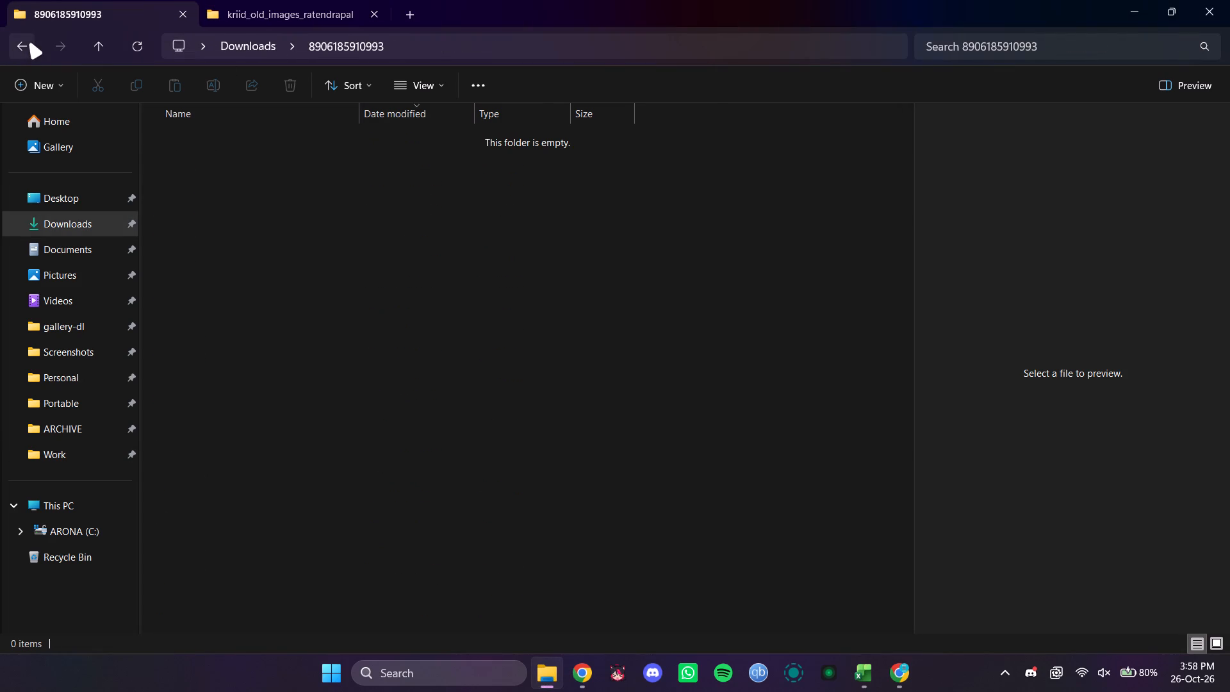
click(295, 84)
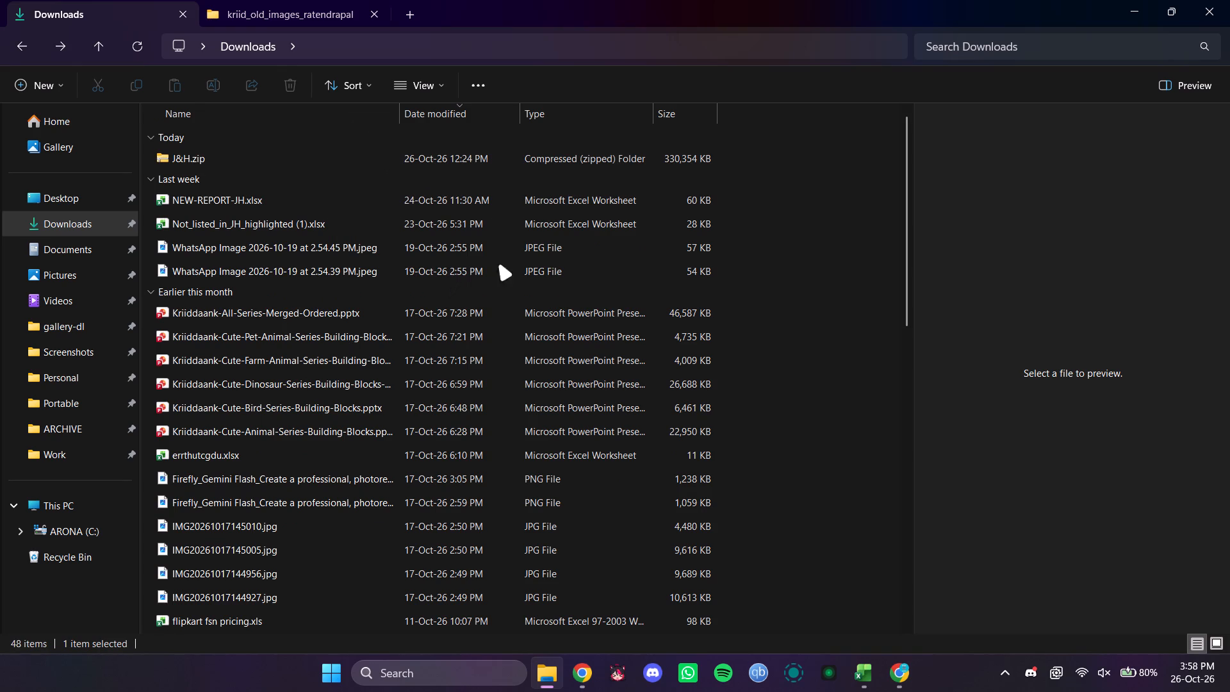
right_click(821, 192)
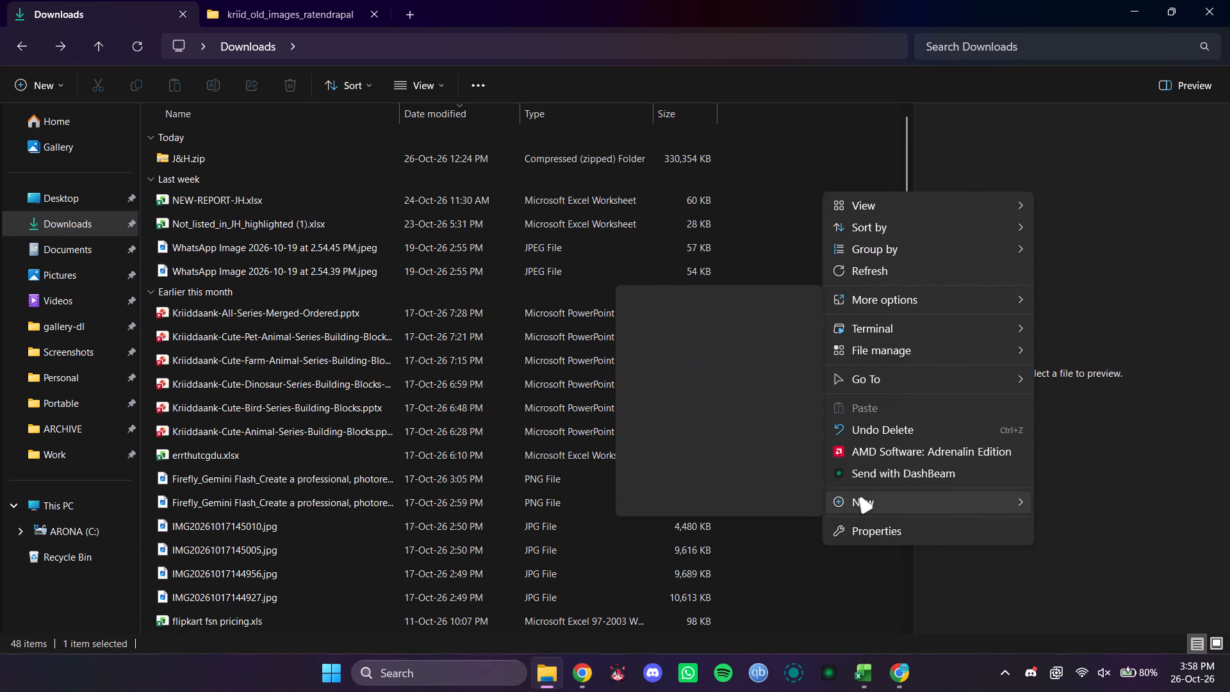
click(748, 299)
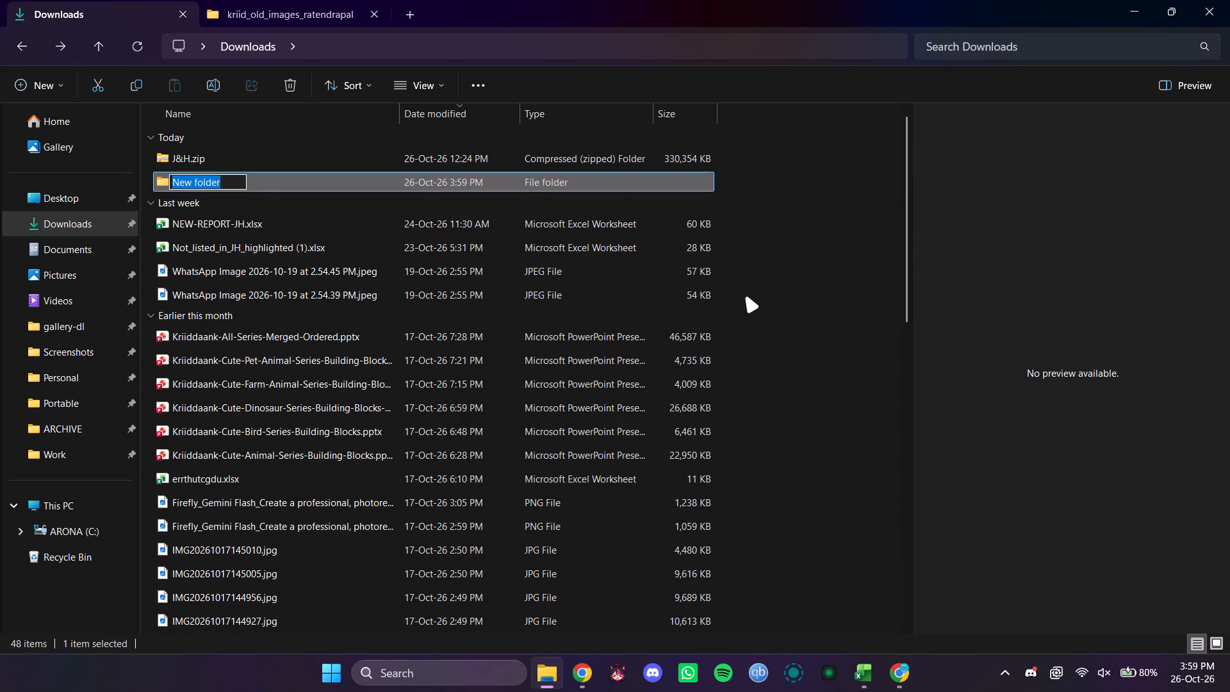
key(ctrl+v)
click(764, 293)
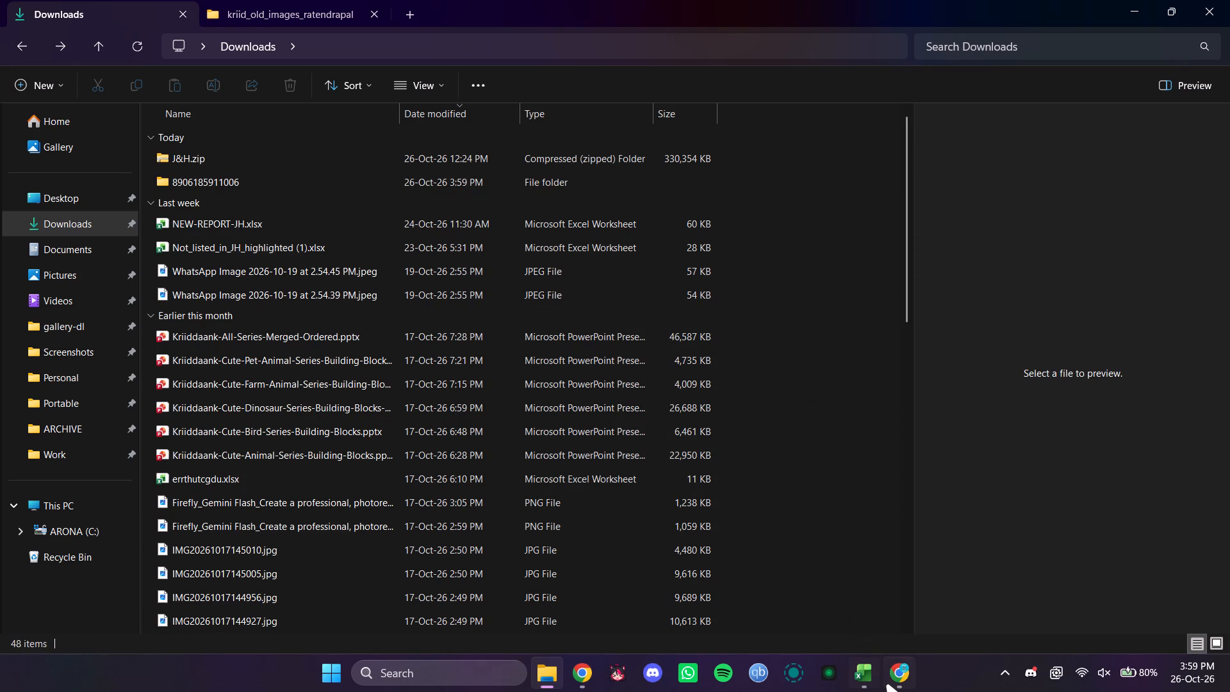
click(888, 688)
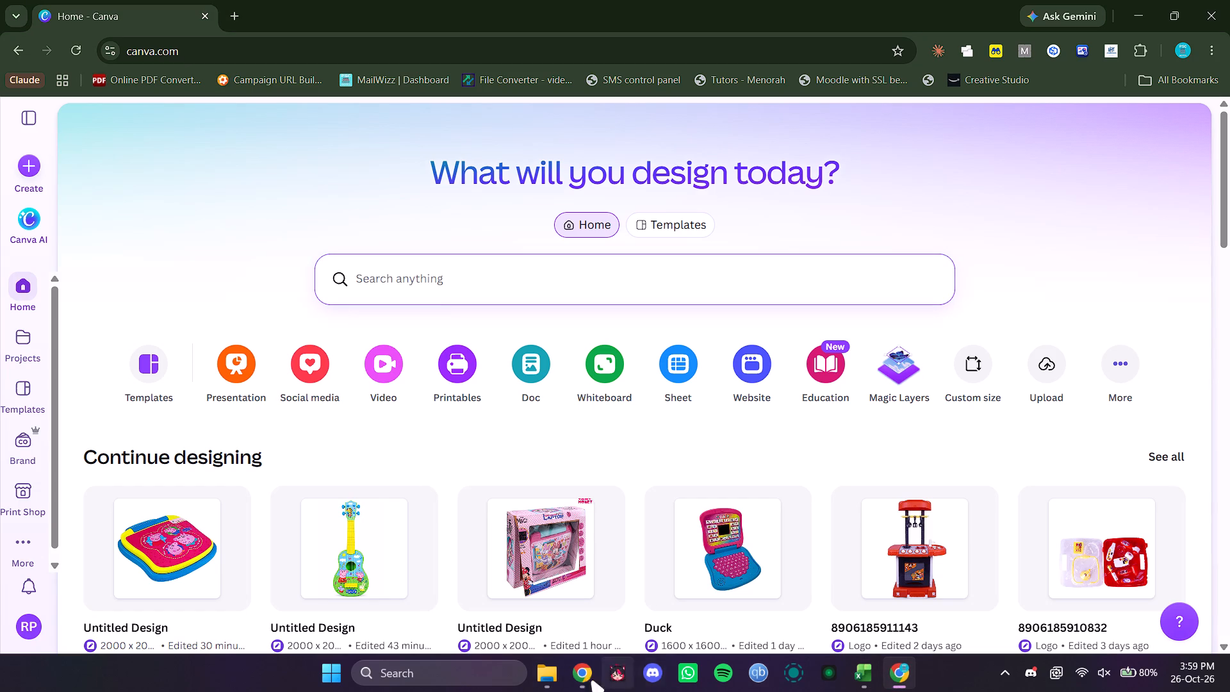
click(556, 682)
click(279, 12)
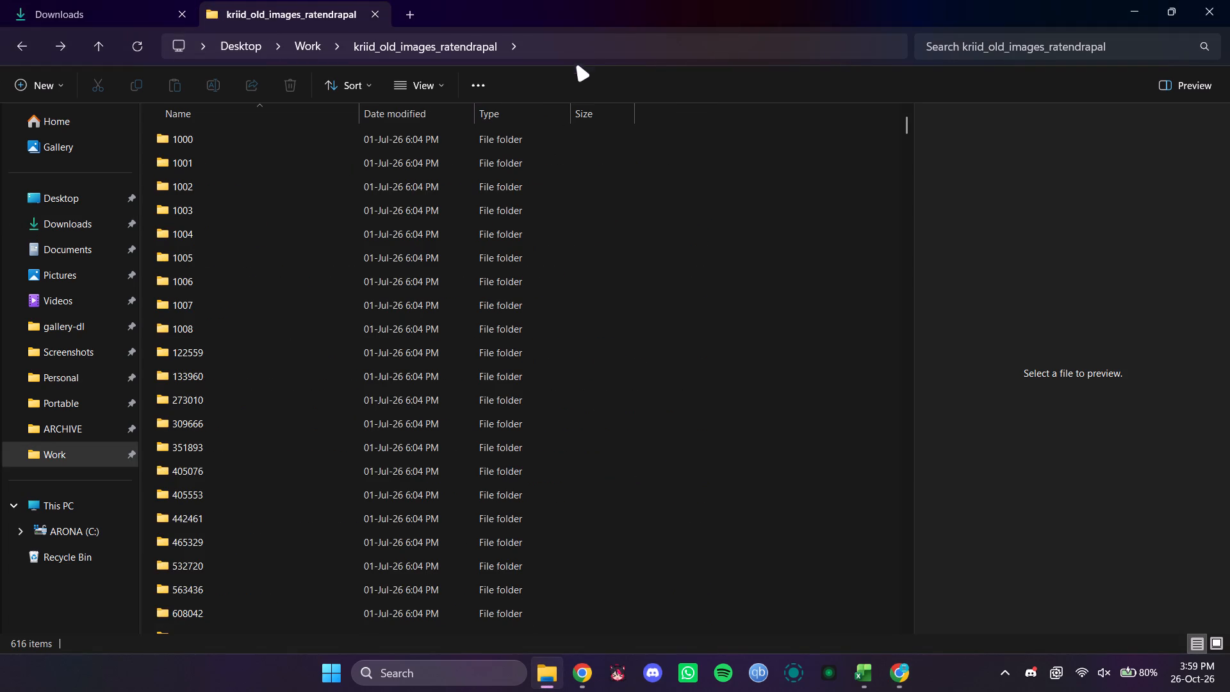
double_click(582, 49)
key(backslash)
key(ctrl+v)
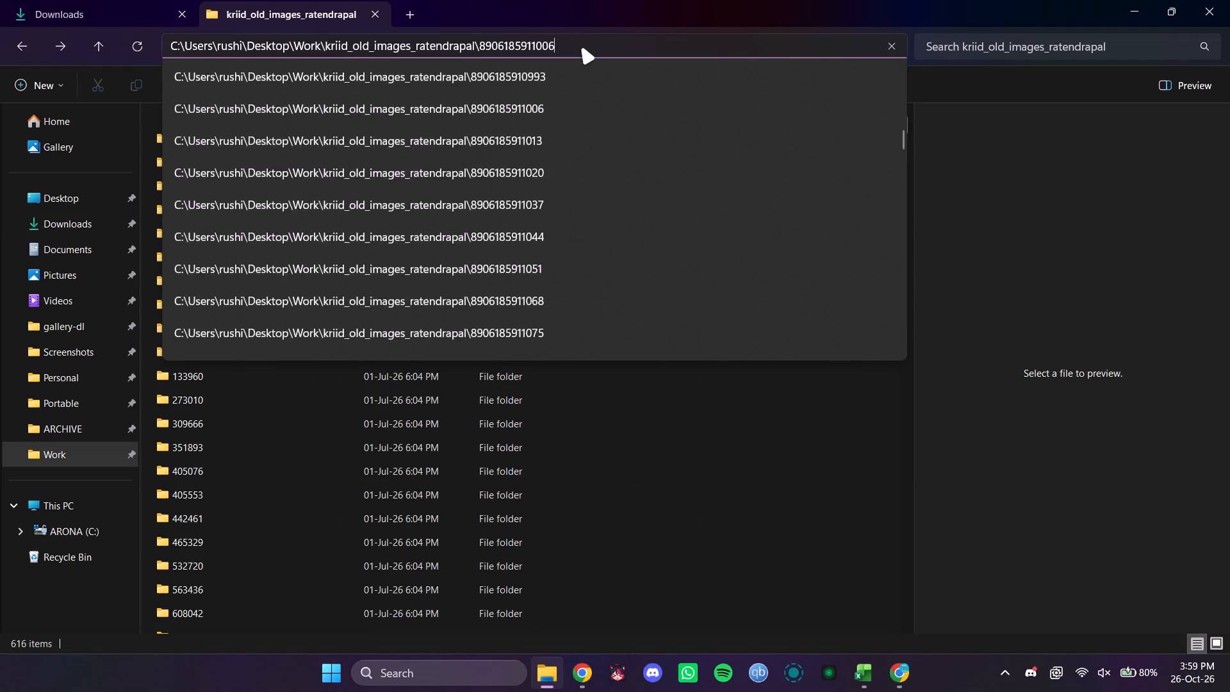
key(ctrl+Return)
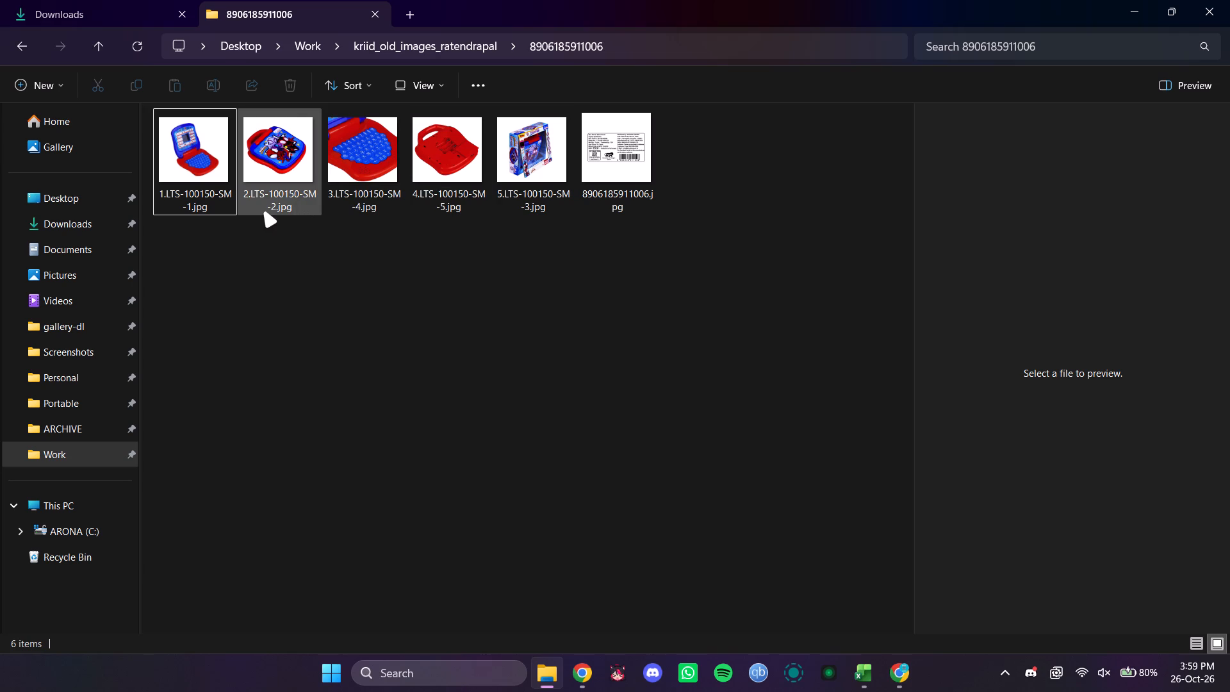
click(338, 185)
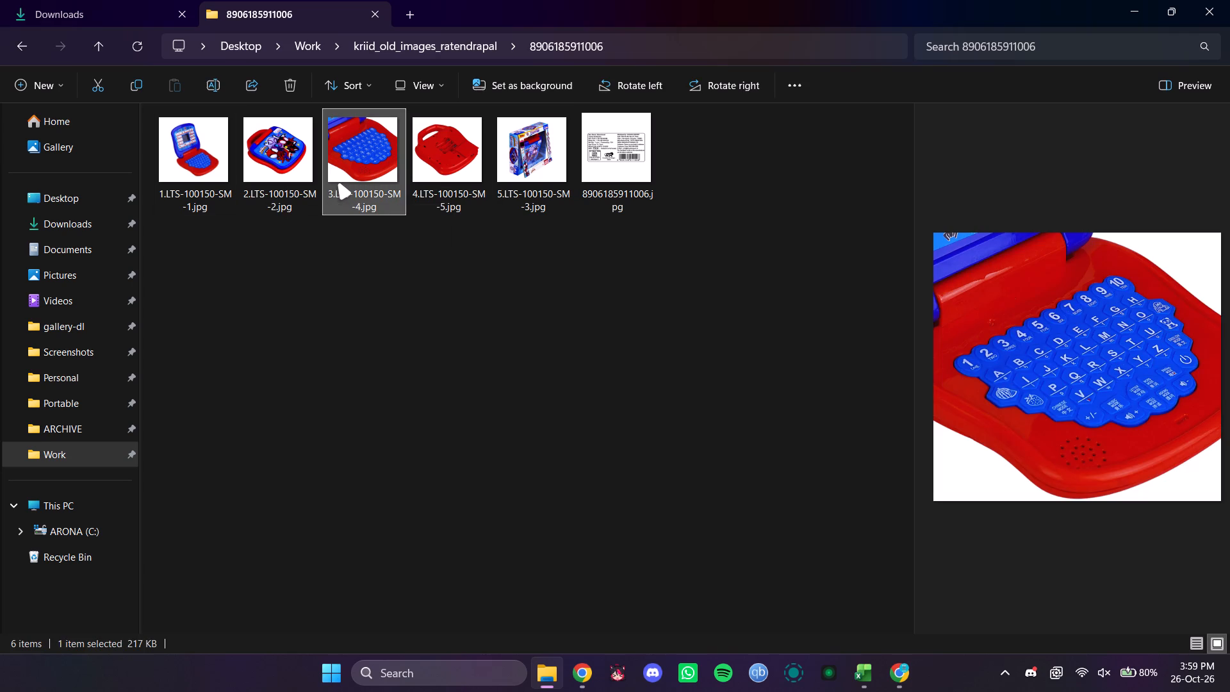
click(438, 181)
click(510, 168)
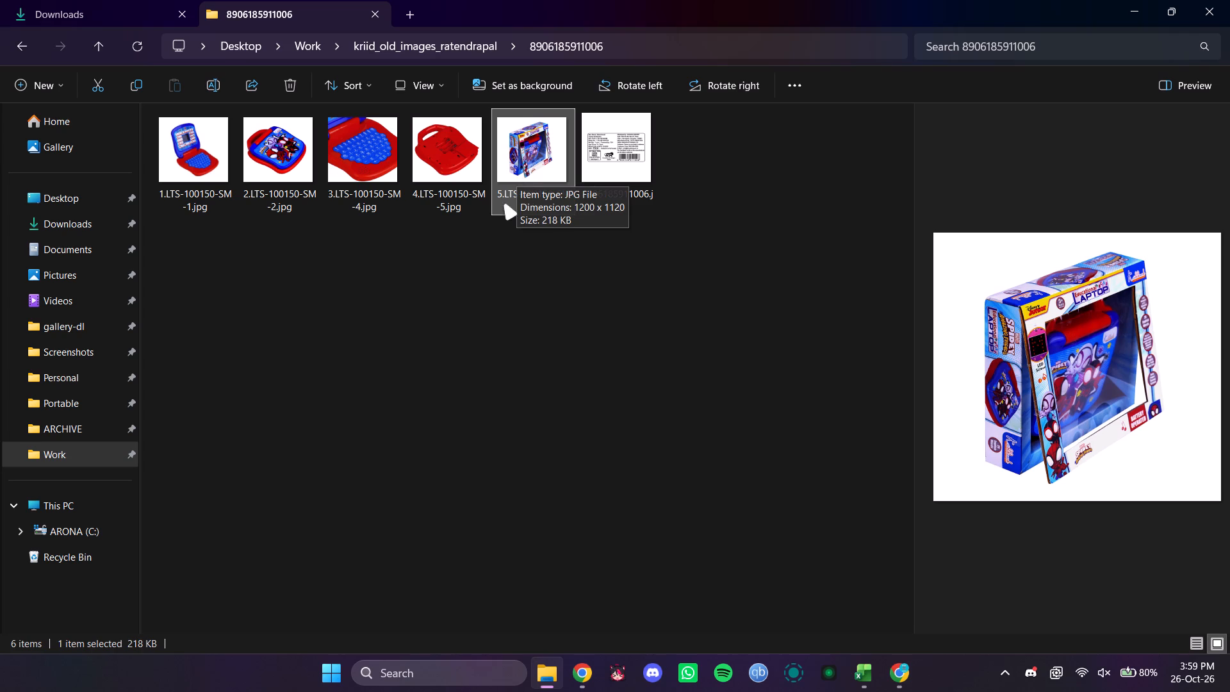
Switch to Canva in Chrome and create a blank square custom-size design, entering 2000 as the size.
click(583, 691)
click(583, 691)
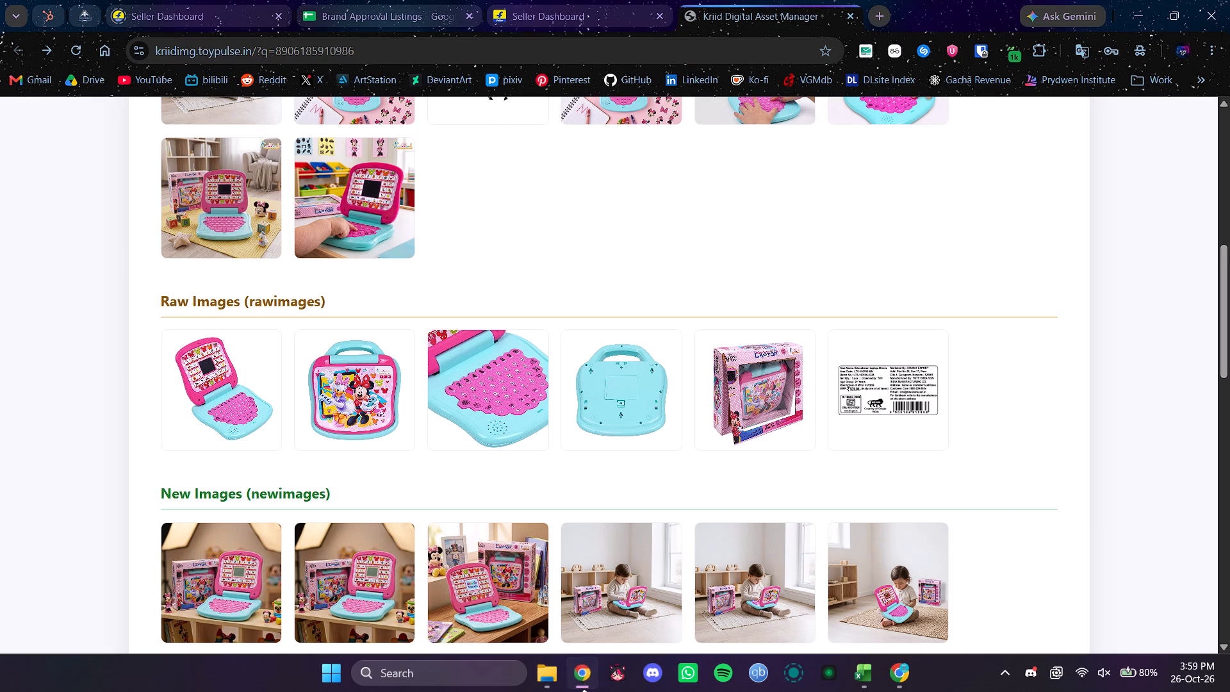
click(896, 688)
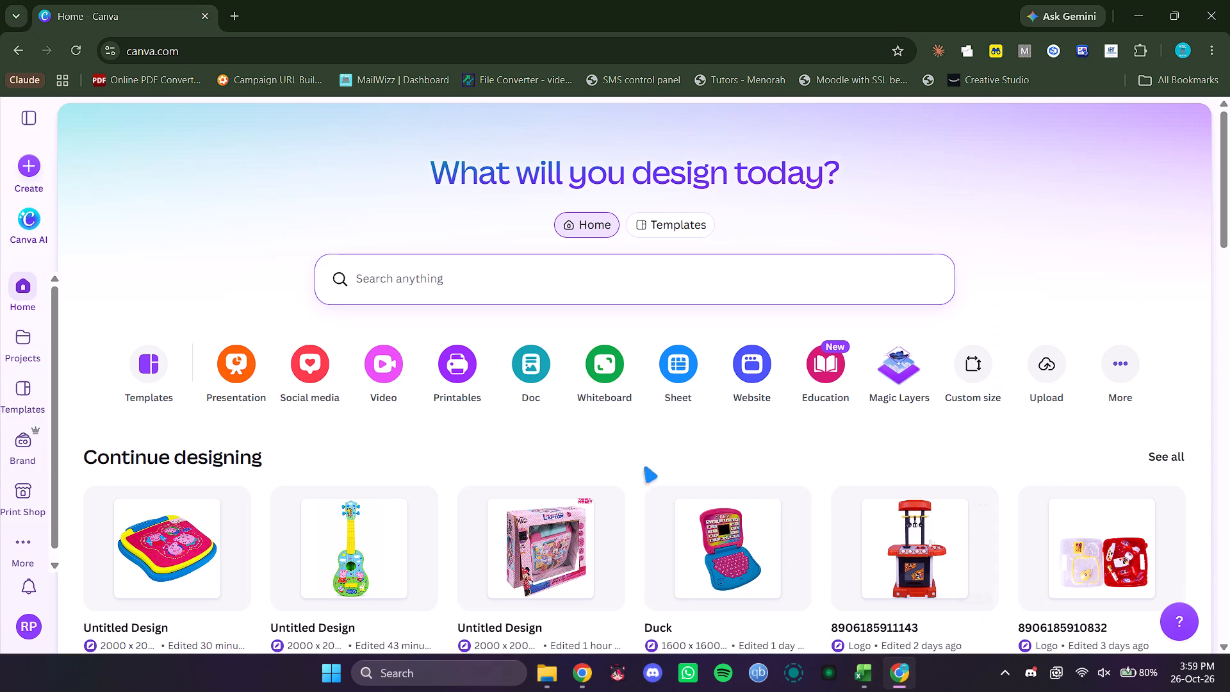
click(35, 170)
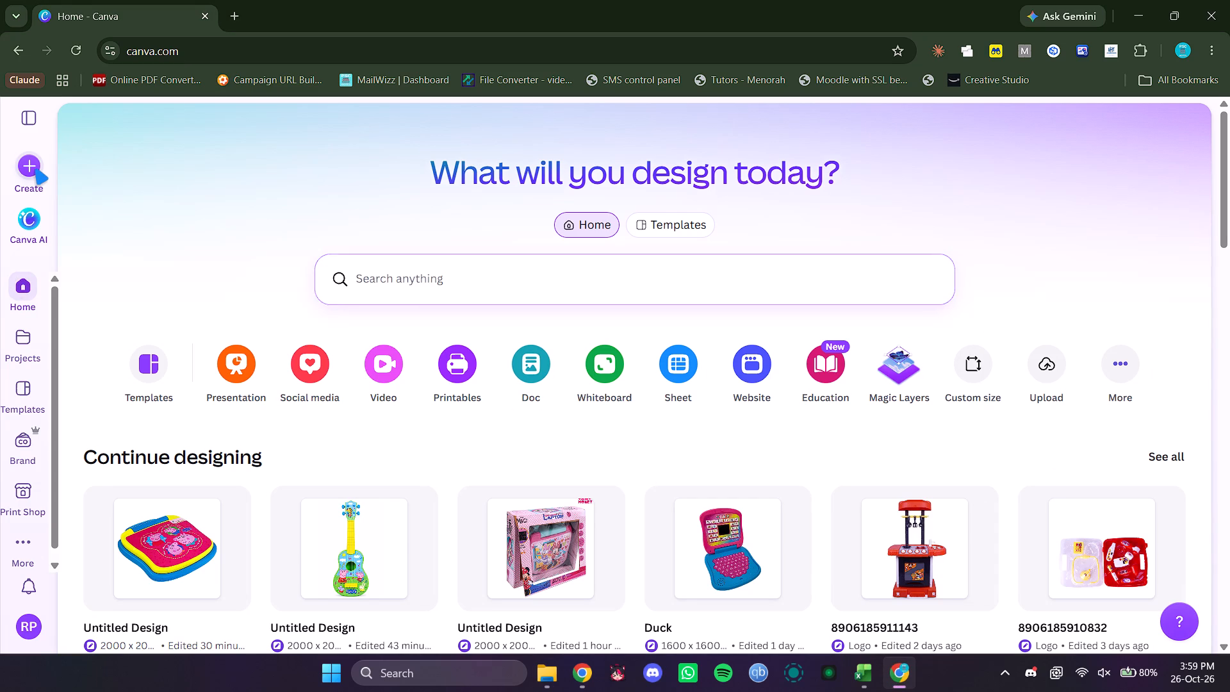
scroll(251, 522, down, 6)
click(206, 541)
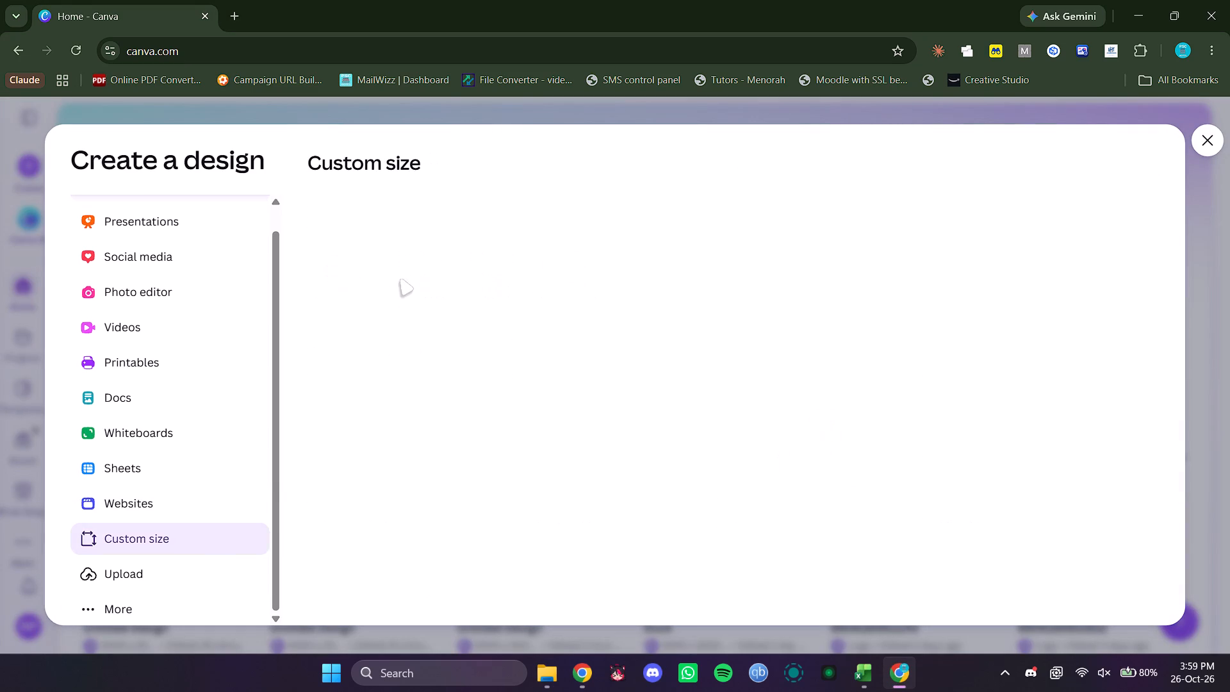
click(425, 224)
text(2000)
click(384, 386)
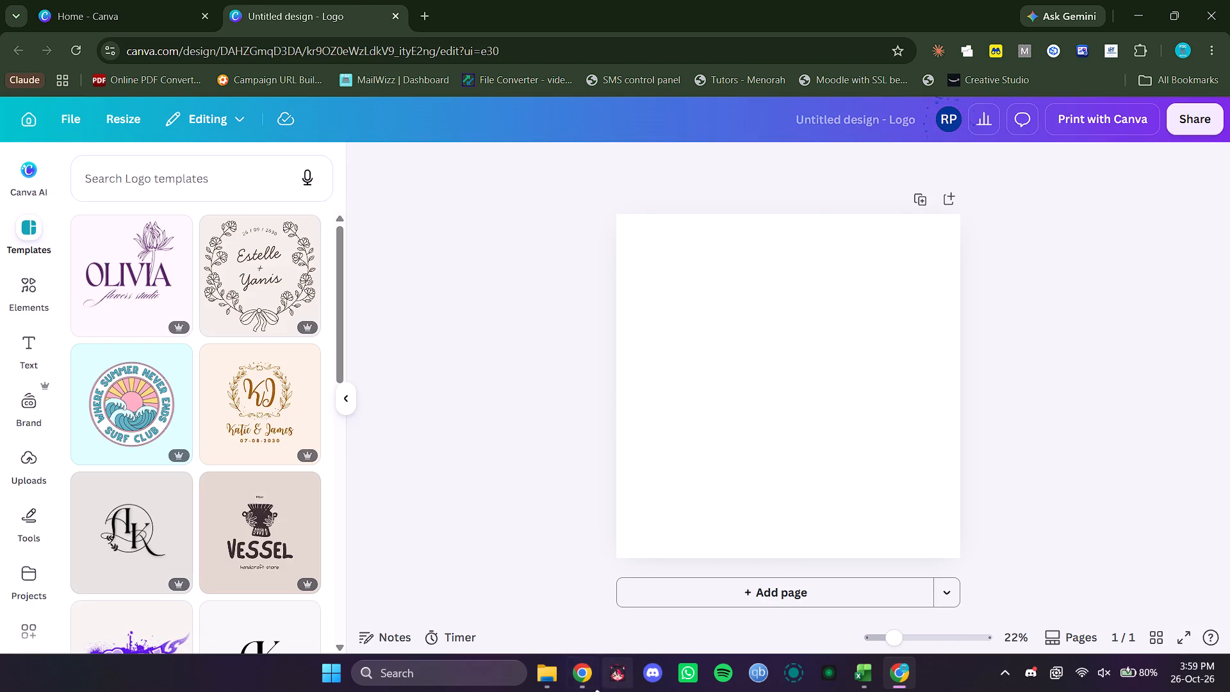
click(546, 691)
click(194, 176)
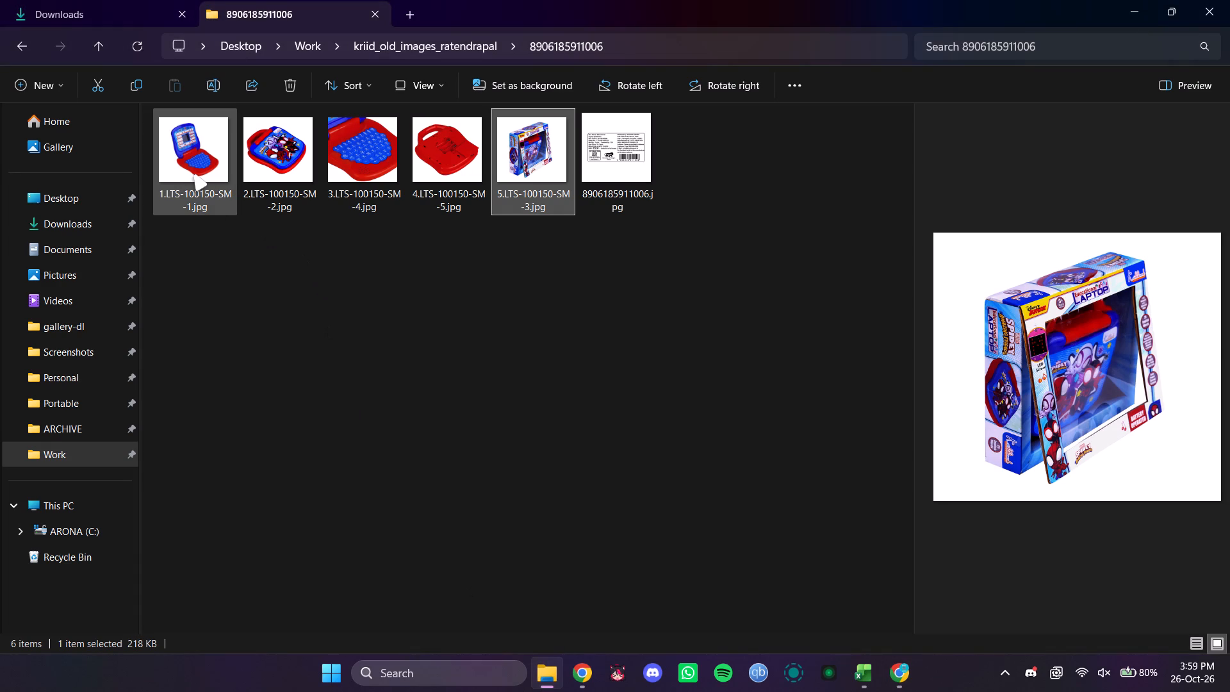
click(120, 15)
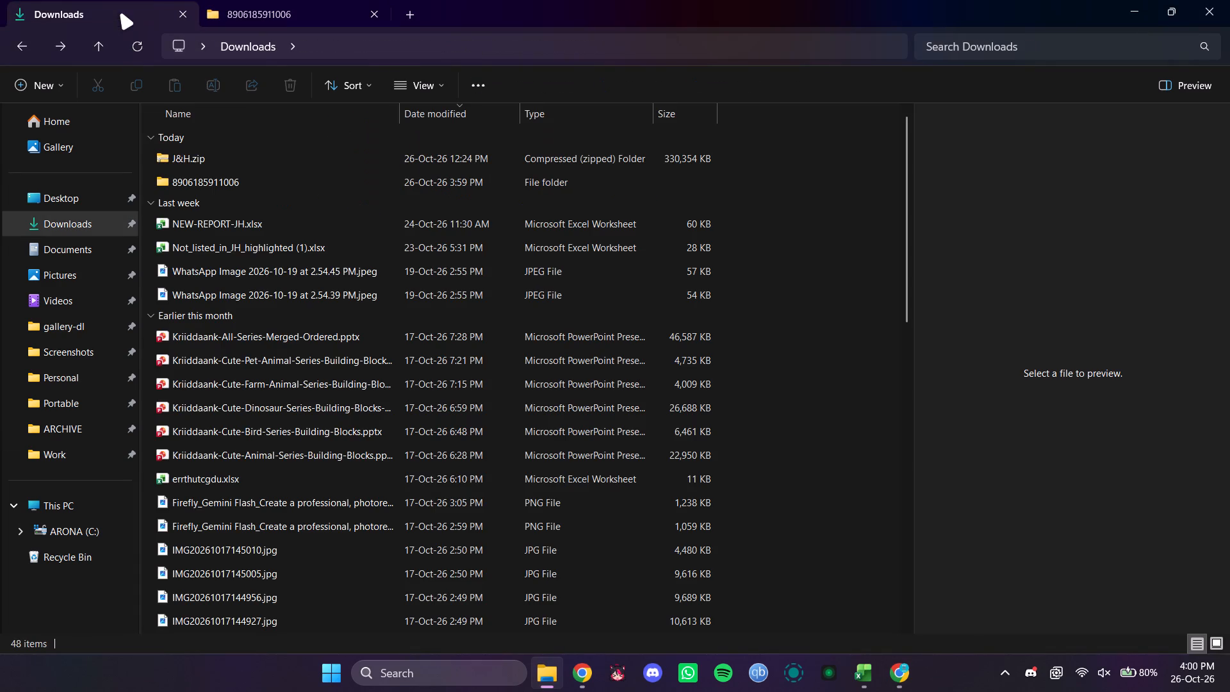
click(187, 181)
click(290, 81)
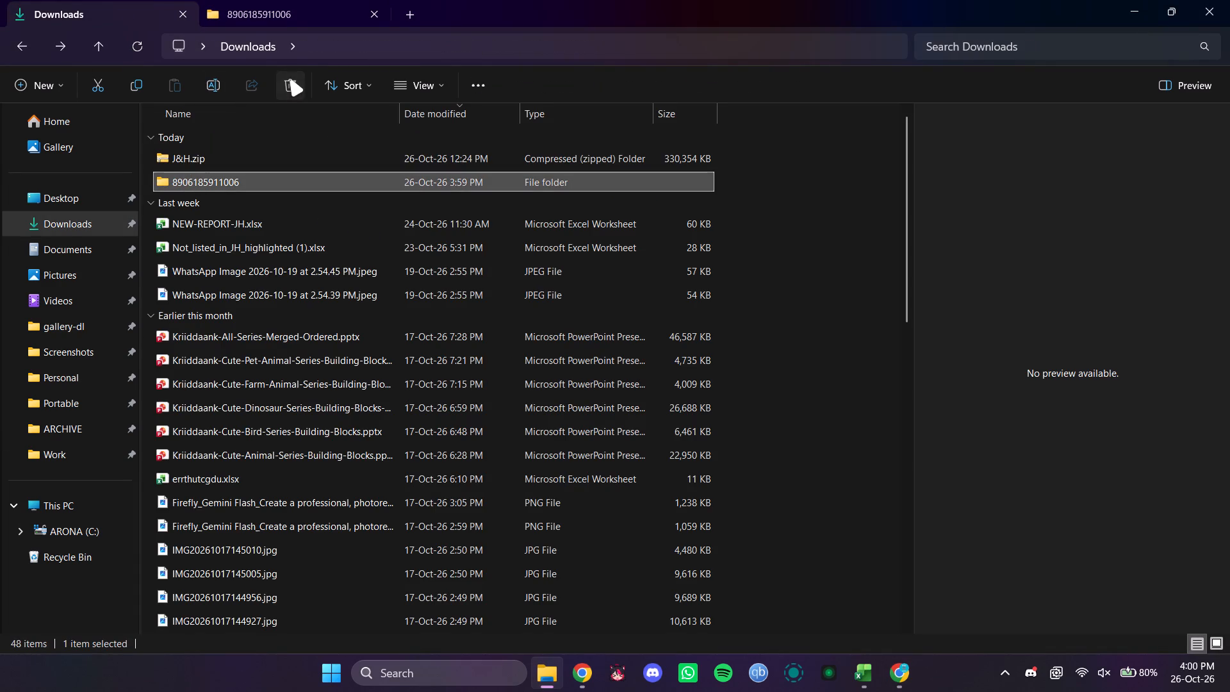
click(289, 8)
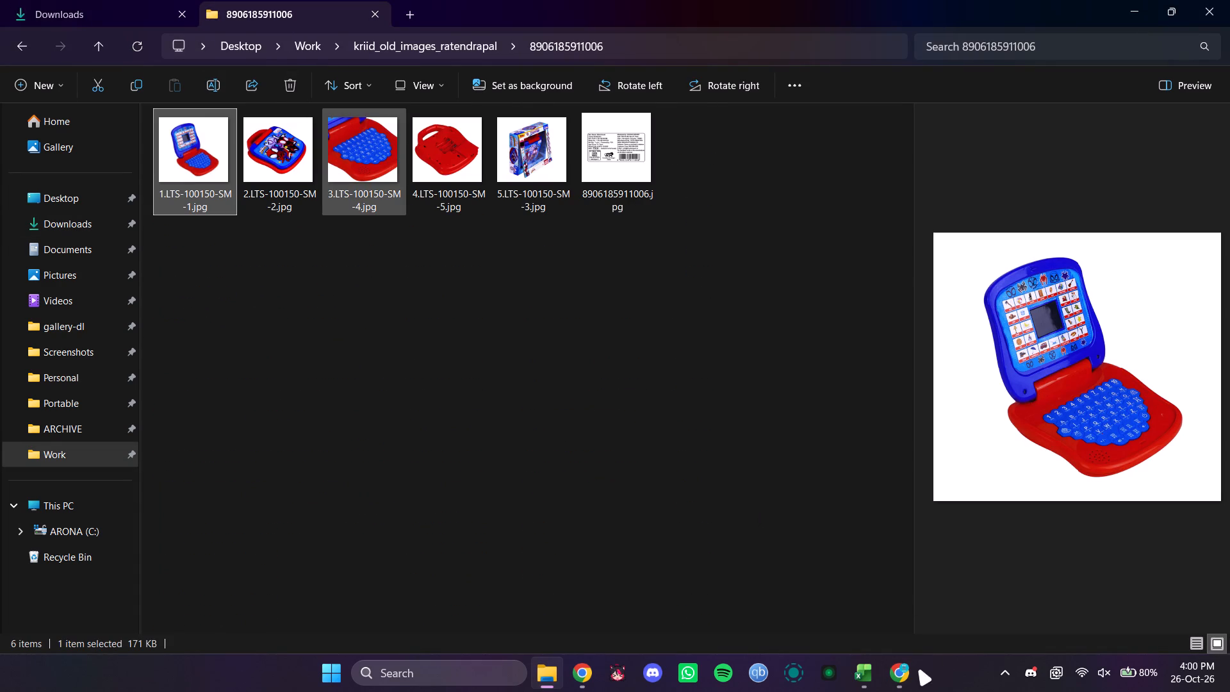
click(907, 685)
click(907, 685)
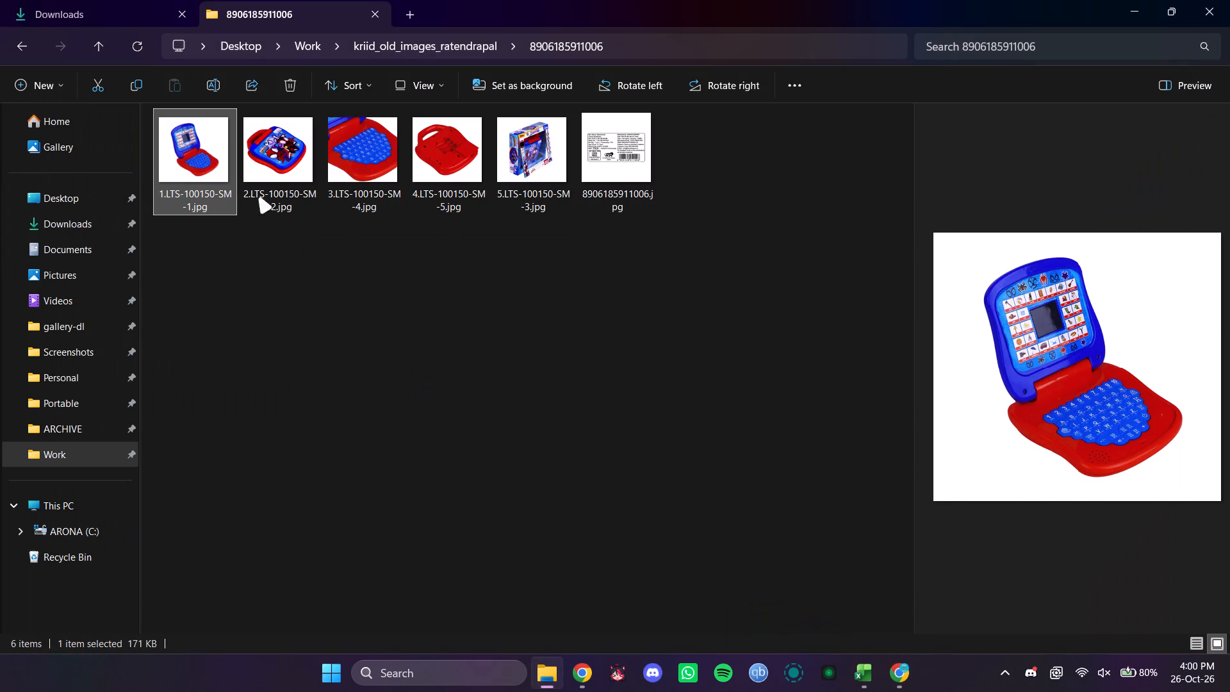
drag(201, 151, 927, 664)
drag(927, 664, 791, 402)
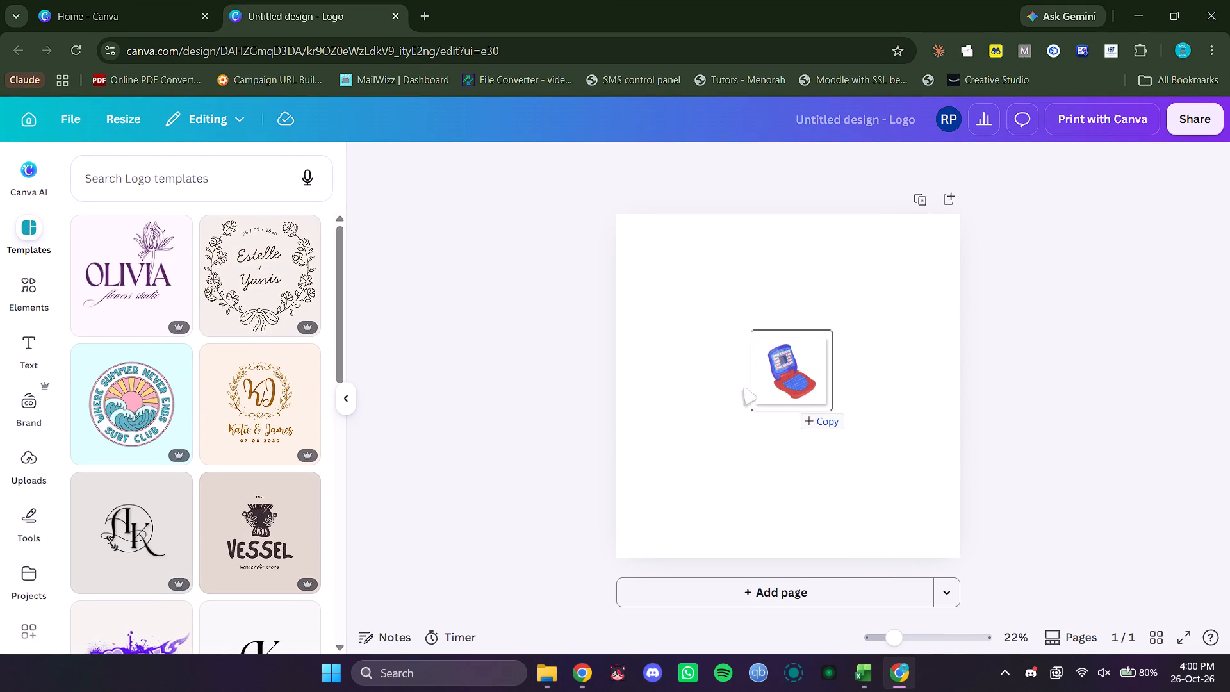
Enlarge the open-laptop image to fill the page's full height and crop its two sides to the page edges.
drag(672, 276, 628, 232)
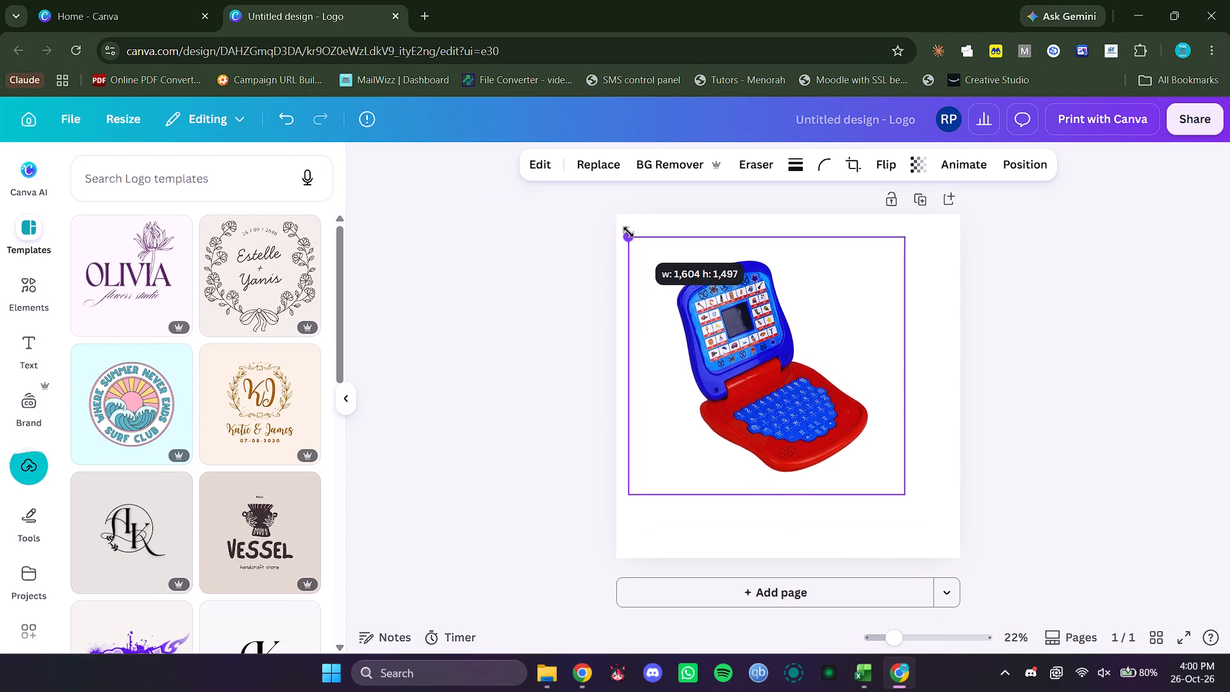
drag(628, 232, 620, 225)
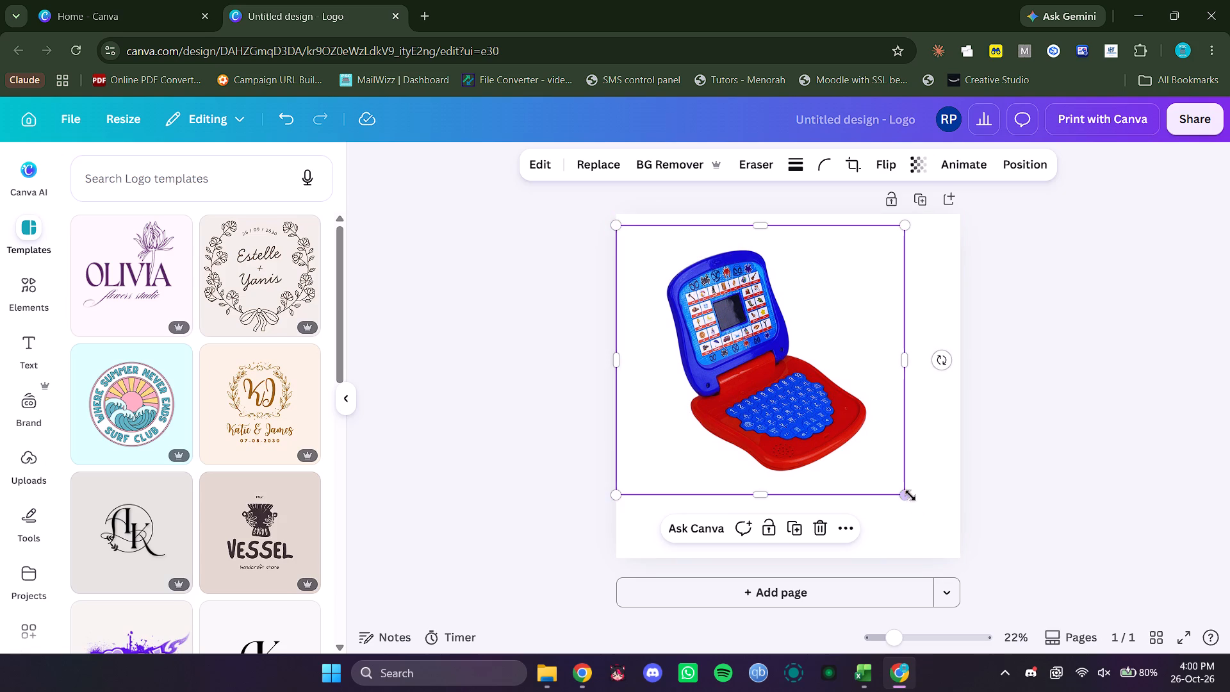
drag(909, 494, 956, 557)
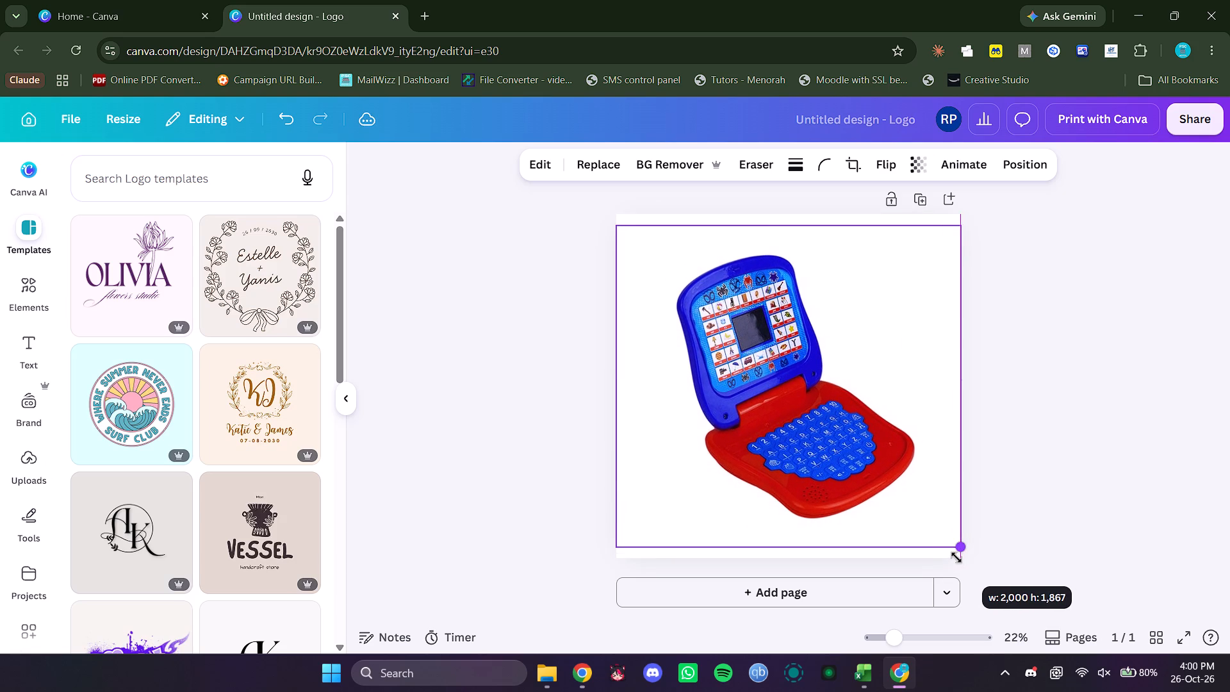
drag(956, 557, 964, 570)
drag(618, 226, 618, 222)
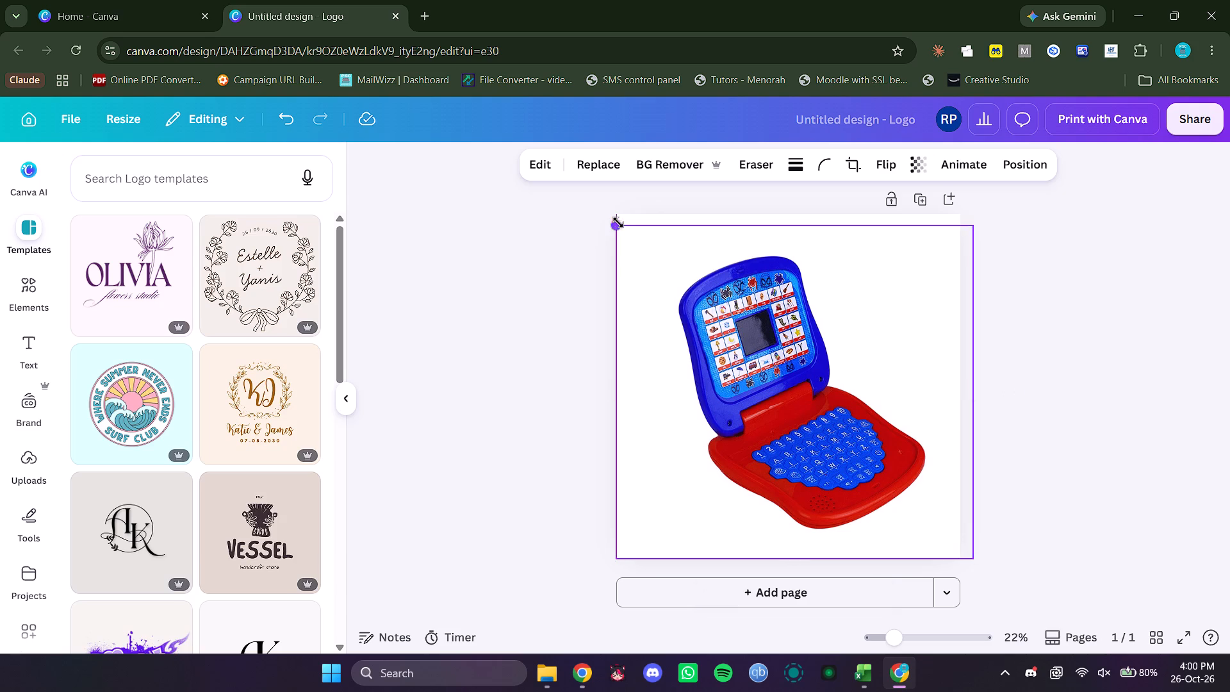
drag(618, 222, 609, 214)
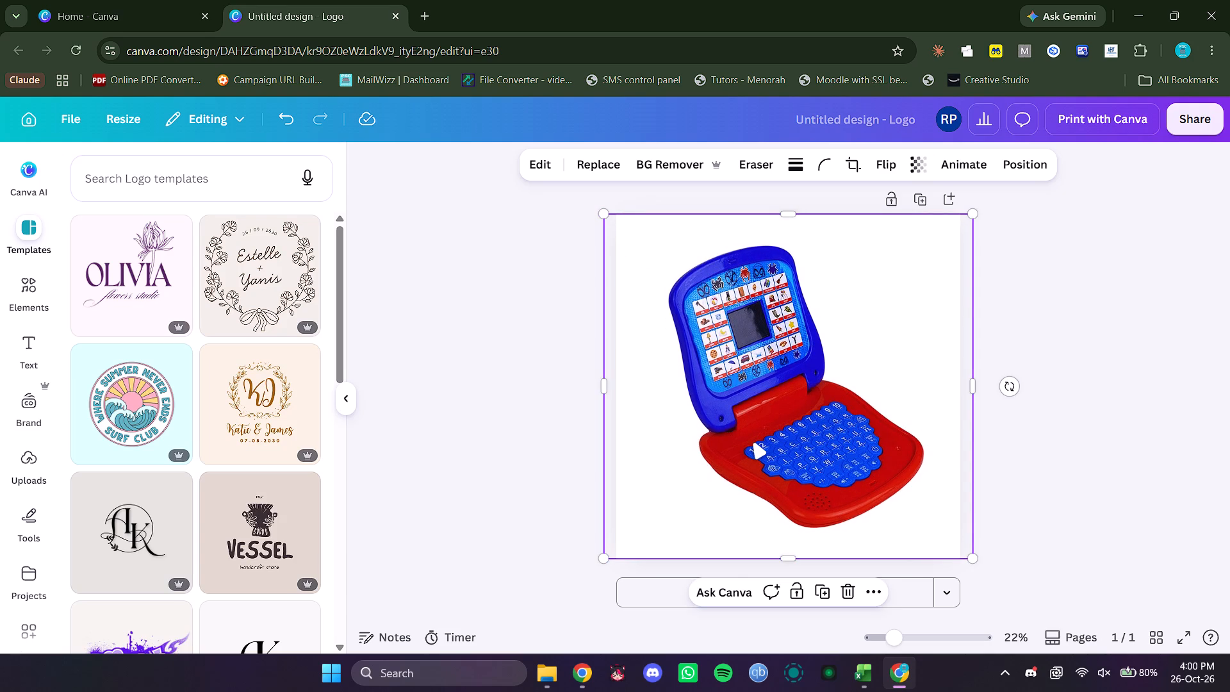
click(872, 672)
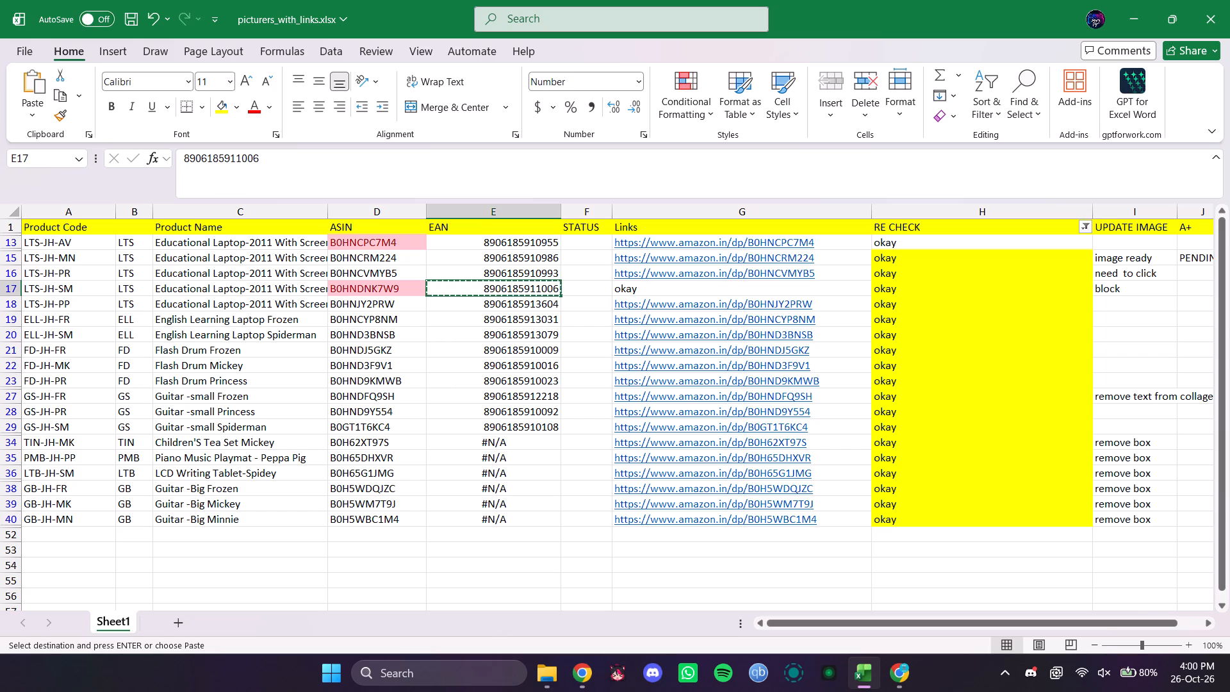
click(895, 681)
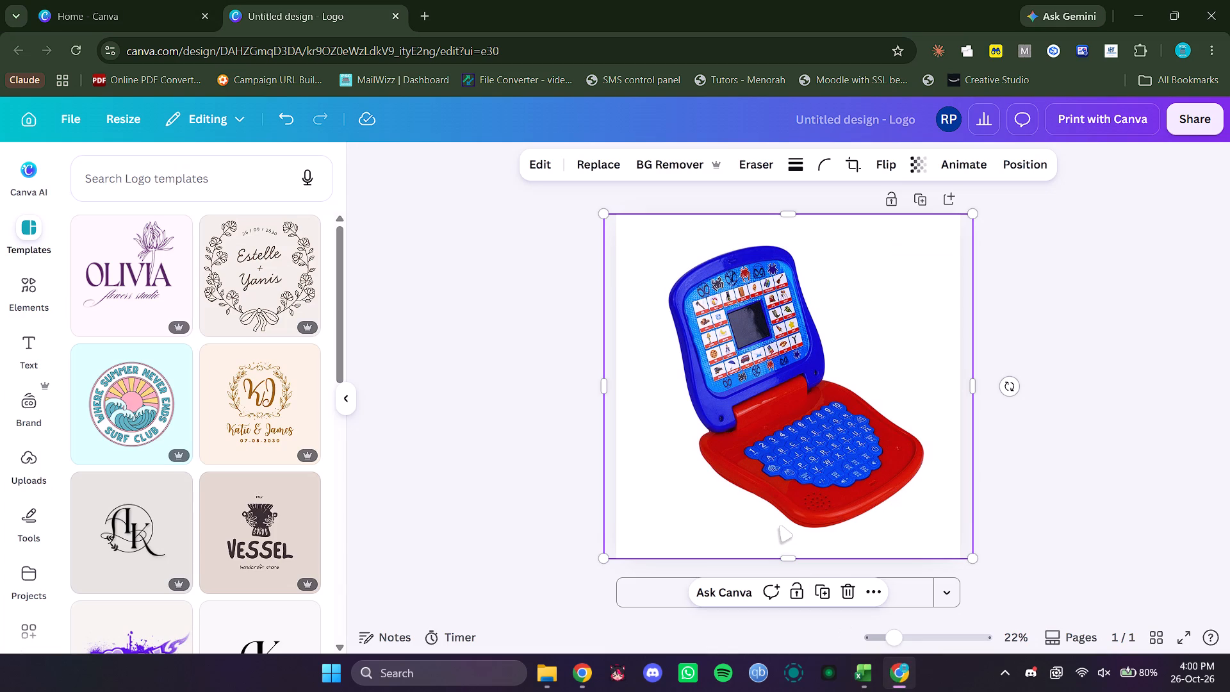
drag(976, 392, 975, 392)
drag(975, 392, 965, 393)
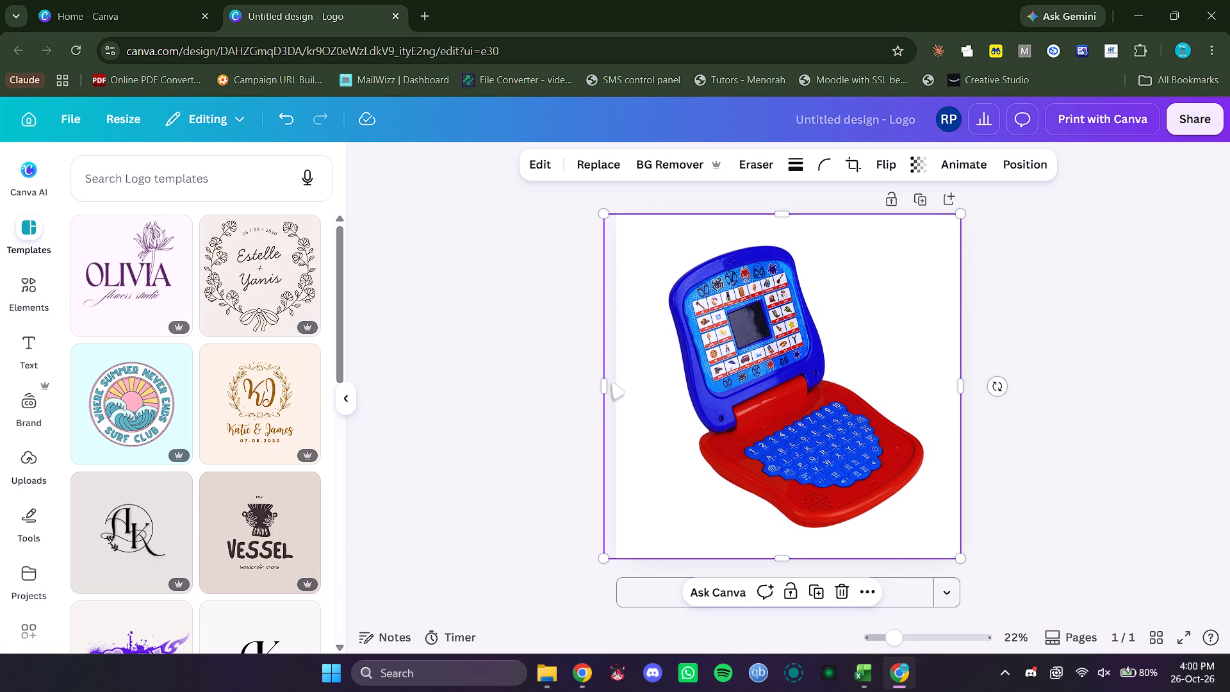
drag(605, 383, 614, 383)
Add a blank second page to the design.
scroll(1038, 443, down, 4)
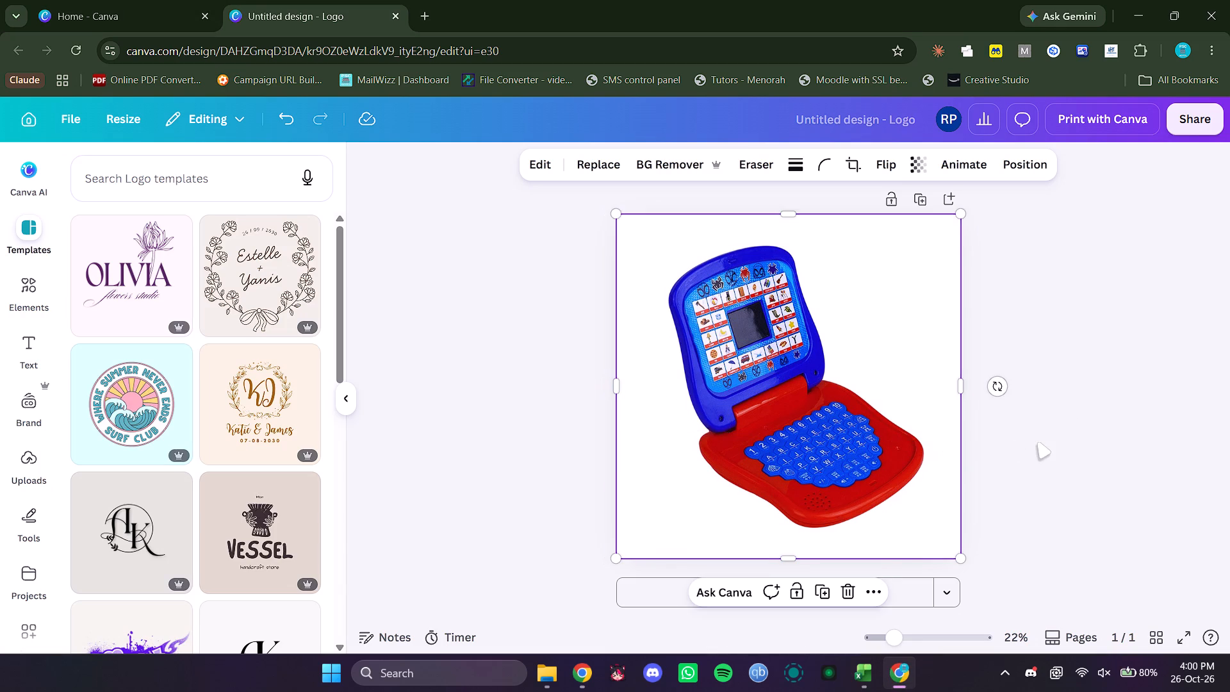
click(907, 601)
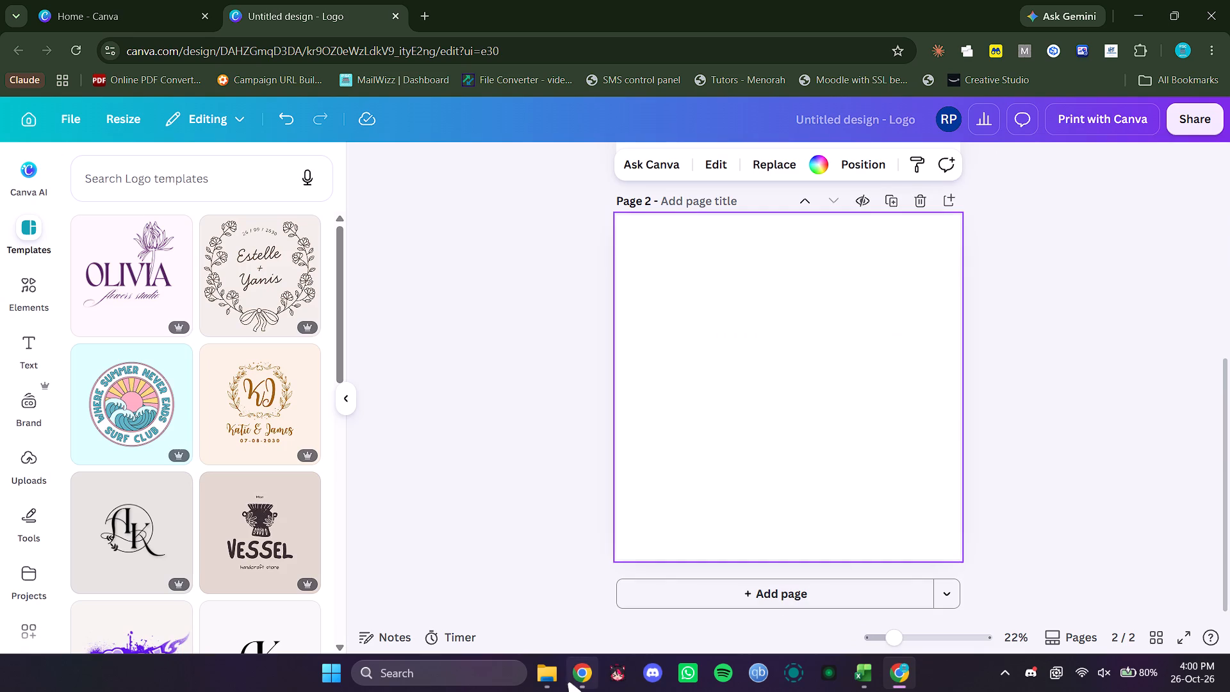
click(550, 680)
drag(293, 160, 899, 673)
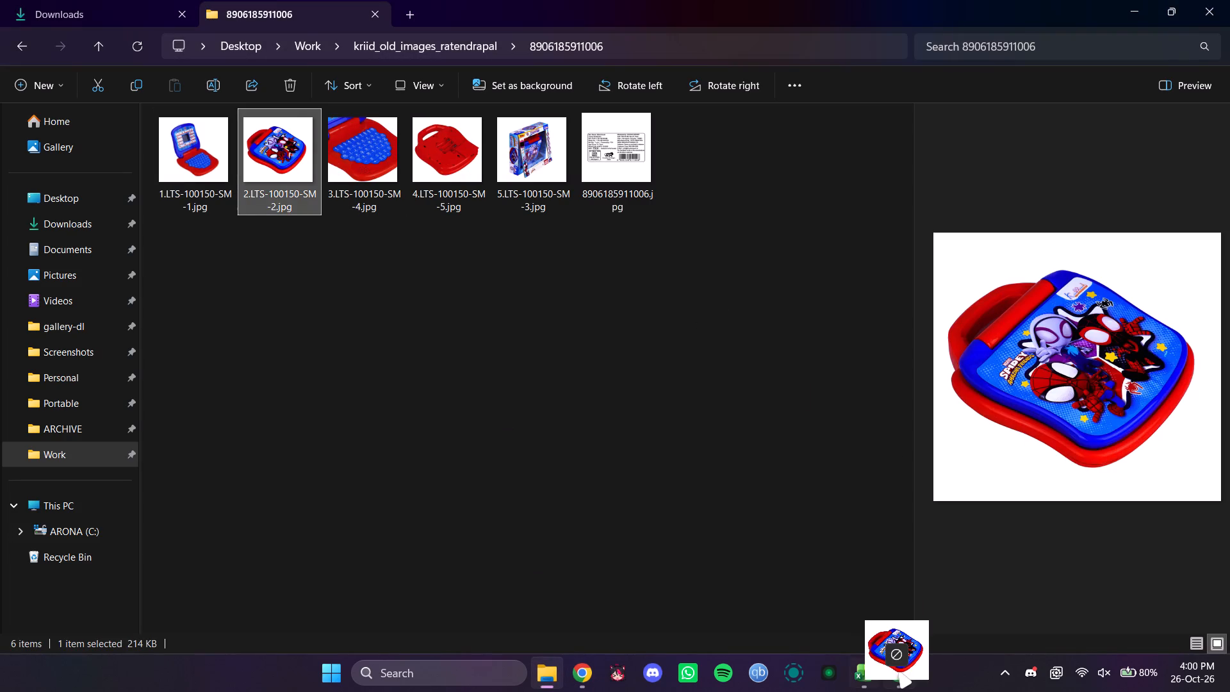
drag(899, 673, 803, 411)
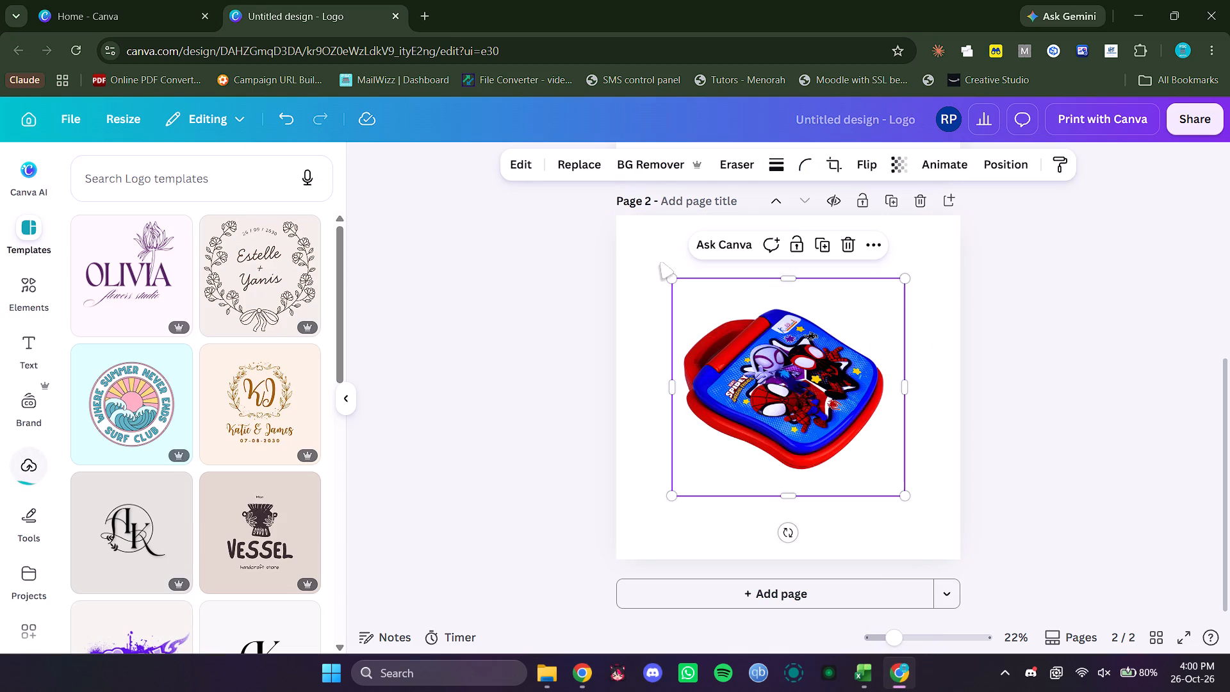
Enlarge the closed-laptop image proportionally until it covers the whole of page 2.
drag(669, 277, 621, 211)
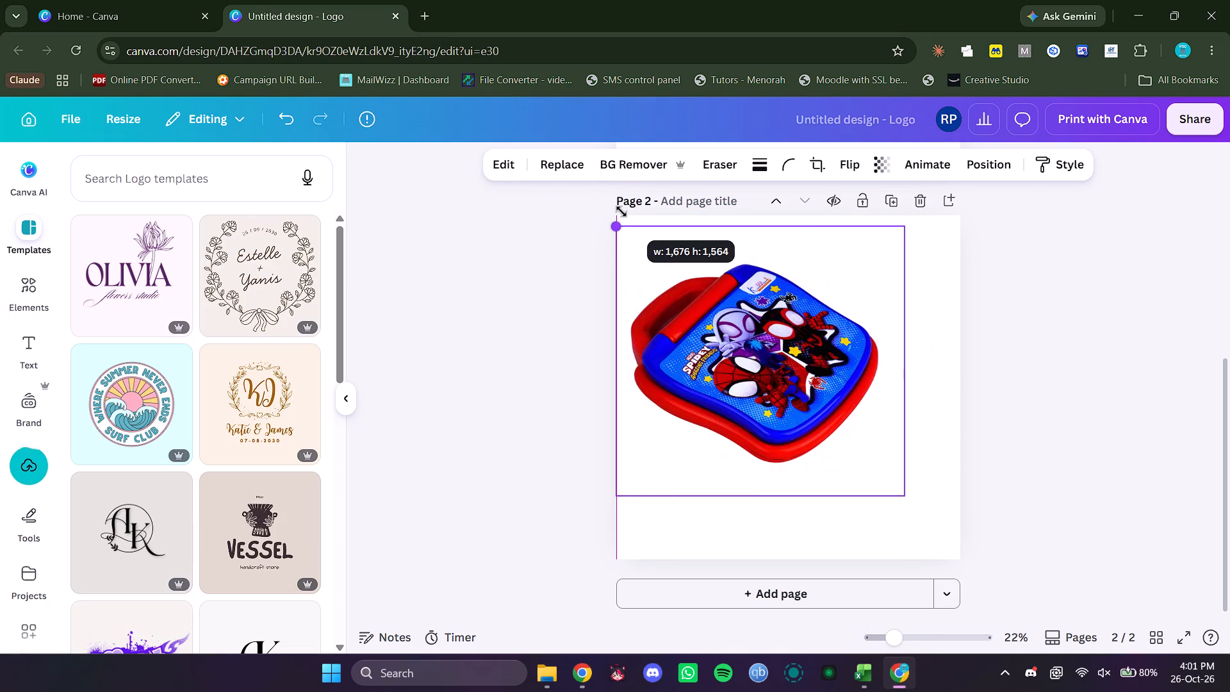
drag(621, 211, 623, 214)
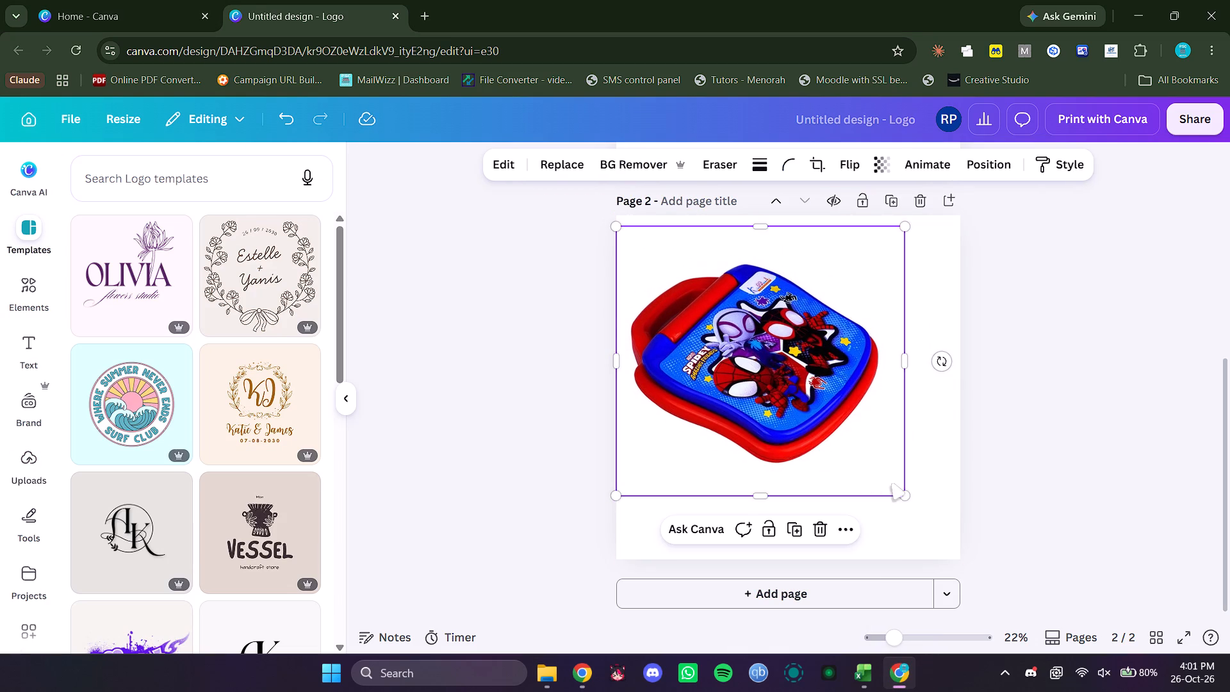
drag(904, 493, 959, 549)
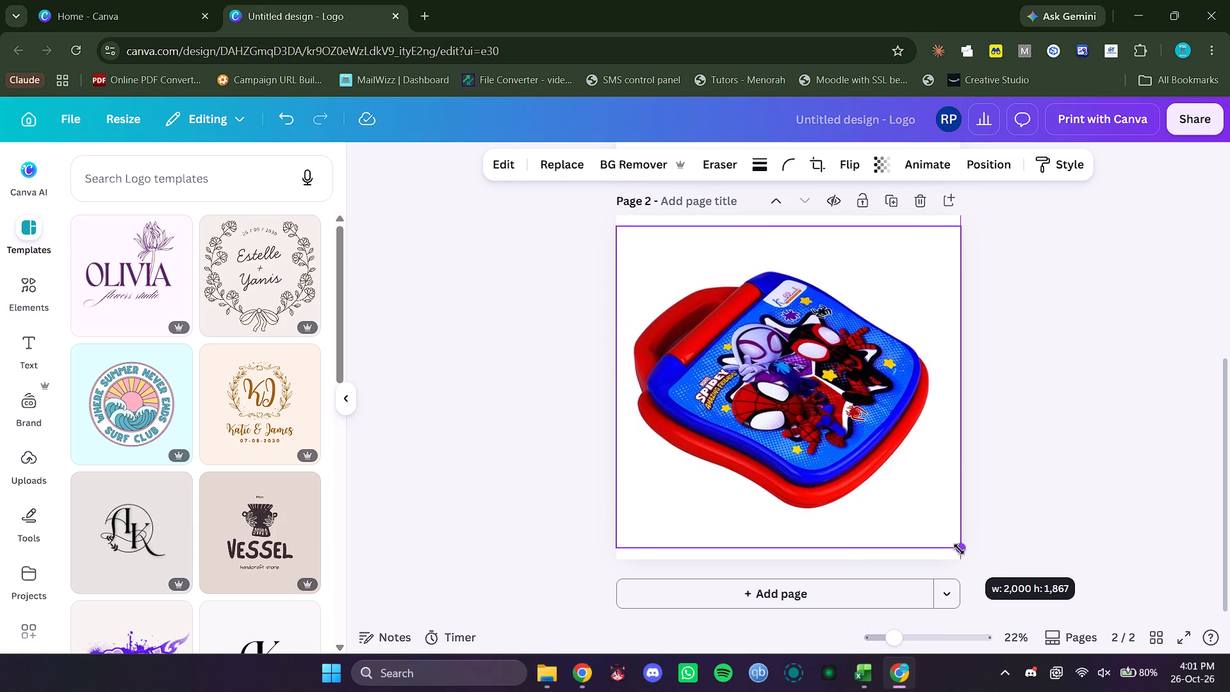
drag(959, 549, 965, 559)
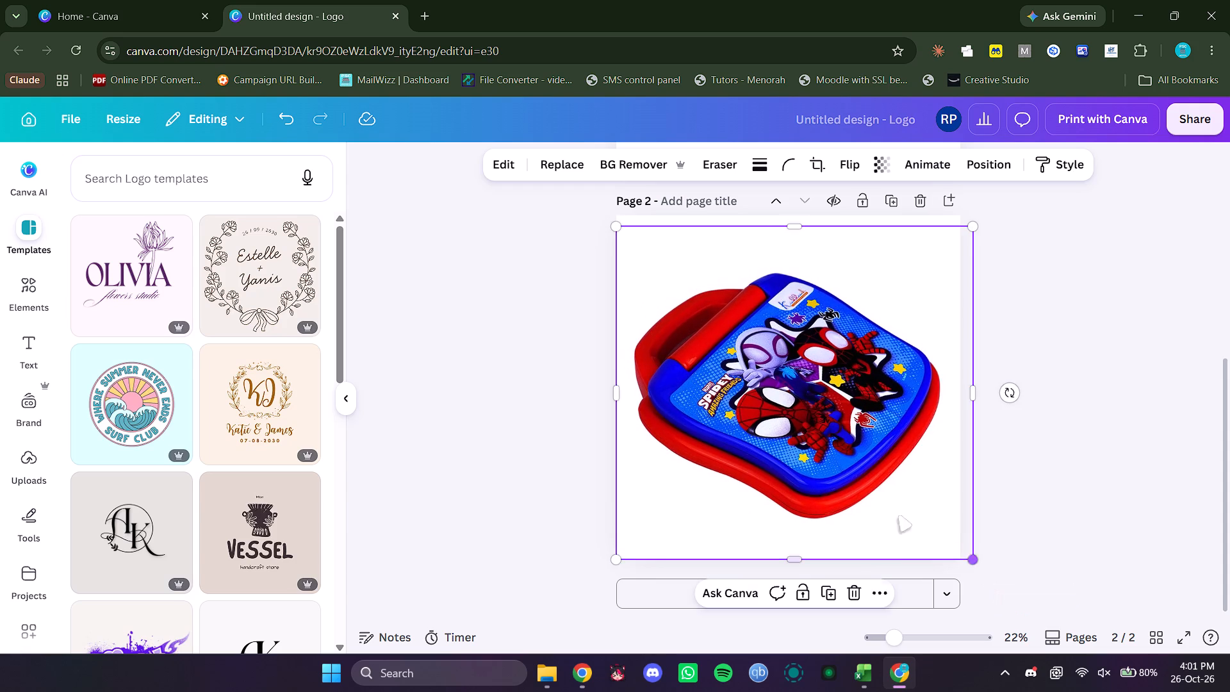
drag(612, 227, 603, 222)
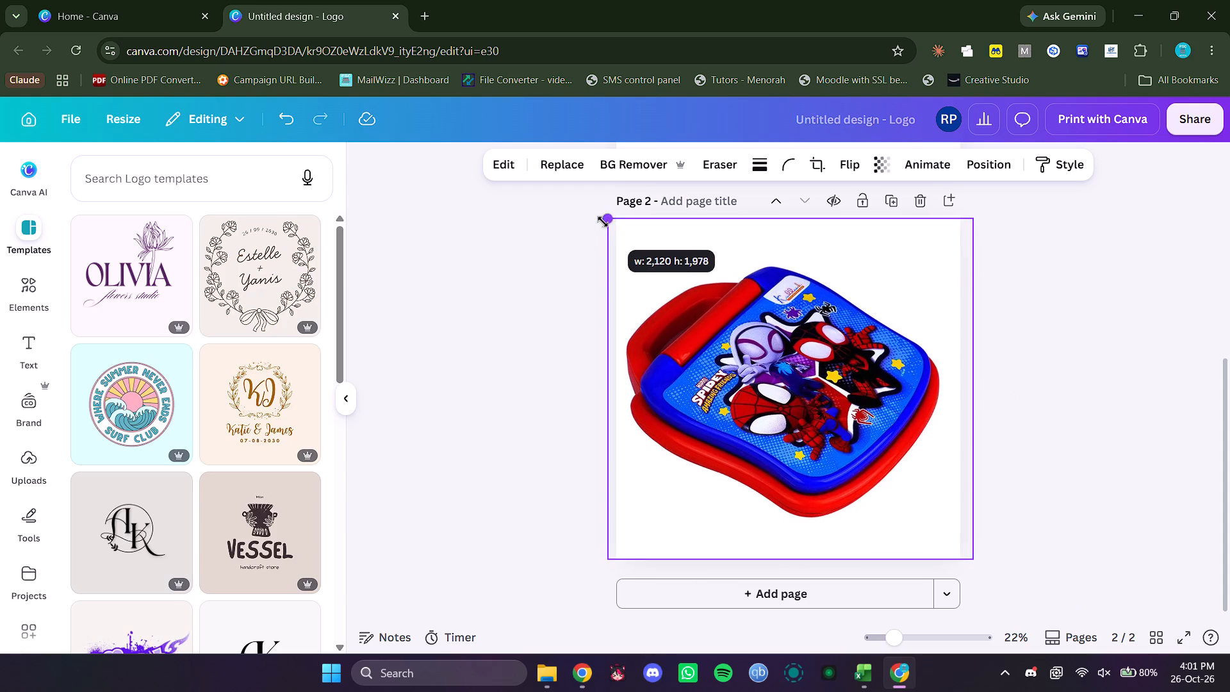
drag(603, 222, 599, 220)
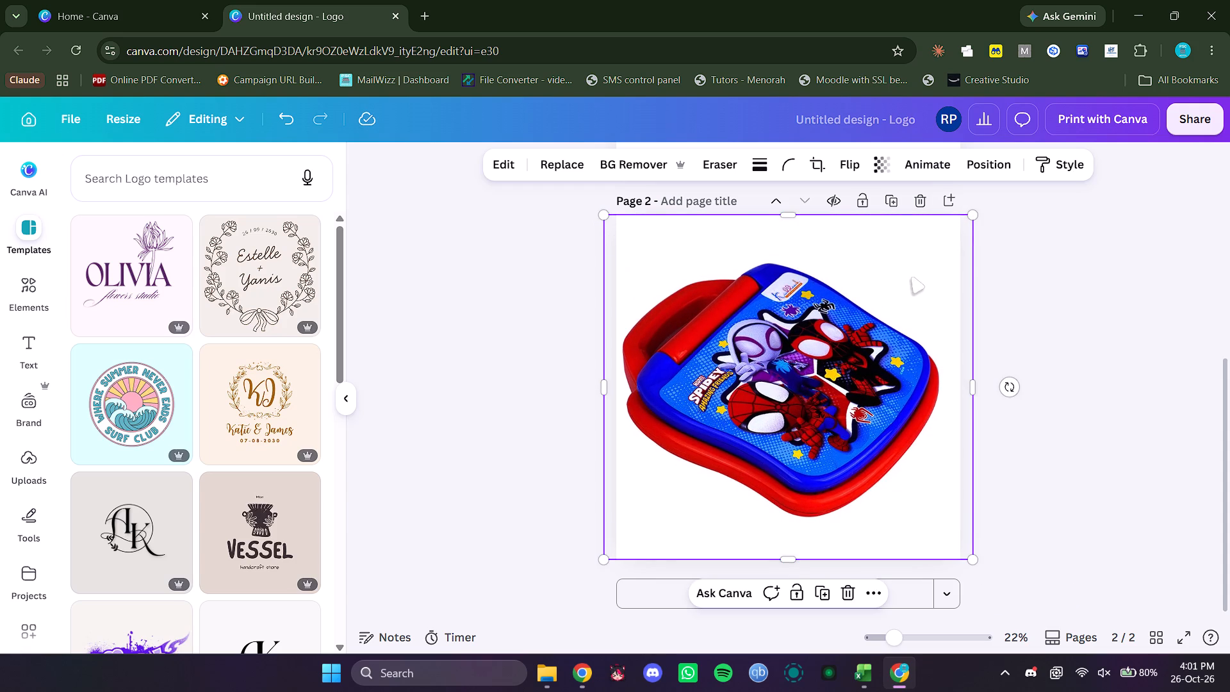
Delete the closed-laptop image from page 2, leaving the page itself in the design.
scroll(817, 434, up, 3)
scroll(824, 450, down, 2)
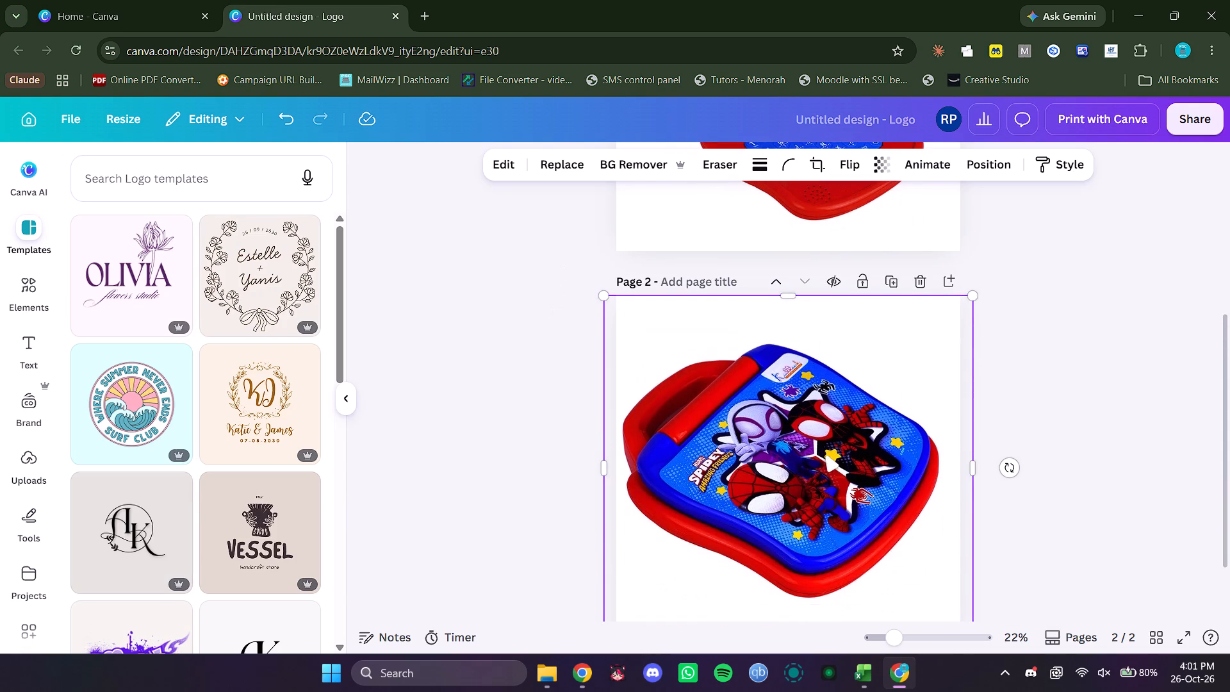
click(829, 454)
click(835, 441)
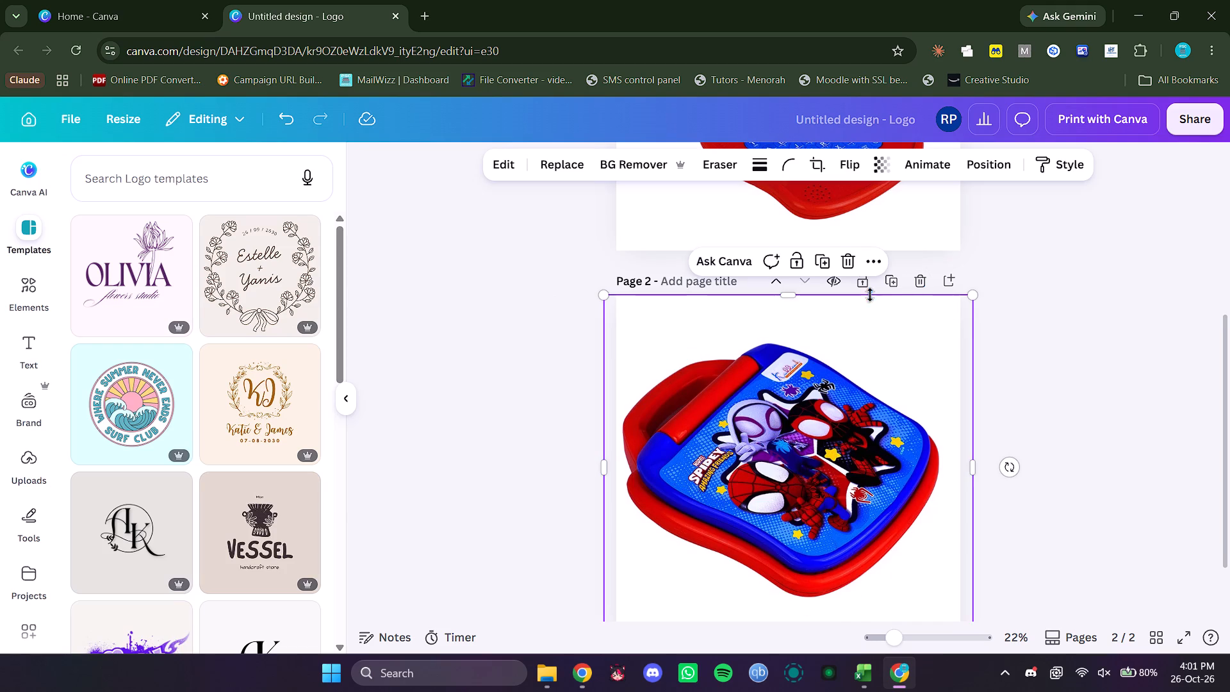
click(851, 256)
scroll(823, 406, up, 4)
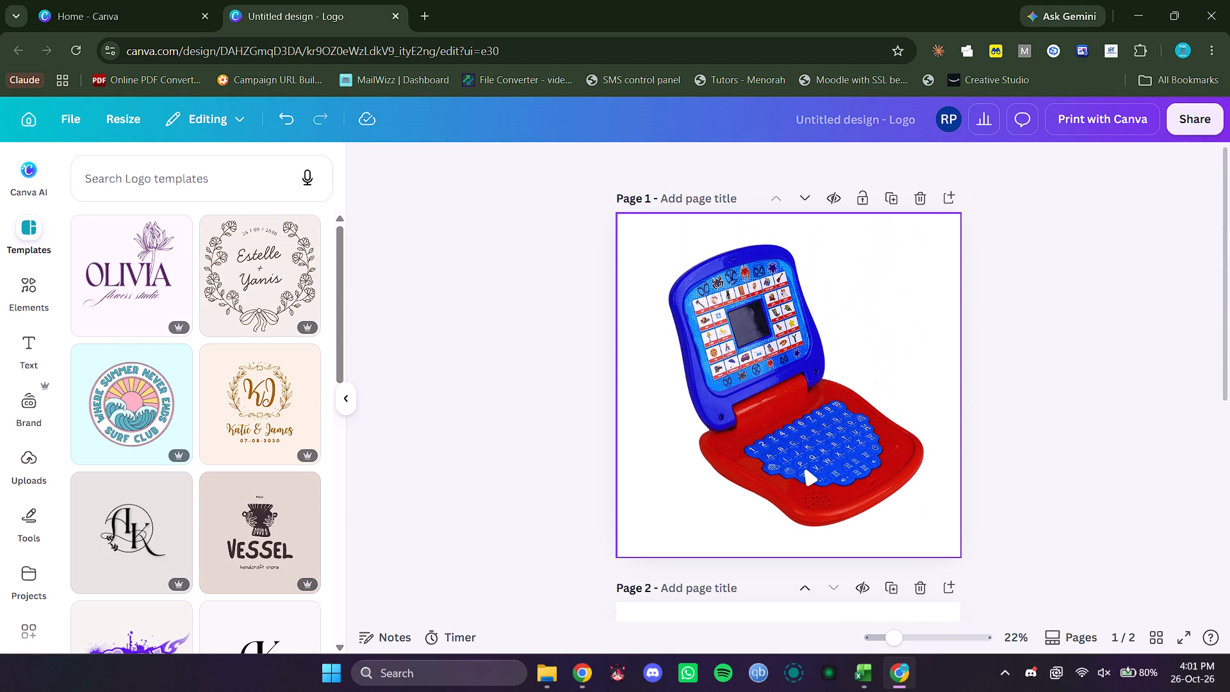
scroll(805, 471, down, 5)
Search Google for "text remover" in a new browser tab and open Pixelcut's Remove Text from Image Online for Free result.
click(421, 12)
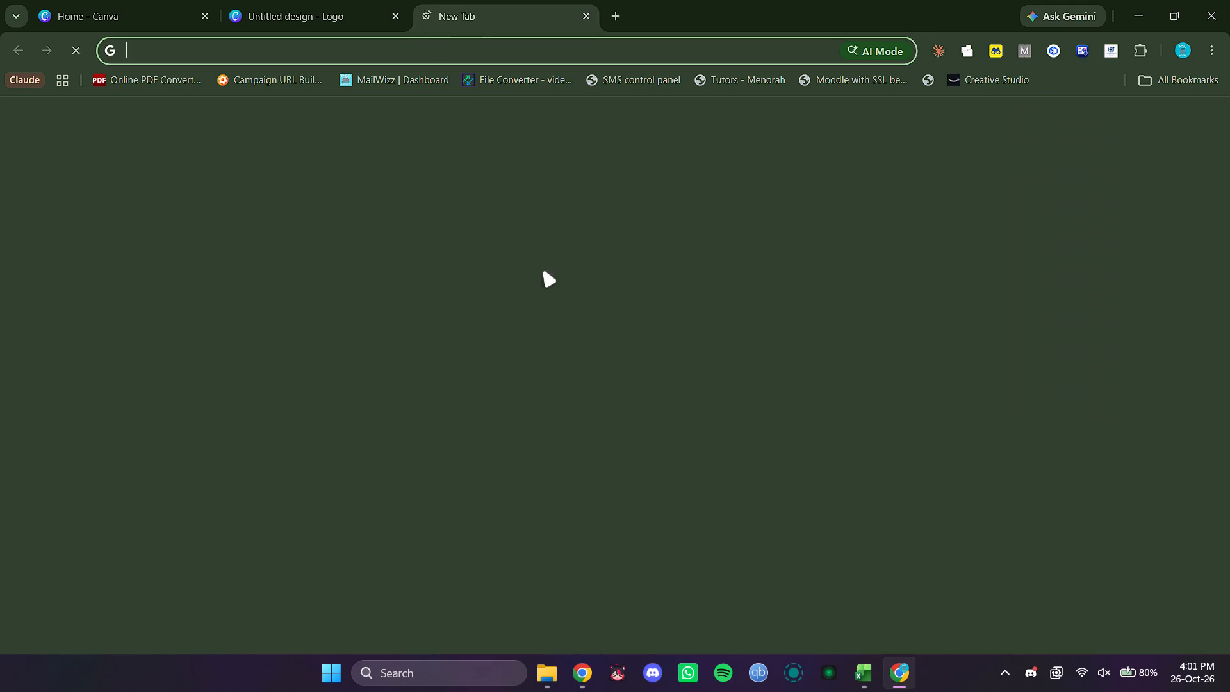
click(565, 329)
text(text remo)
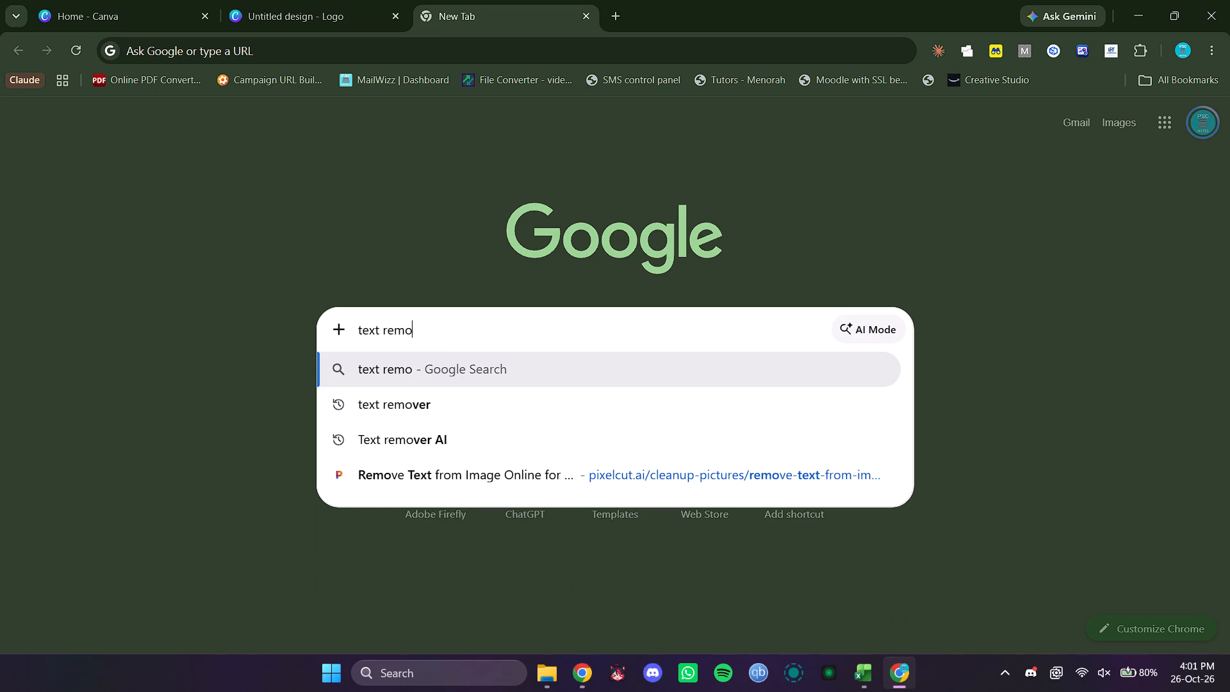
click(602, 410)
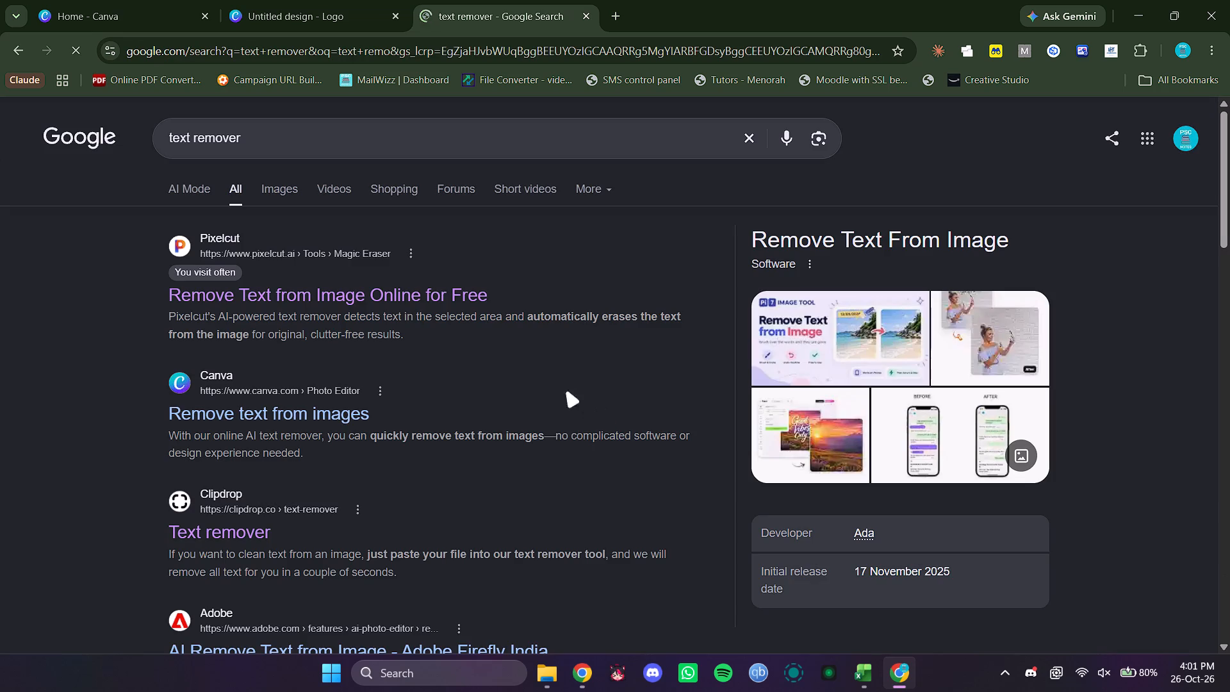
click(413, 299)
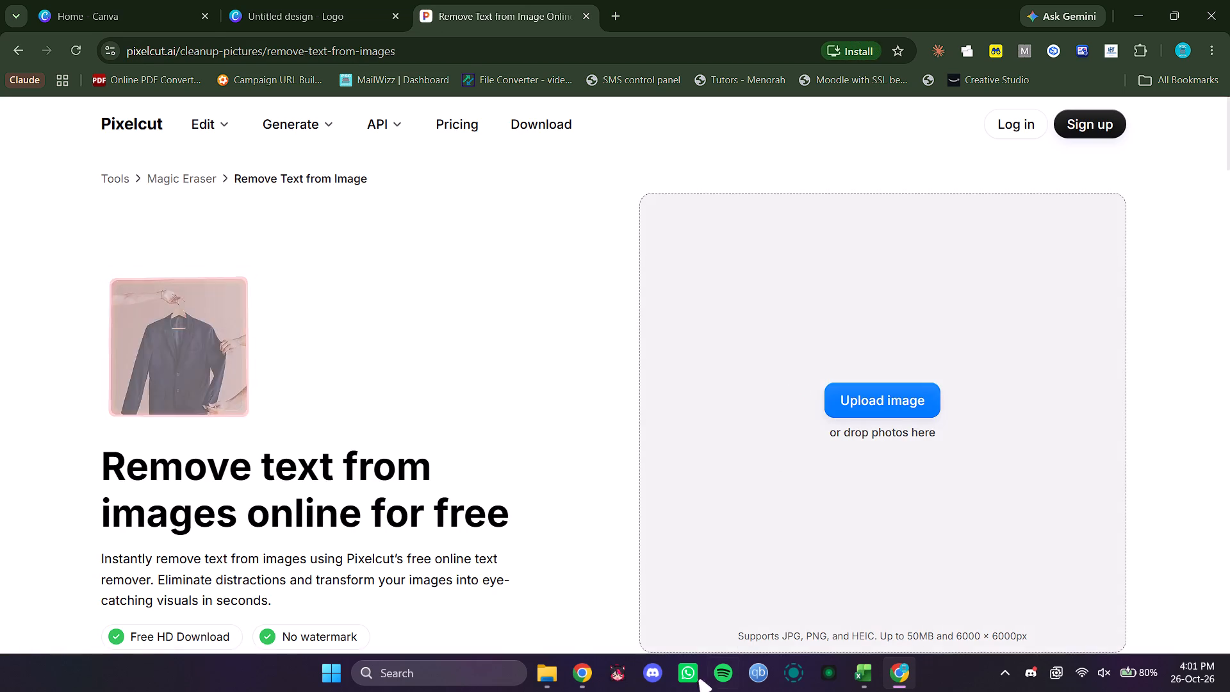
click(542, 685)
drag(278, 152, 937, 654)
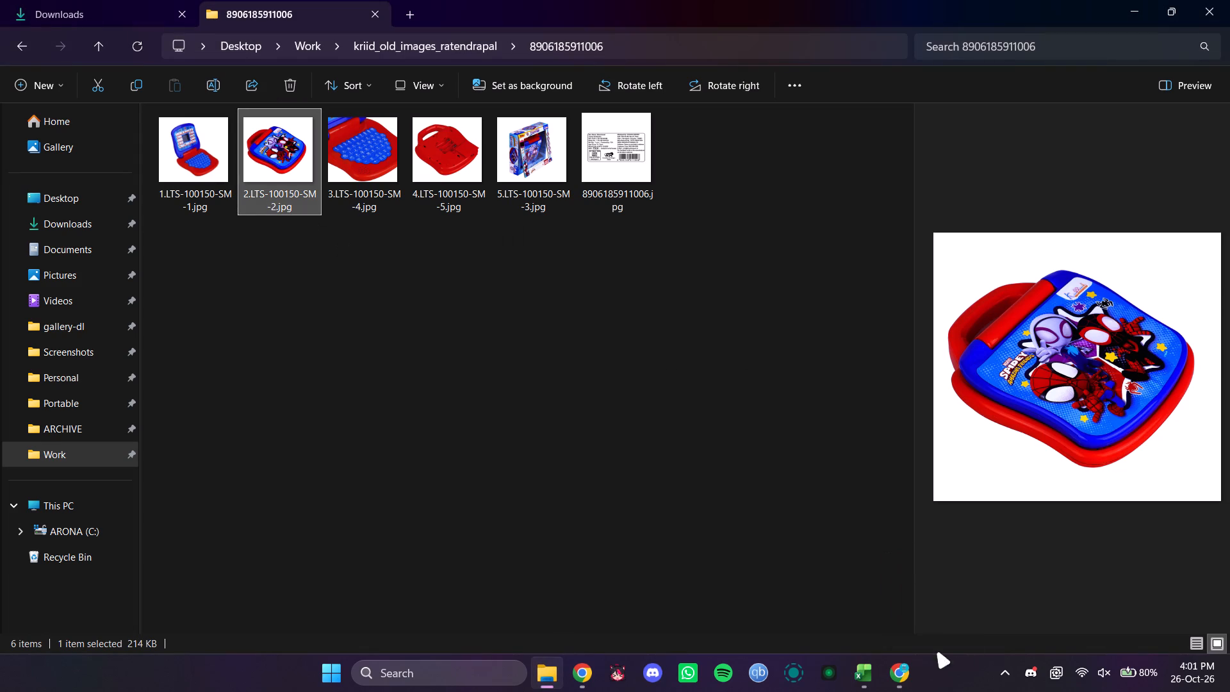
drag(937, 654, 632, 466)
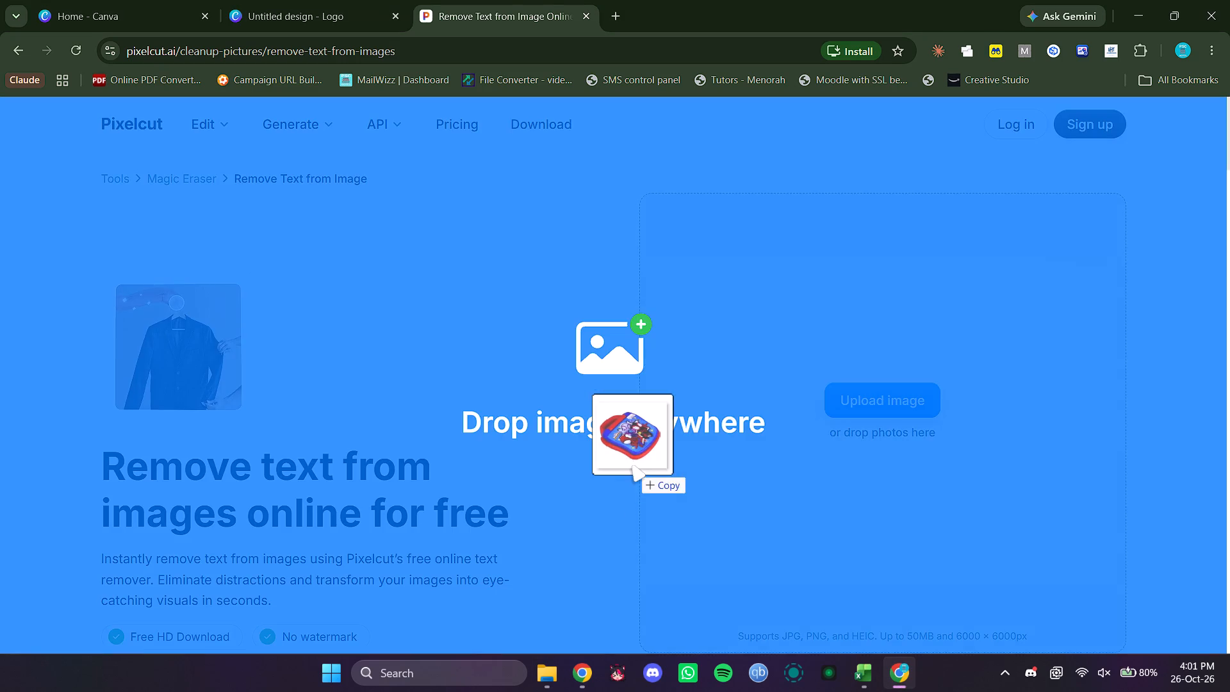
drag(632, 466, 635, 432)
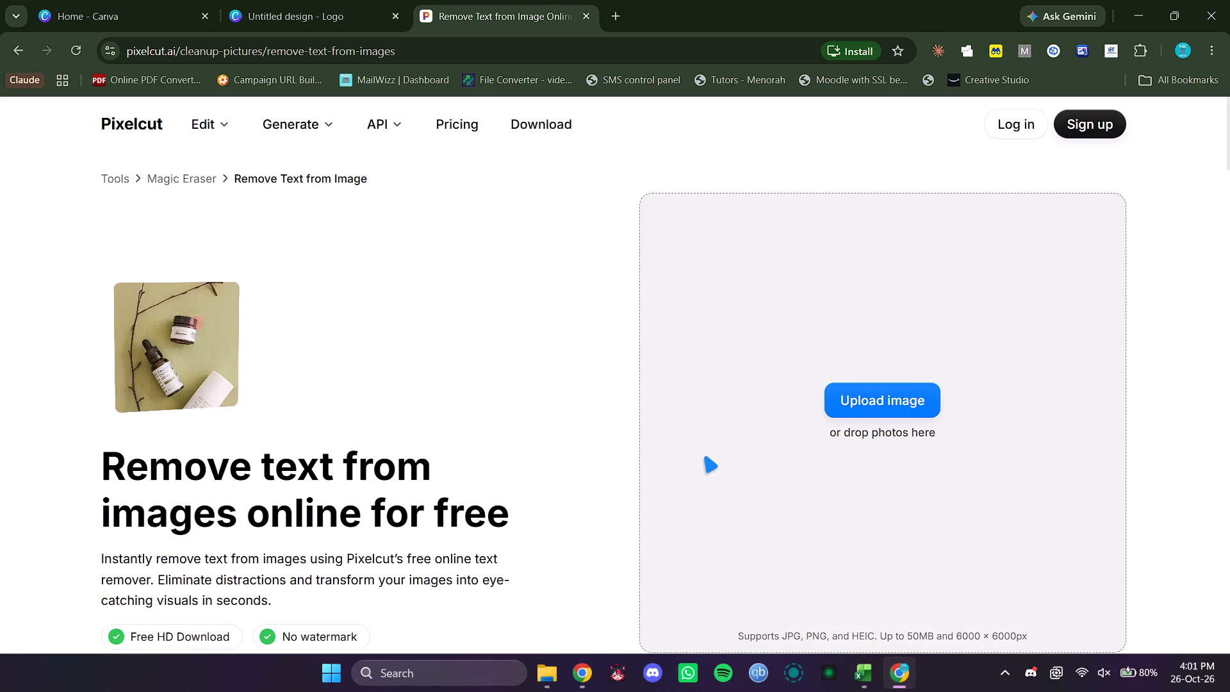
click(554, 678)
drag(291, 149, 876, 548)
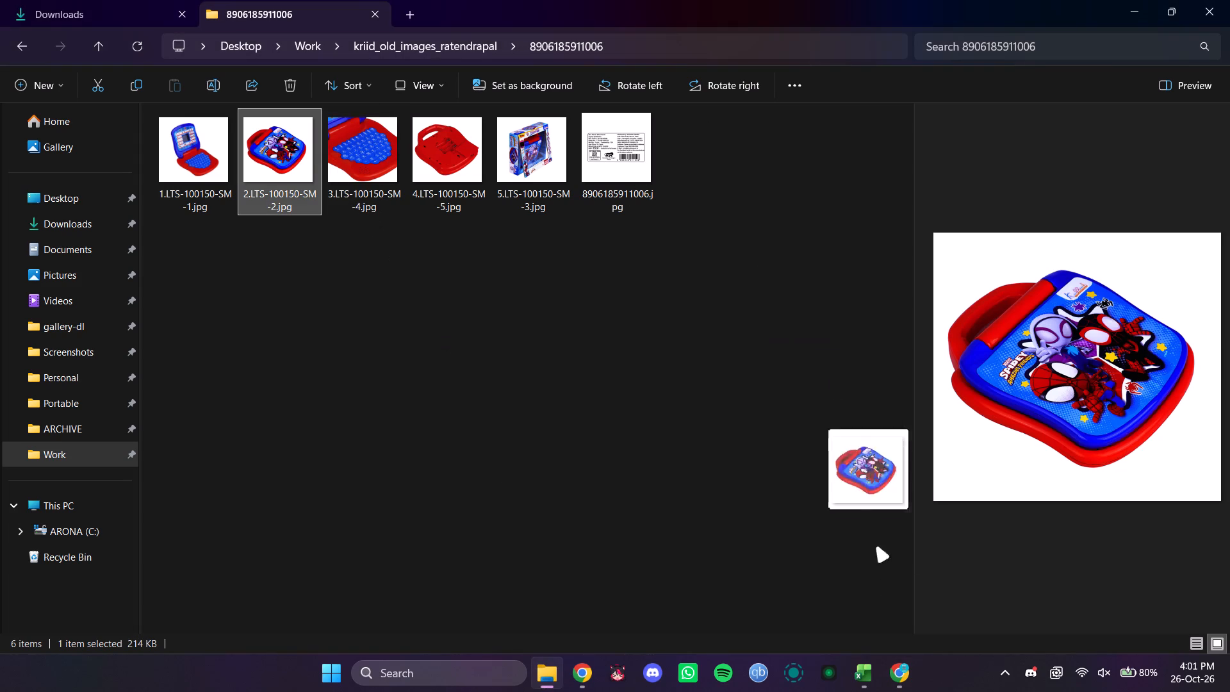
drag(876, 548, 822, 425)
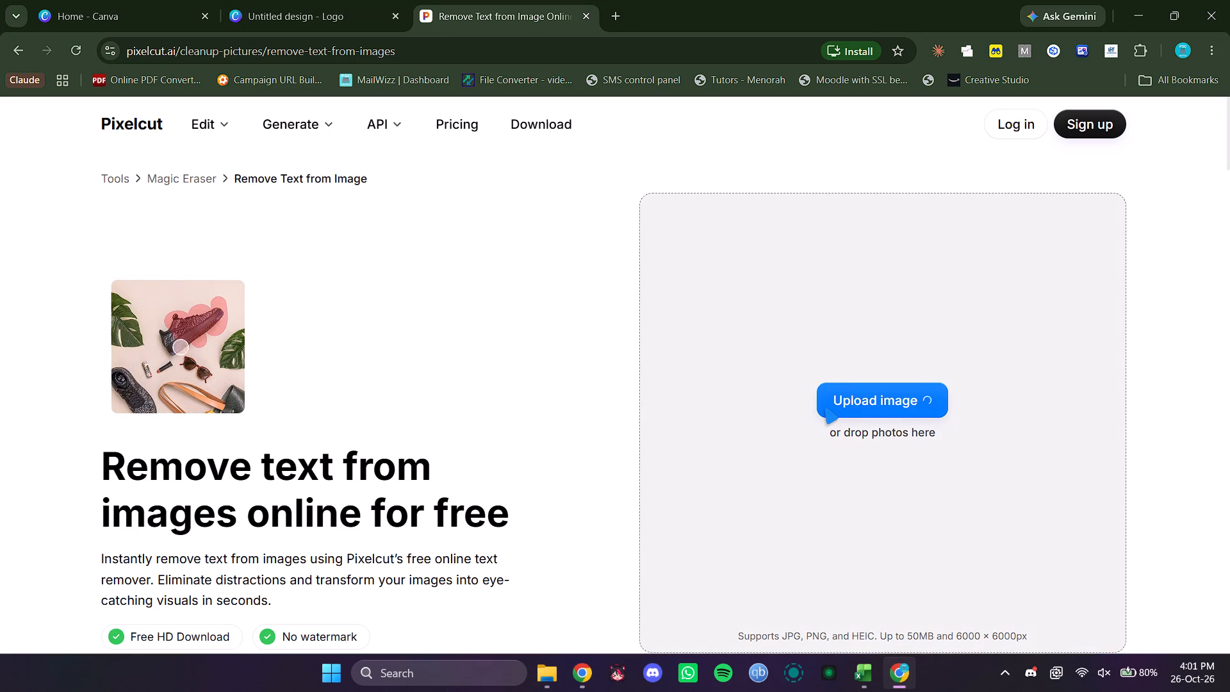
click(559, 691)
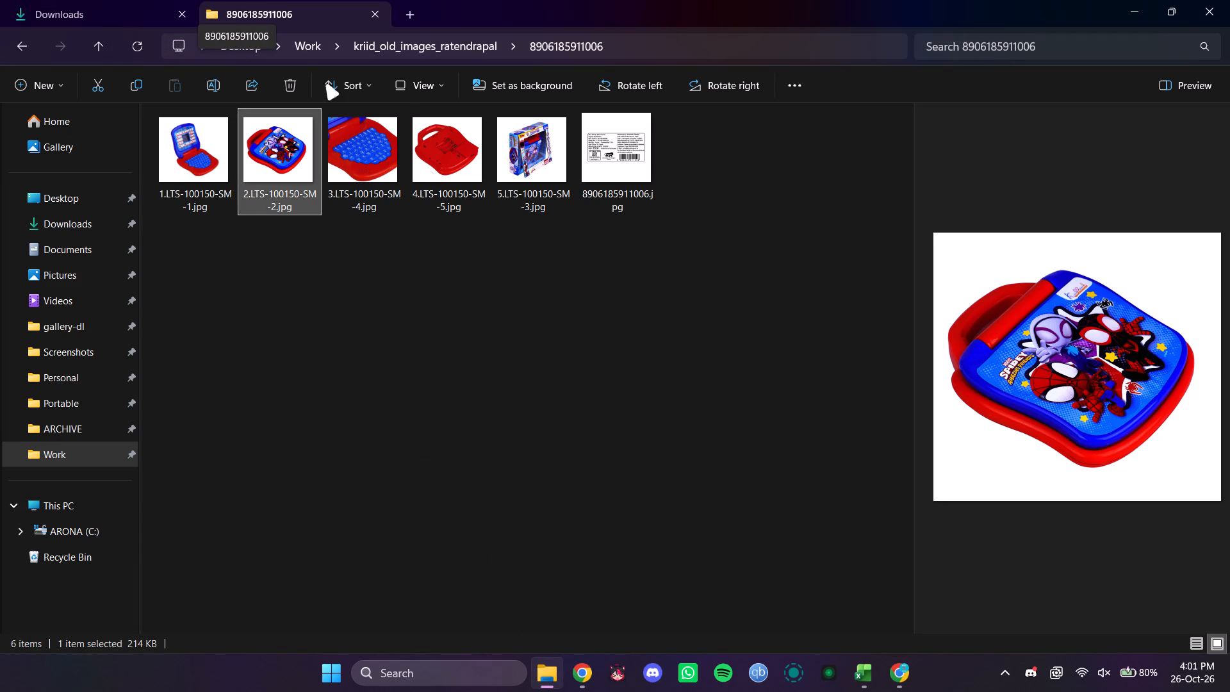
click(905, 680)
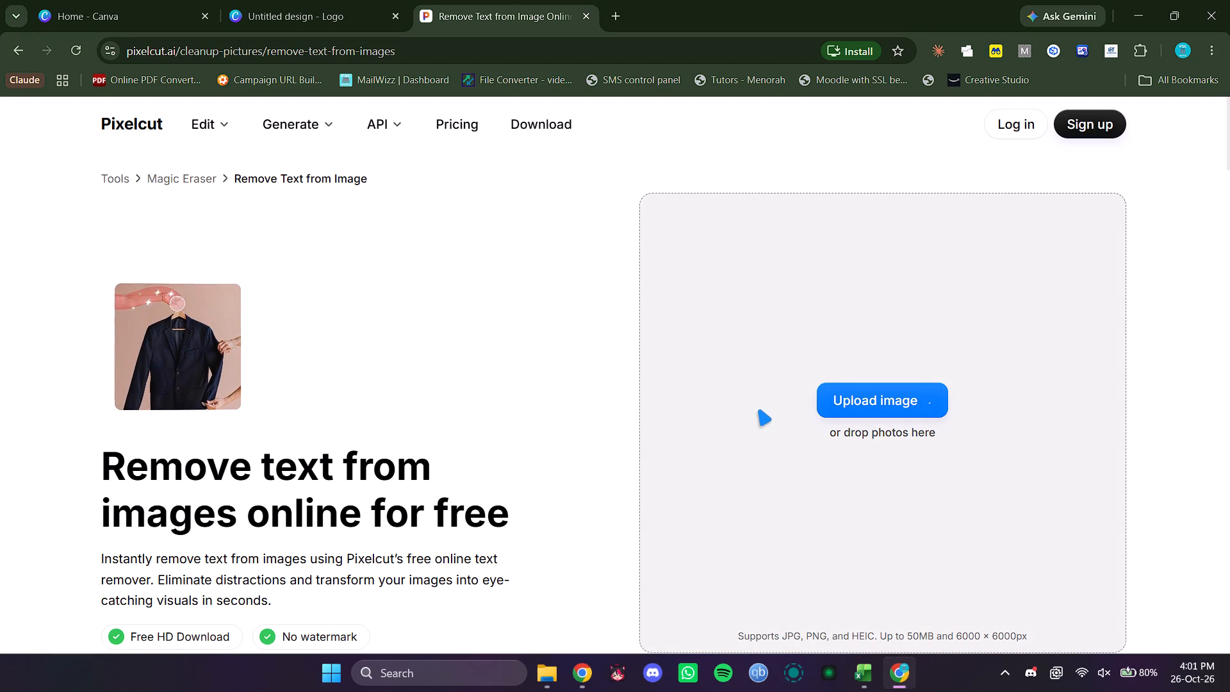
click(18, 49)
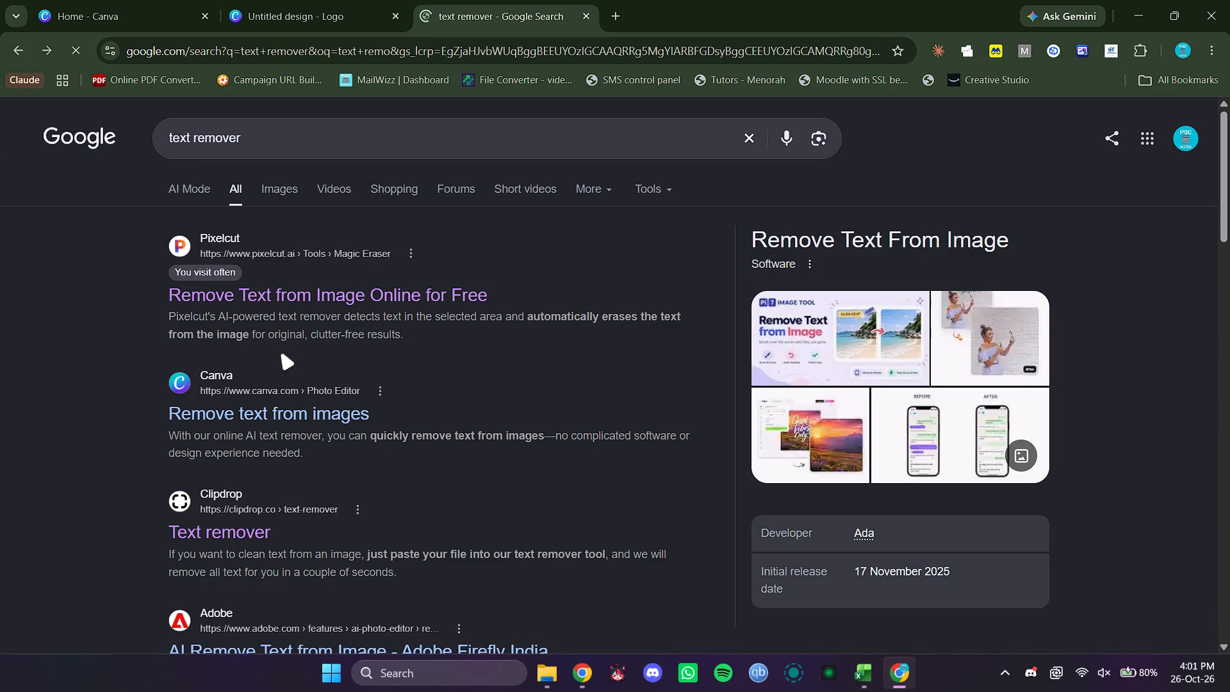
click(284, 299)
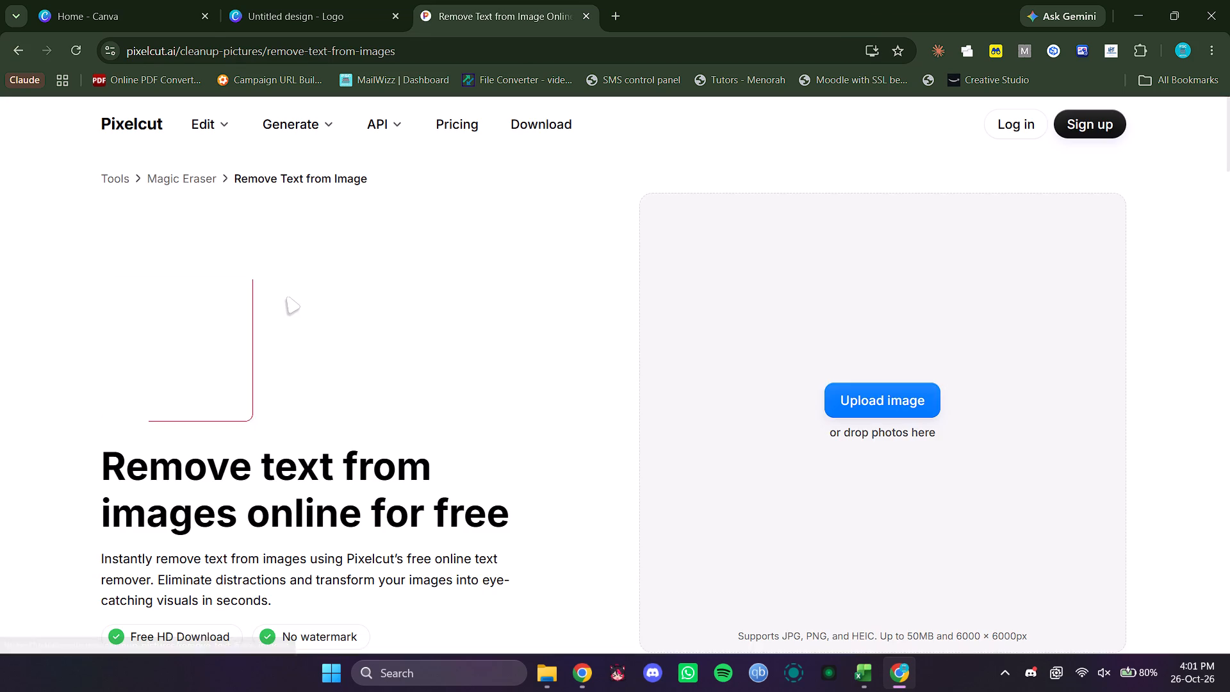
click(543, 679)
drag(265, 158, 772, 457)
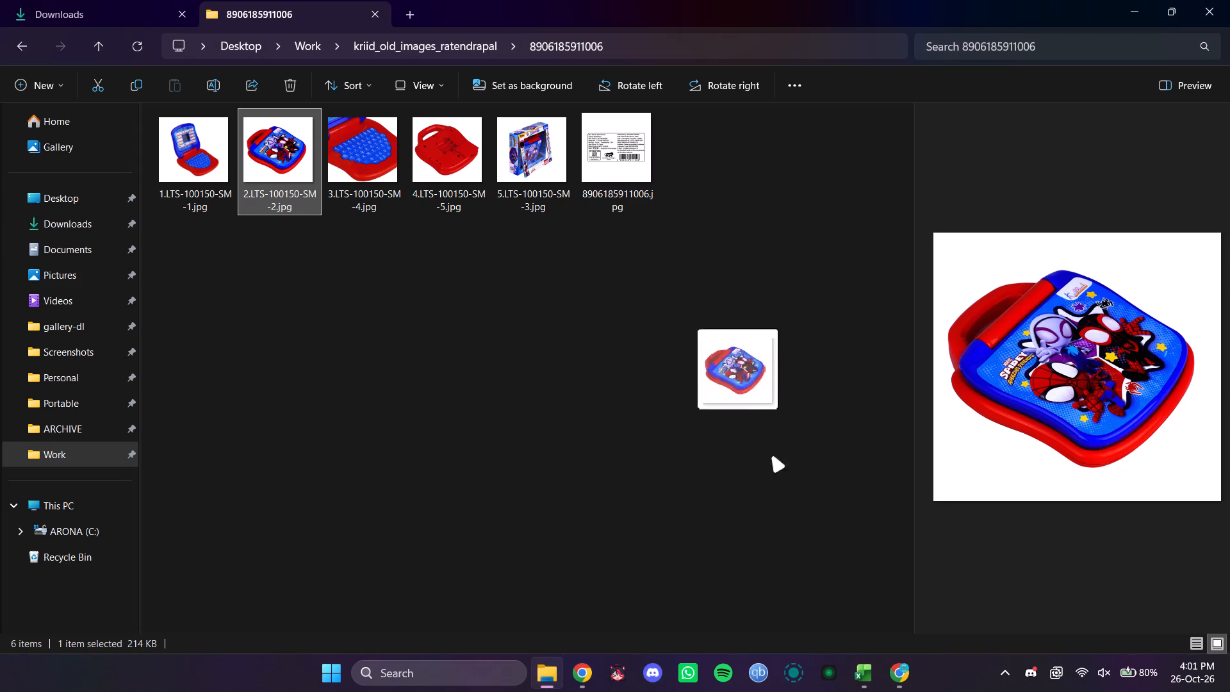
drag(772, 457, 748, 429)
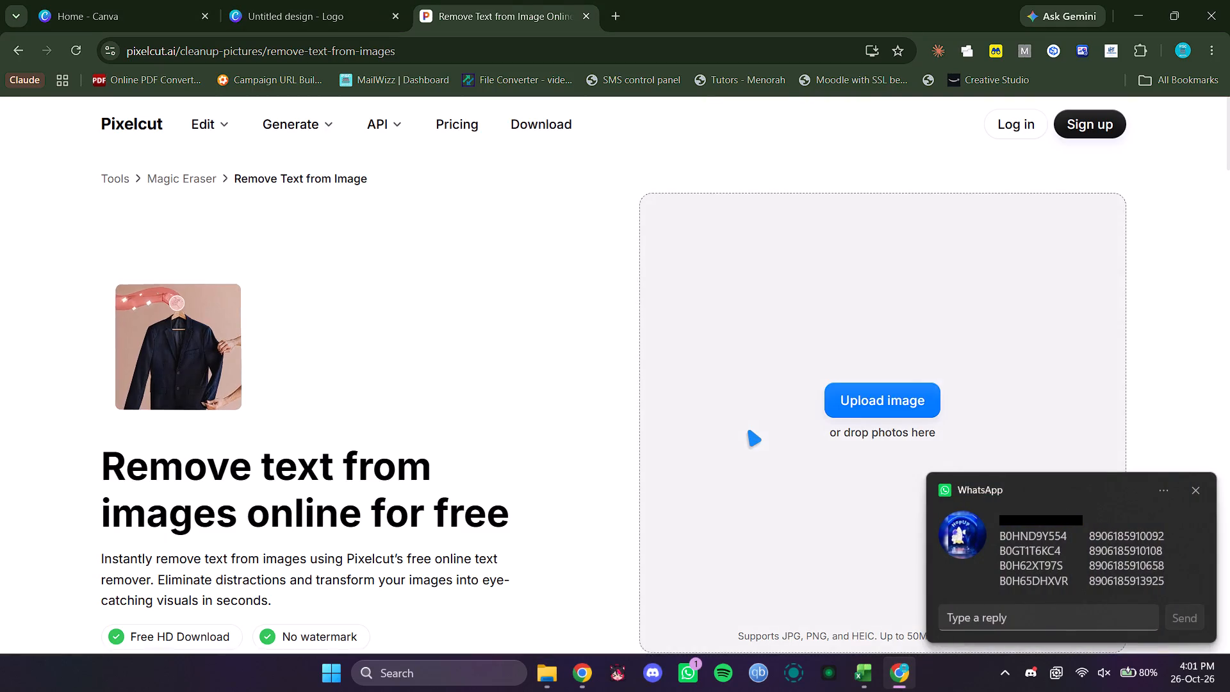
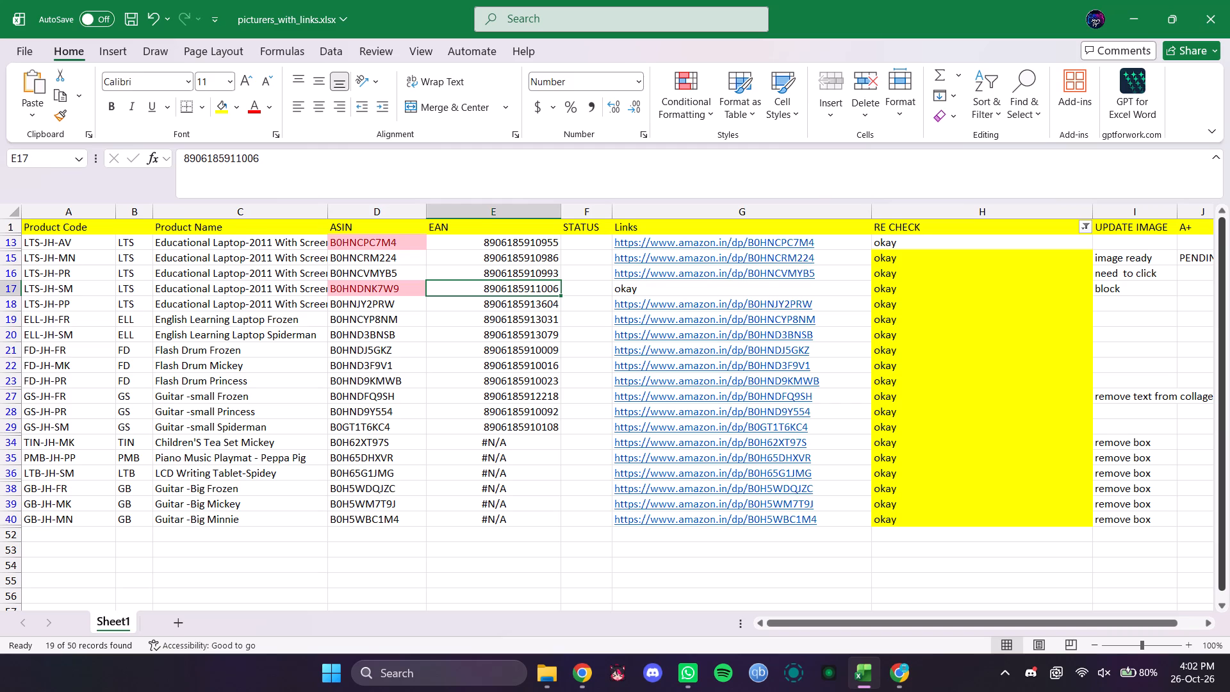
Paste the copied two-column ASIN and EAN list below the table starting at E54, and slightly widen column F.
scroll(1138, 516, down, 2)
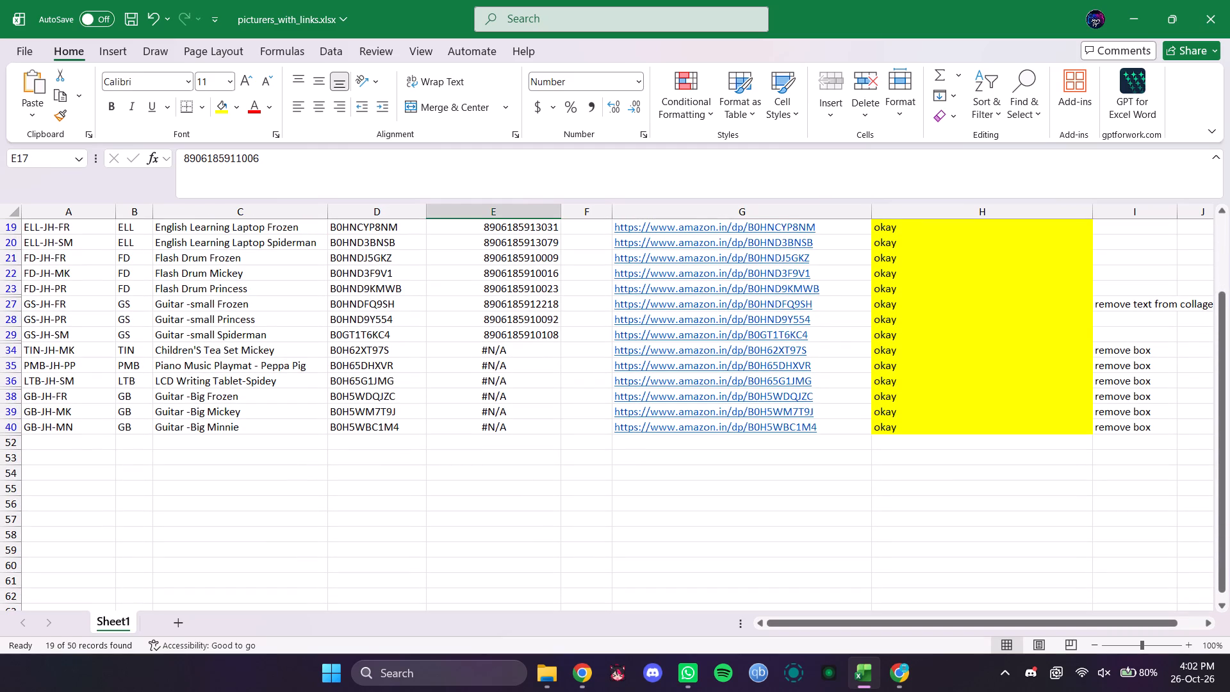
right_click(507, 476)
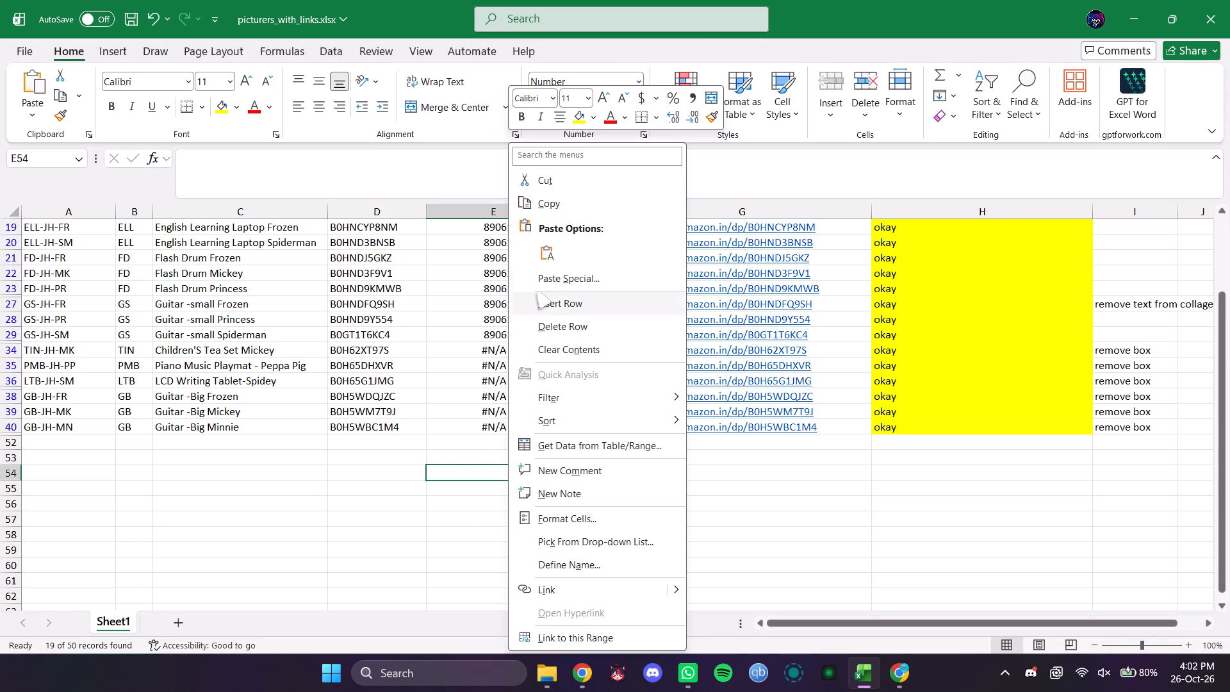
click(548, 252)
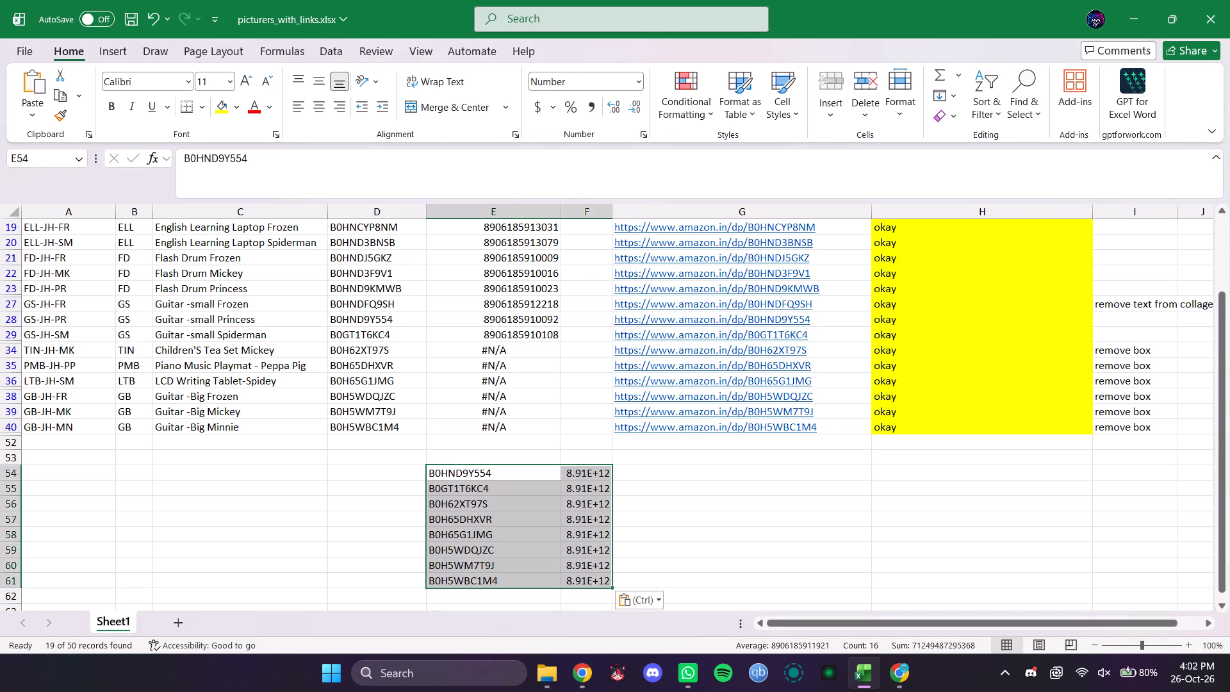
drag(613, 211, 613, 210)
drag(613, 210, 621, 210)
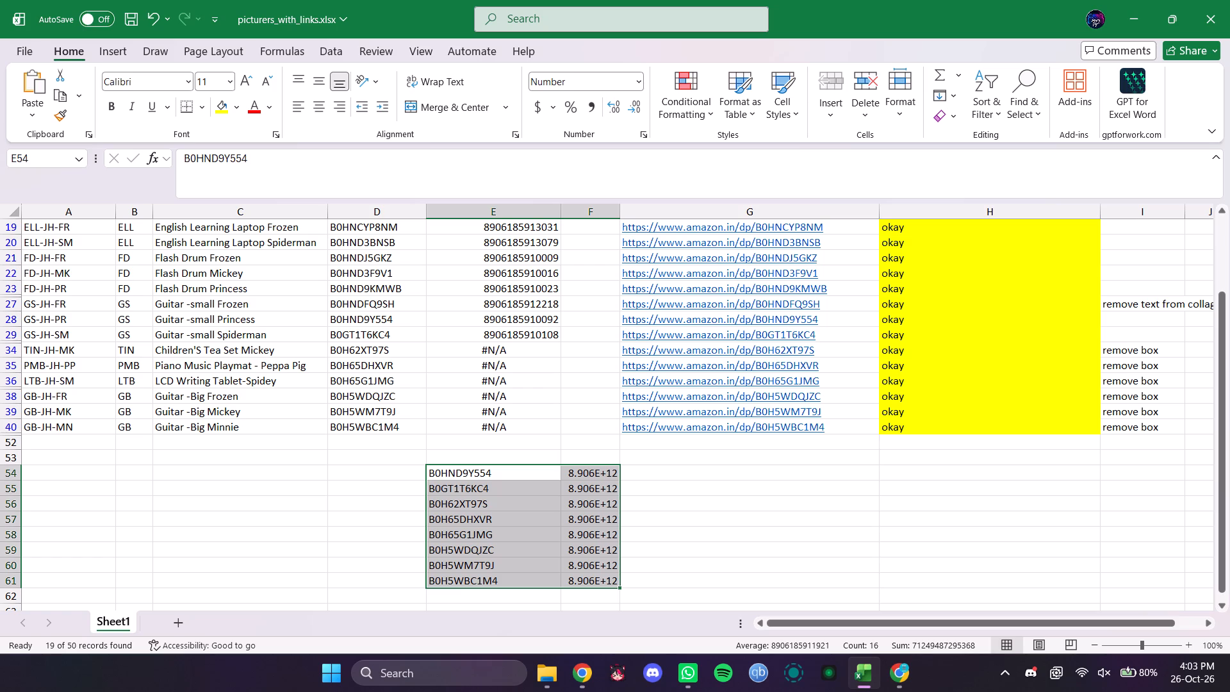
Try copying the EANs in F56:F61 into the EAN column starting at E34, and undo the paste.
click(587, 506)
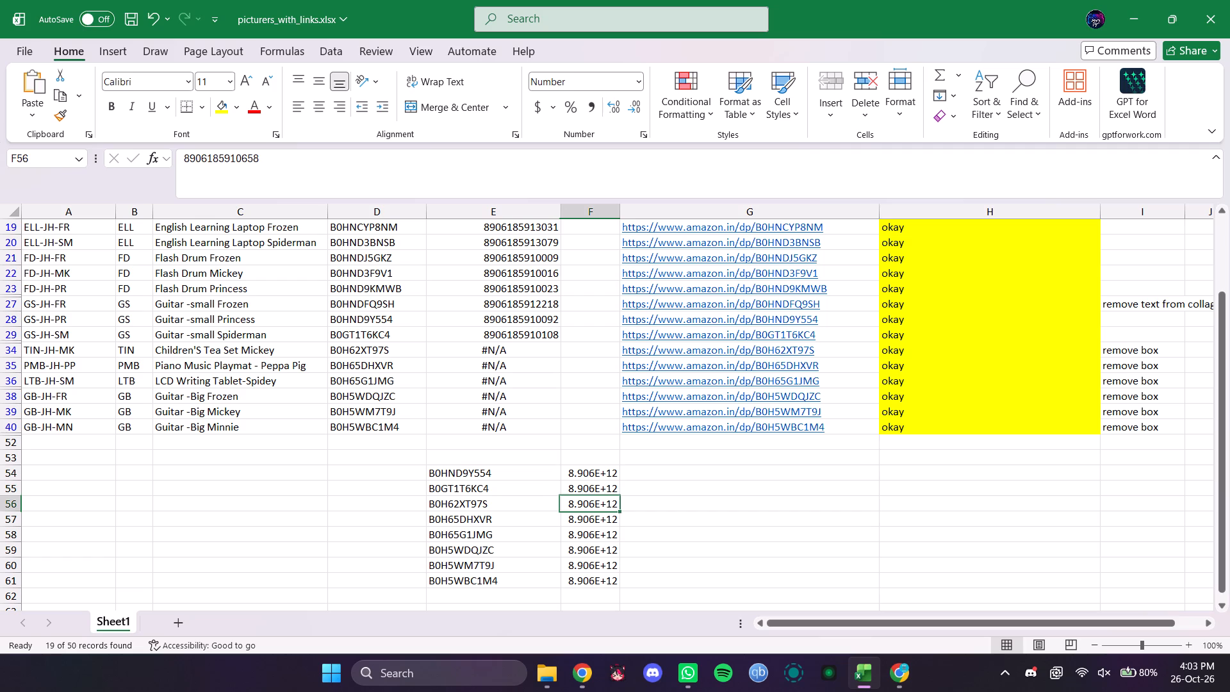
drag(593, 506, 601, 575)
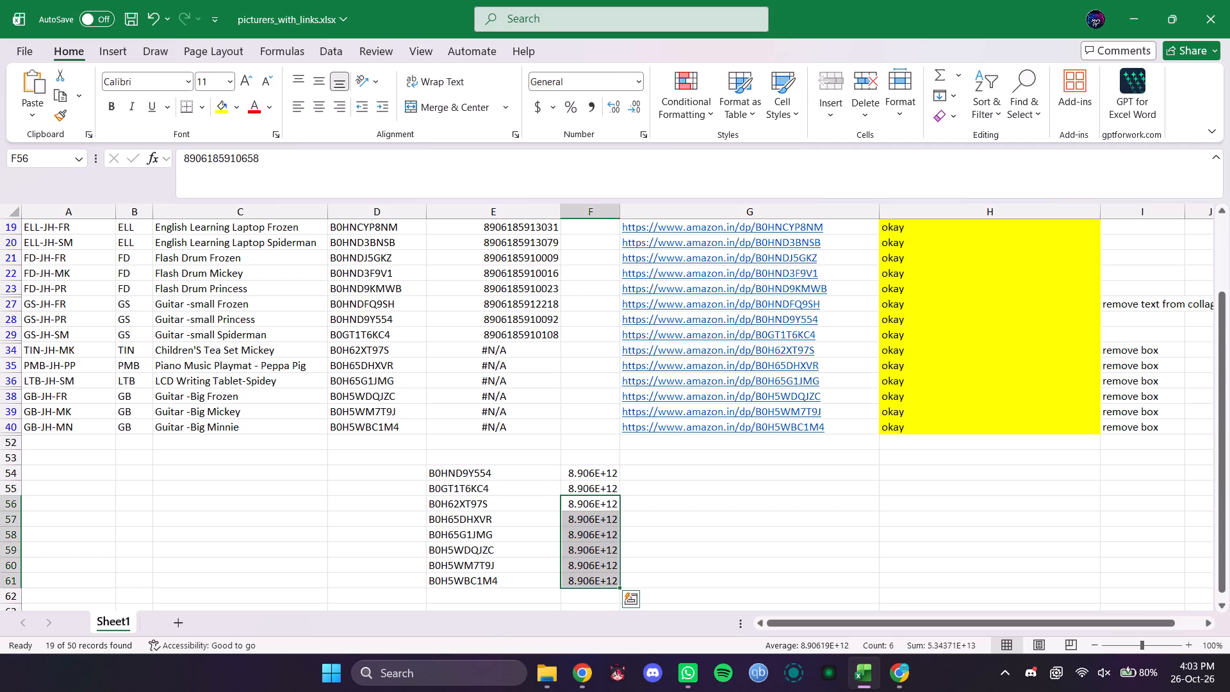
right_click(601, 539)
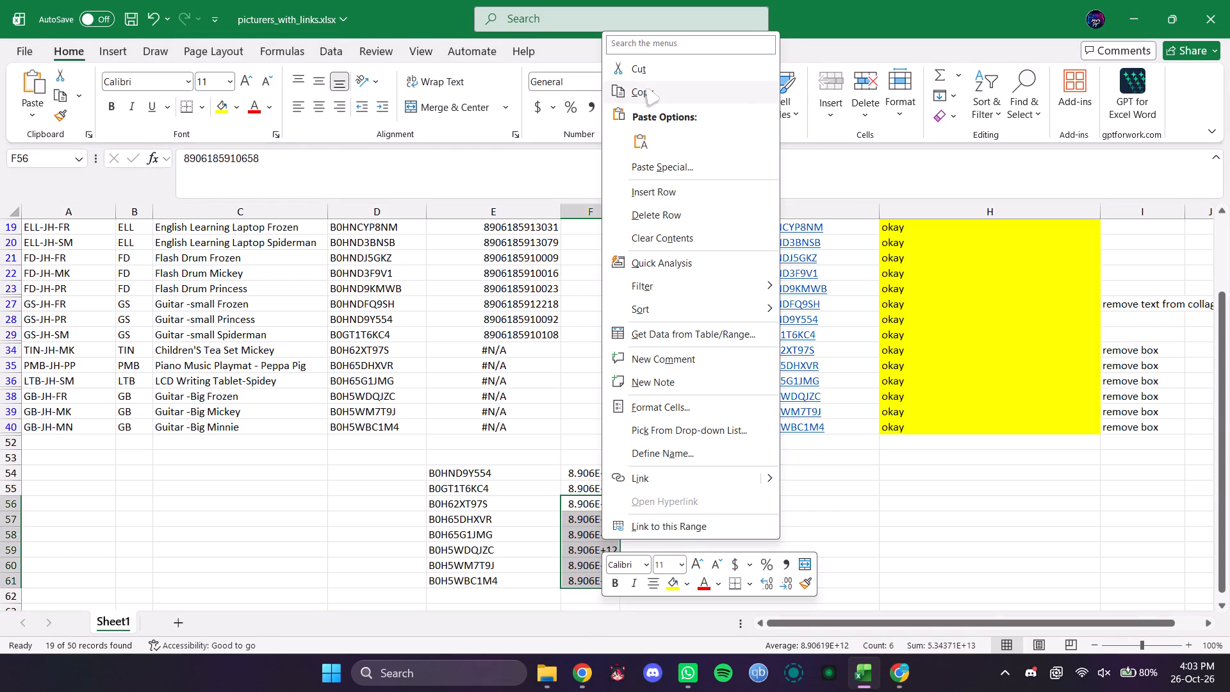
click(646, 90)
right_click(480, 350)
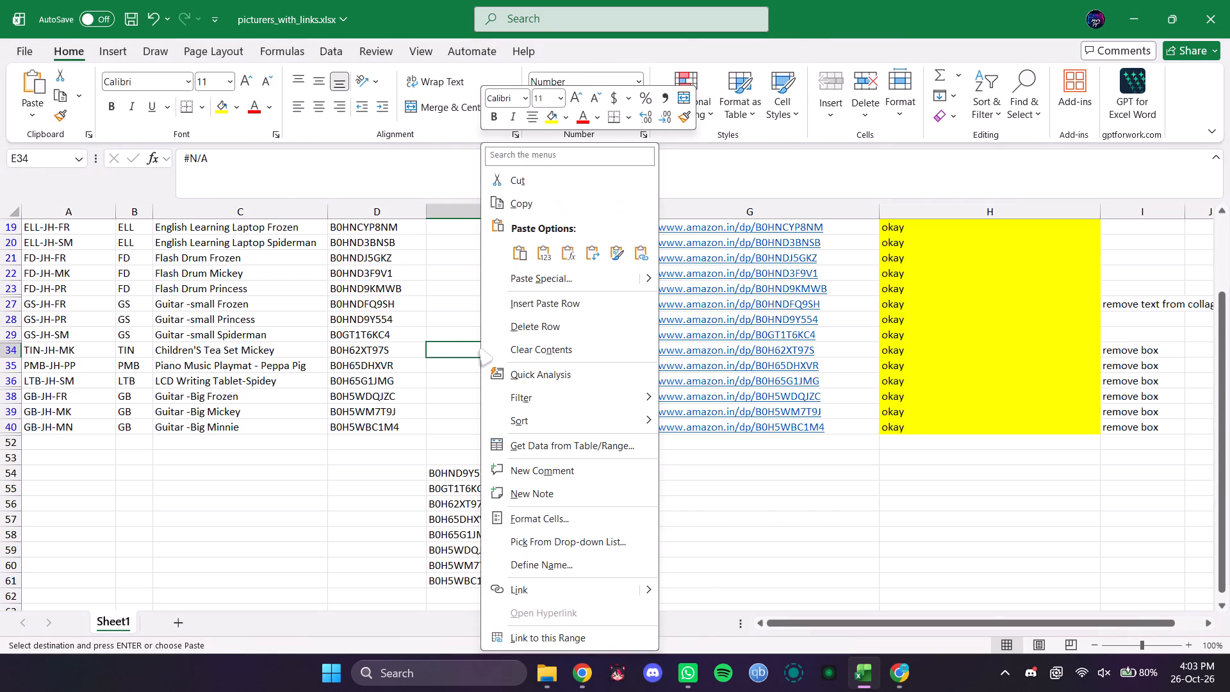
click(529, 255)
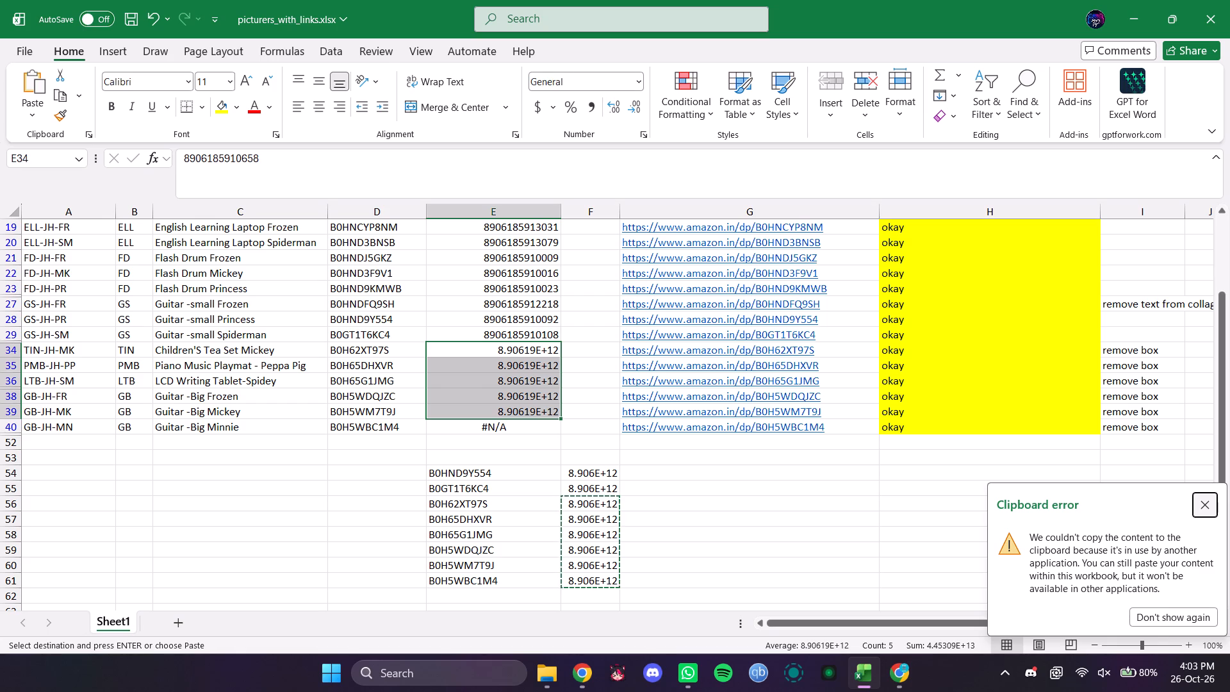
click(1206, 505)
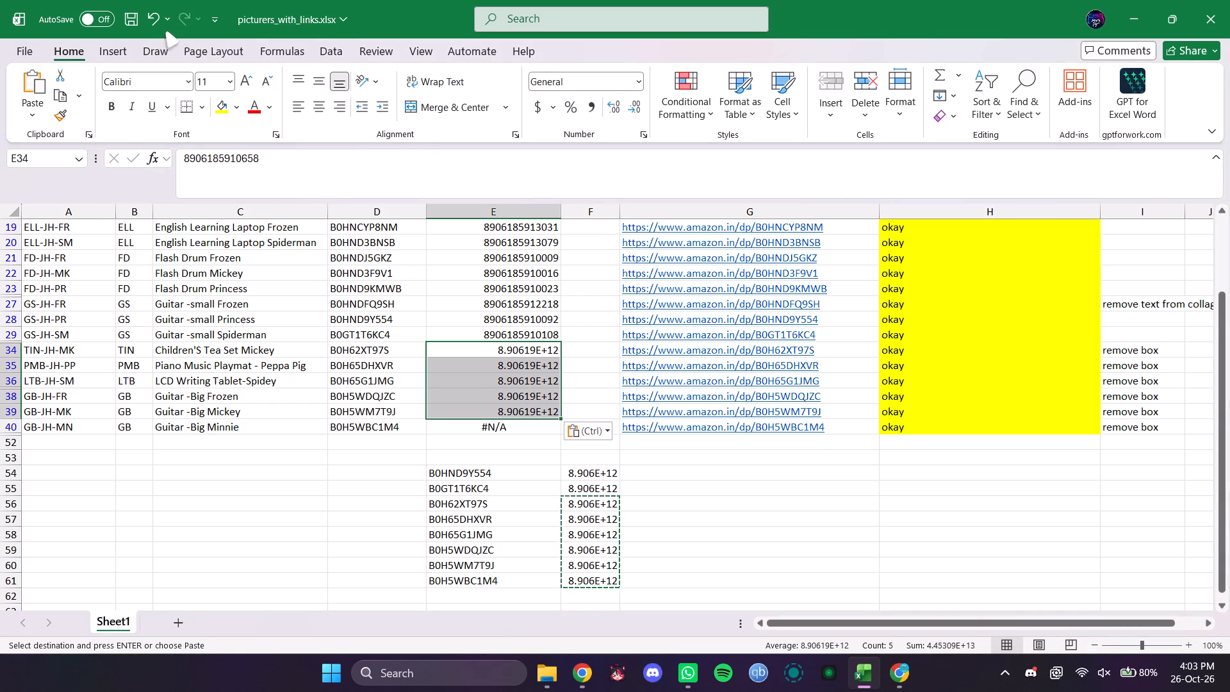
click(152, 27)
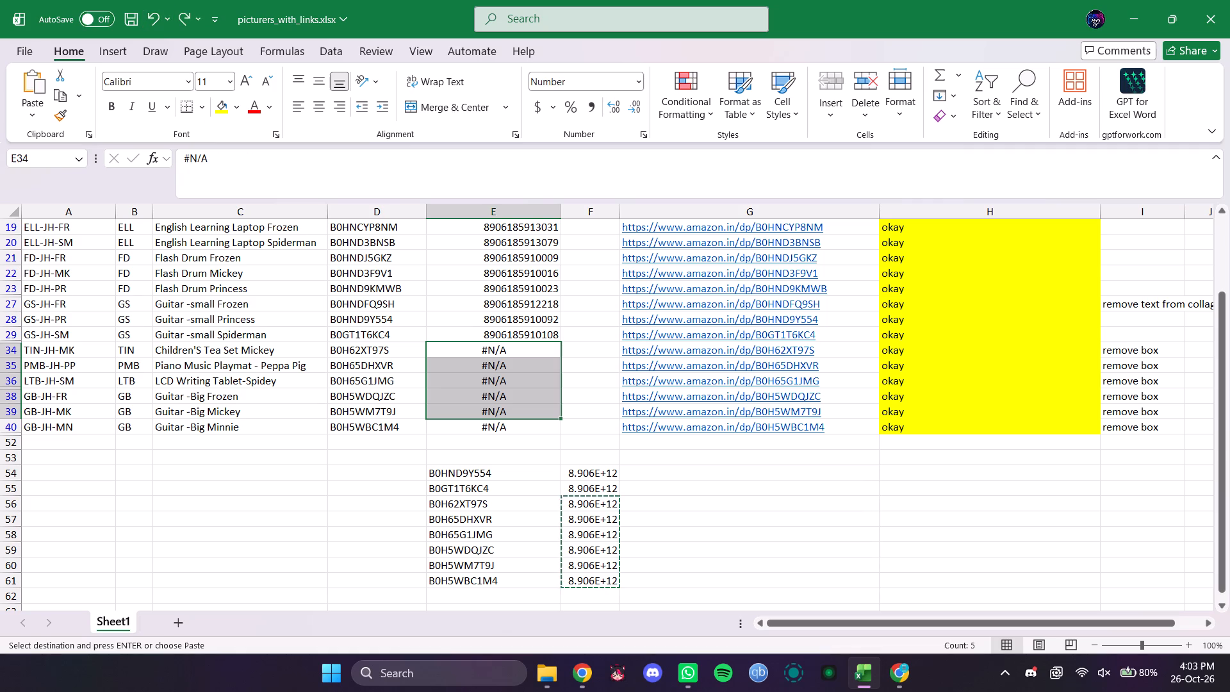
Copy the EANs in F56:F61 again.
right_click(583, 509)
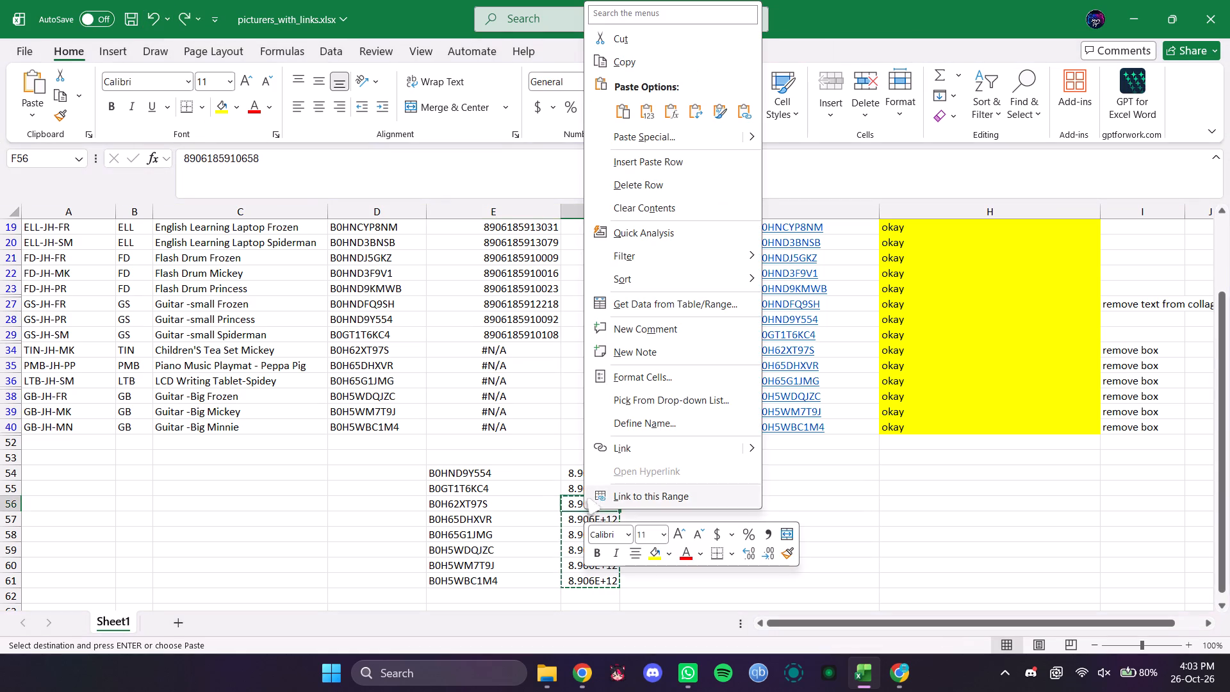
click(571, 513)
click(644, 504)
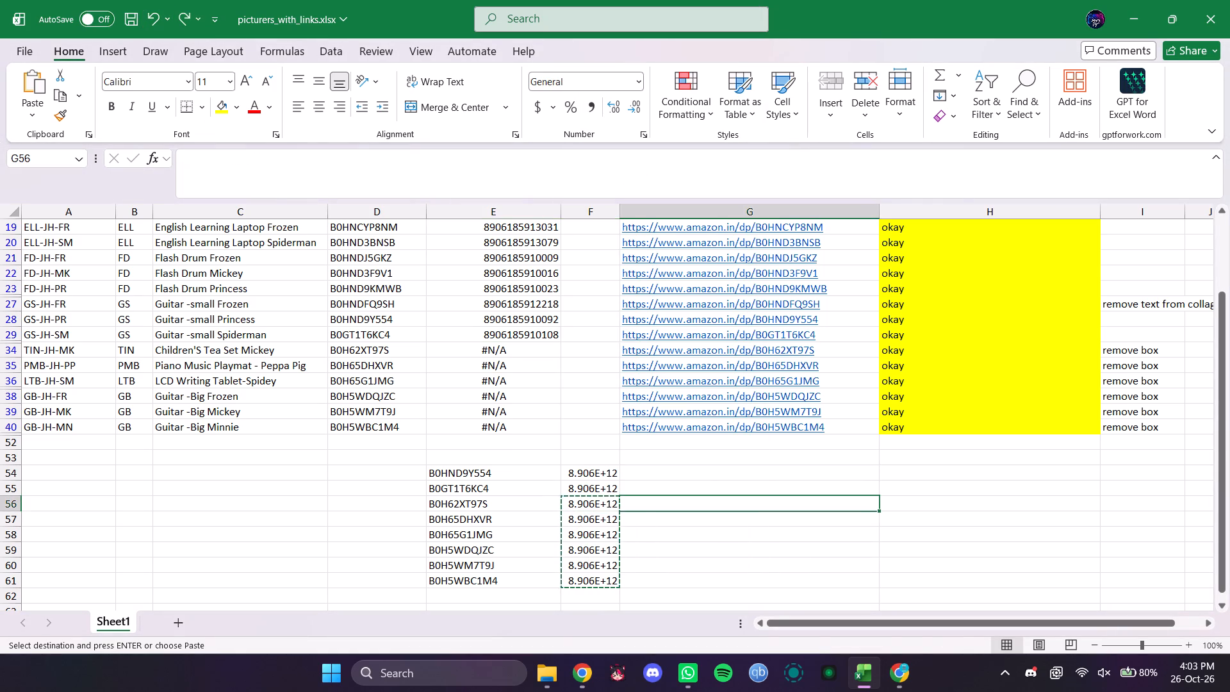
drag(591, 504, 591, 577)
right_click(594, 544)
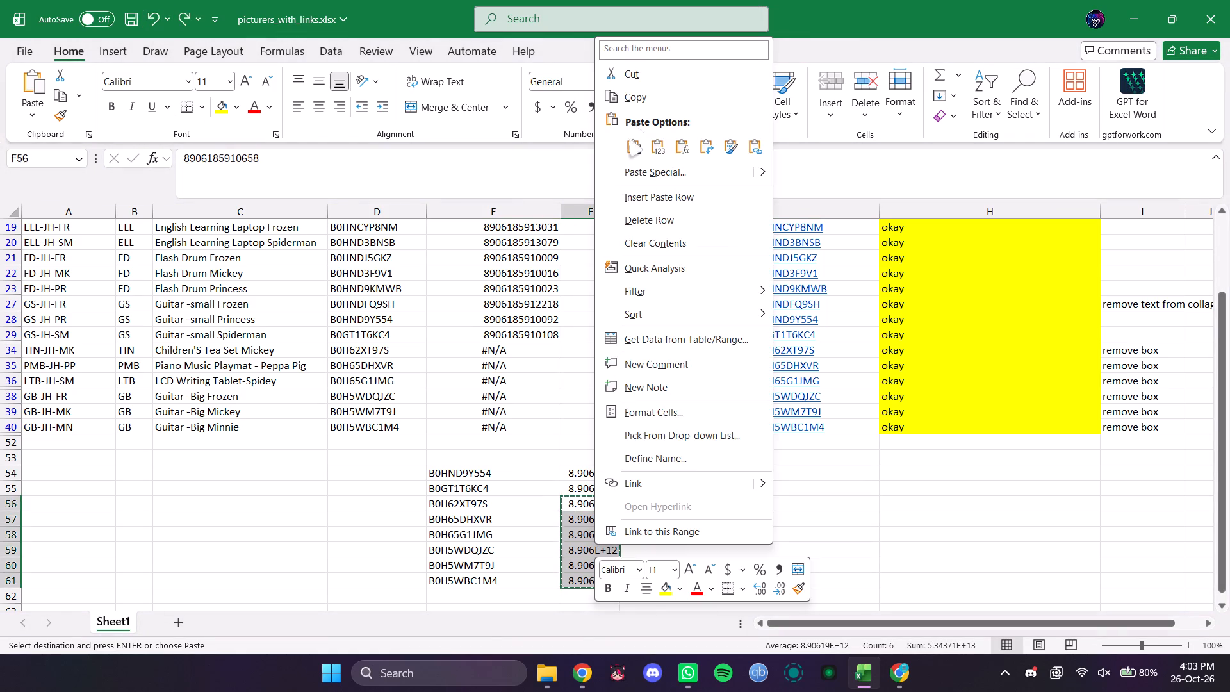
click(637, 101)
Clear the #N/A from E34, the EAN cell of the Children'S Tea Set Mickey row.
drag(498, 345, 499, 444)
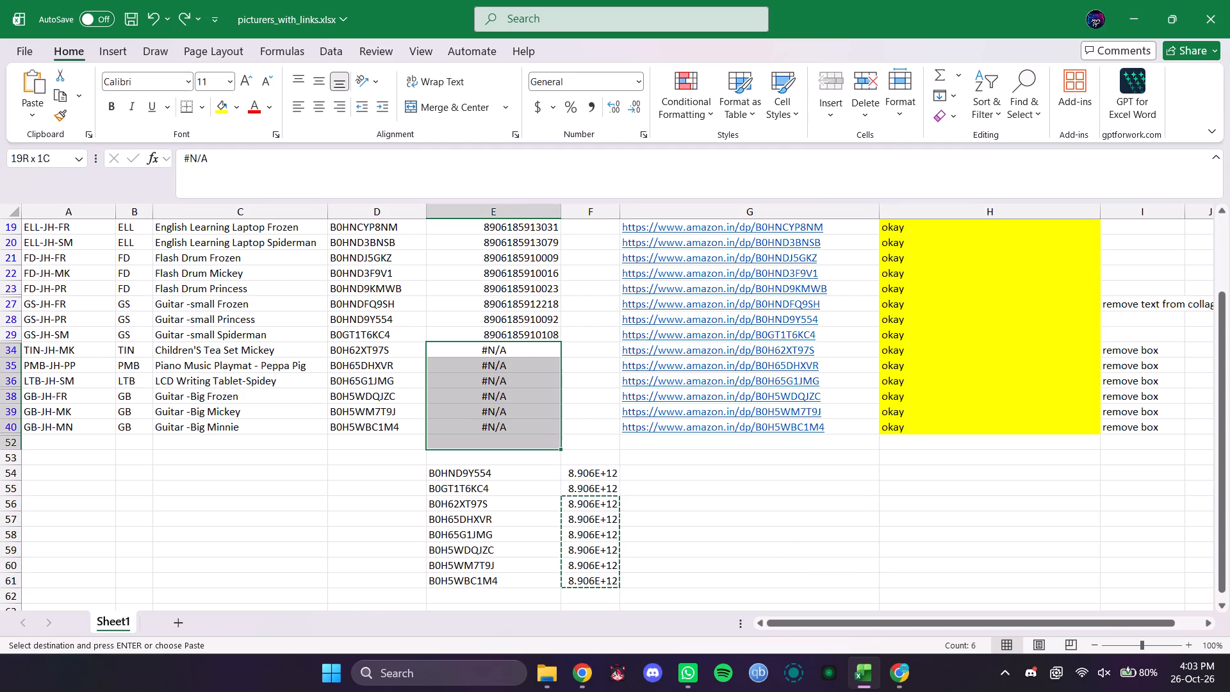
drag(499, 444, 500, 427)
key(BackSpace)
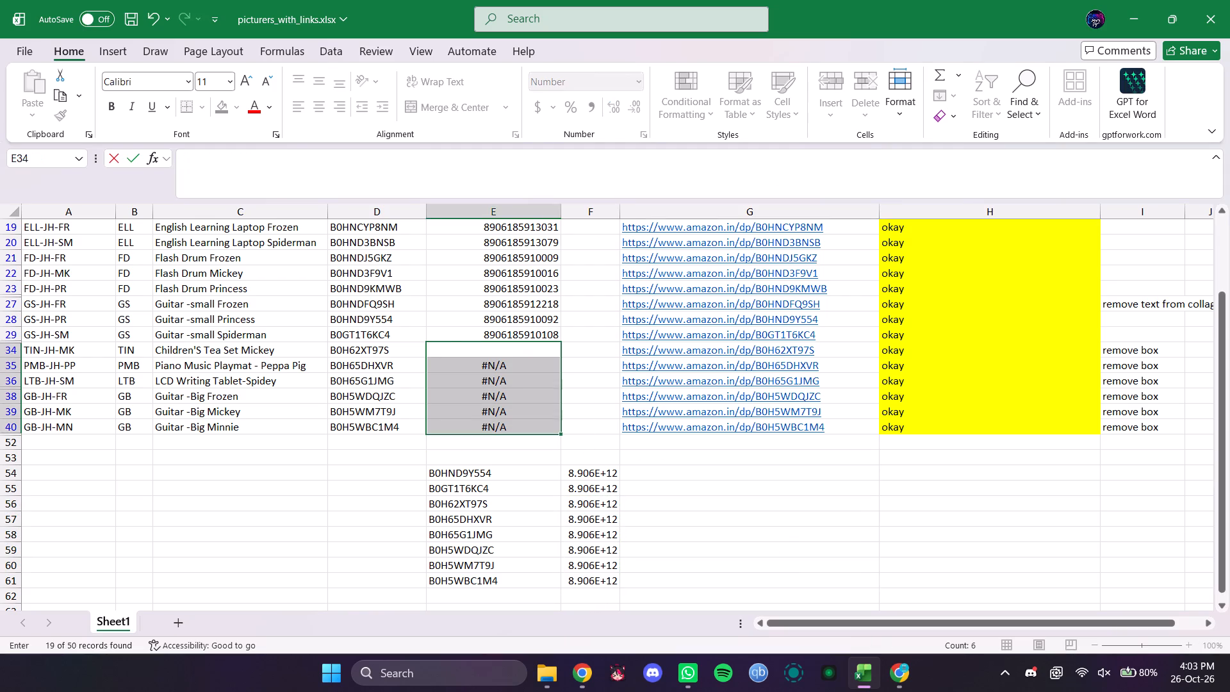
click(565, 351)
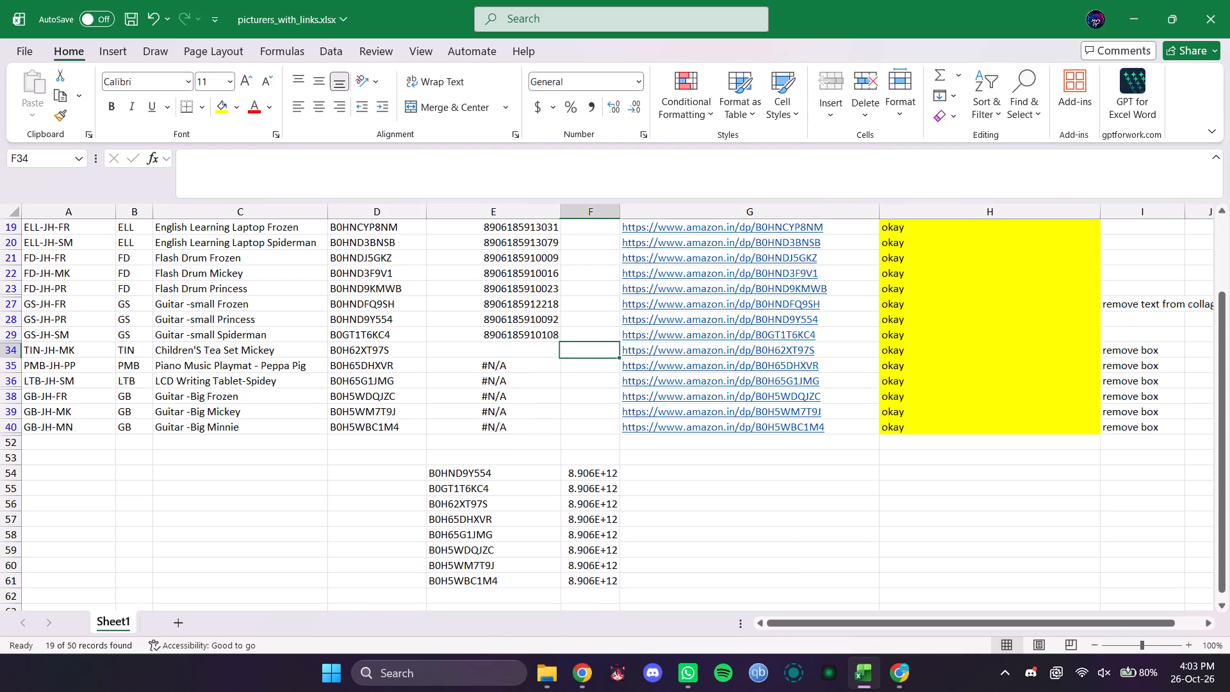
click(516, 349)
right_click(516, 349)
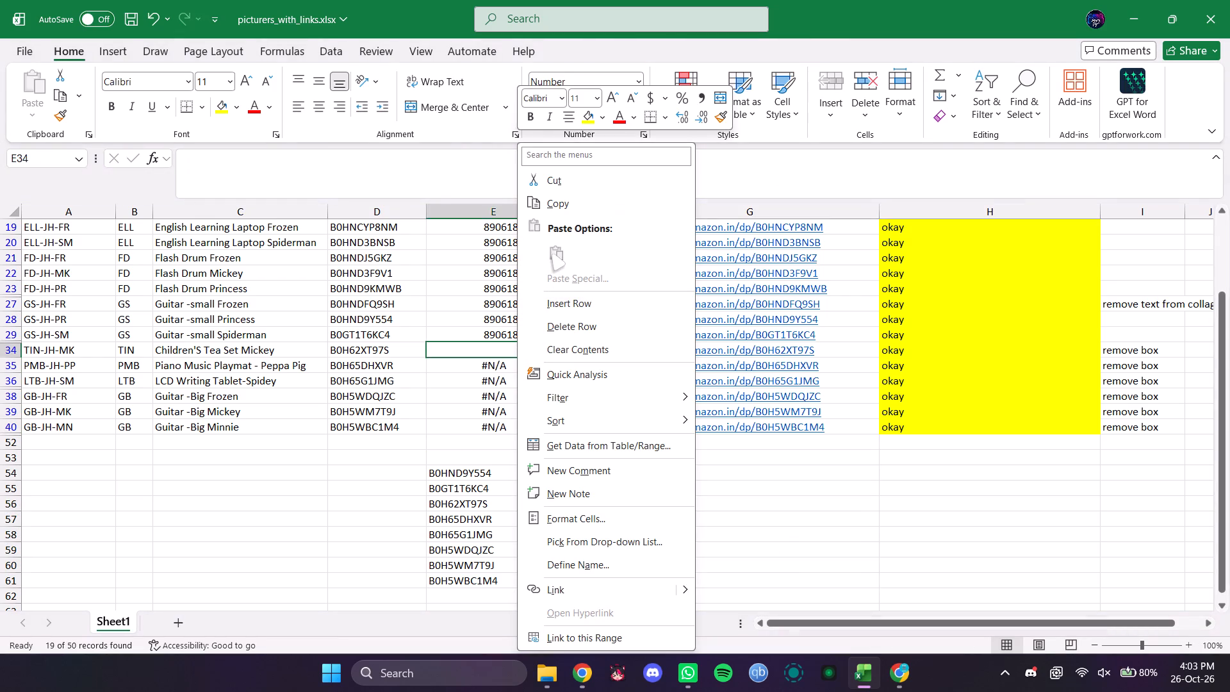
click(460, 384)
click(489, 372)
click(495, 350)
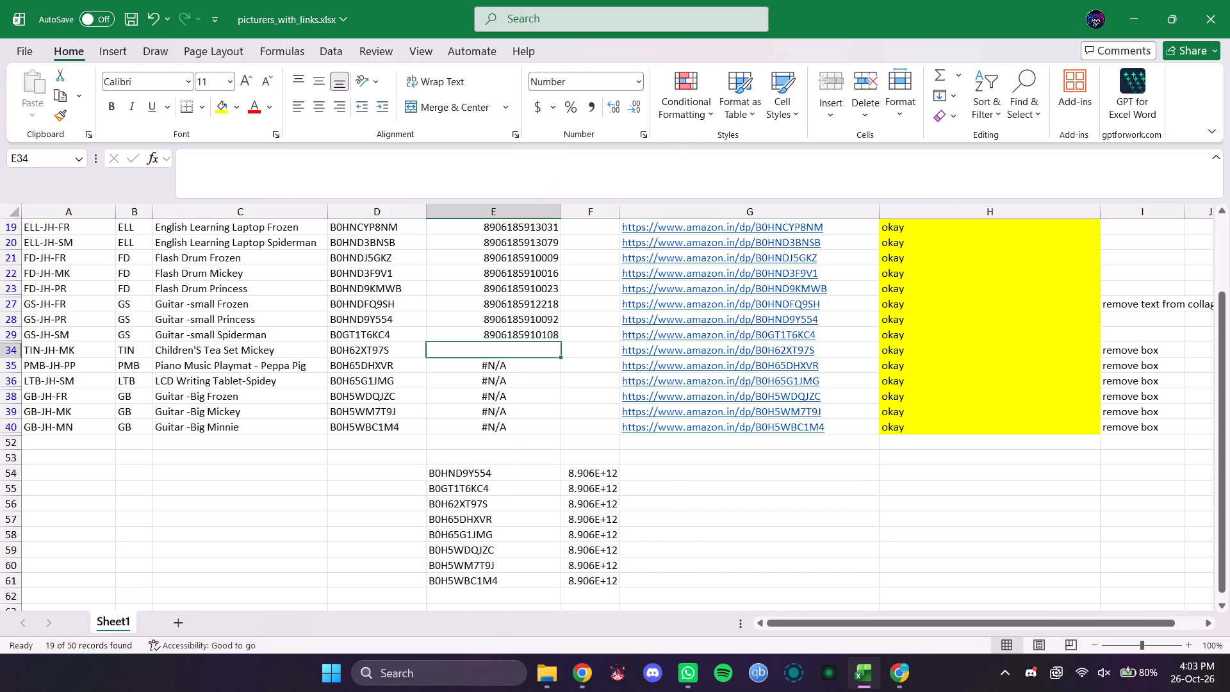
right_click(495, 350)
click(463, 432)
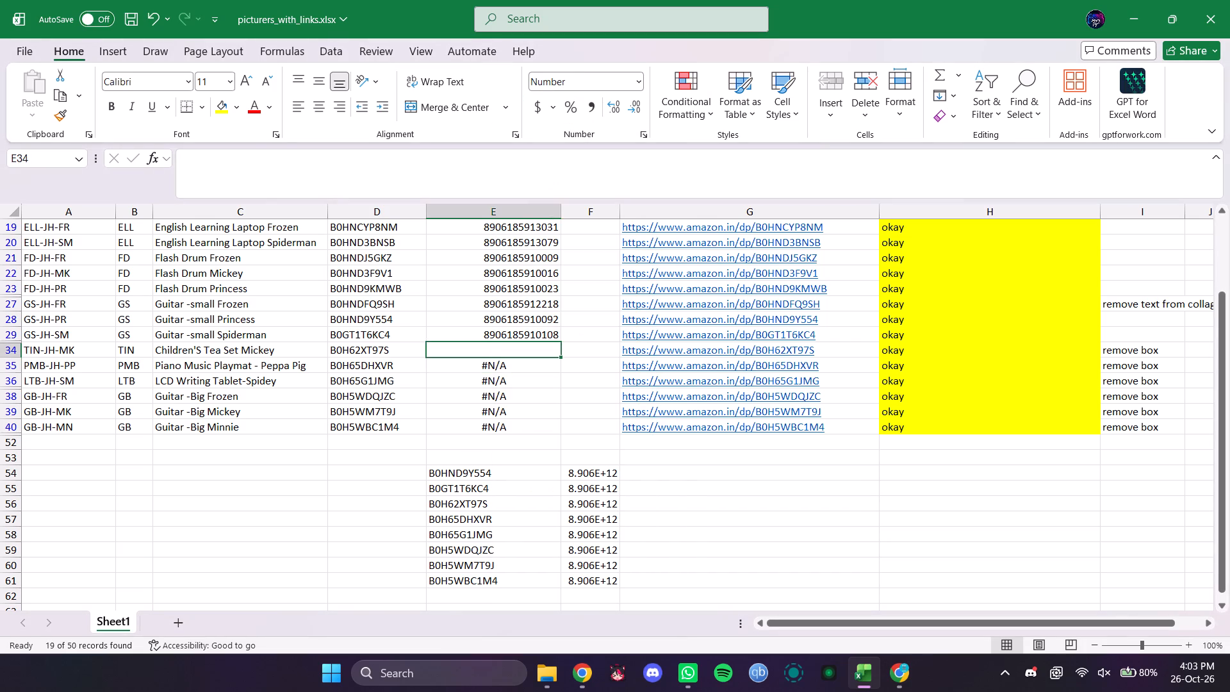
Clear the remaining #N/A entries from the EAN column in E35, E36, E38, E39 and E40.
click(498, 367)
key(BackSpace)
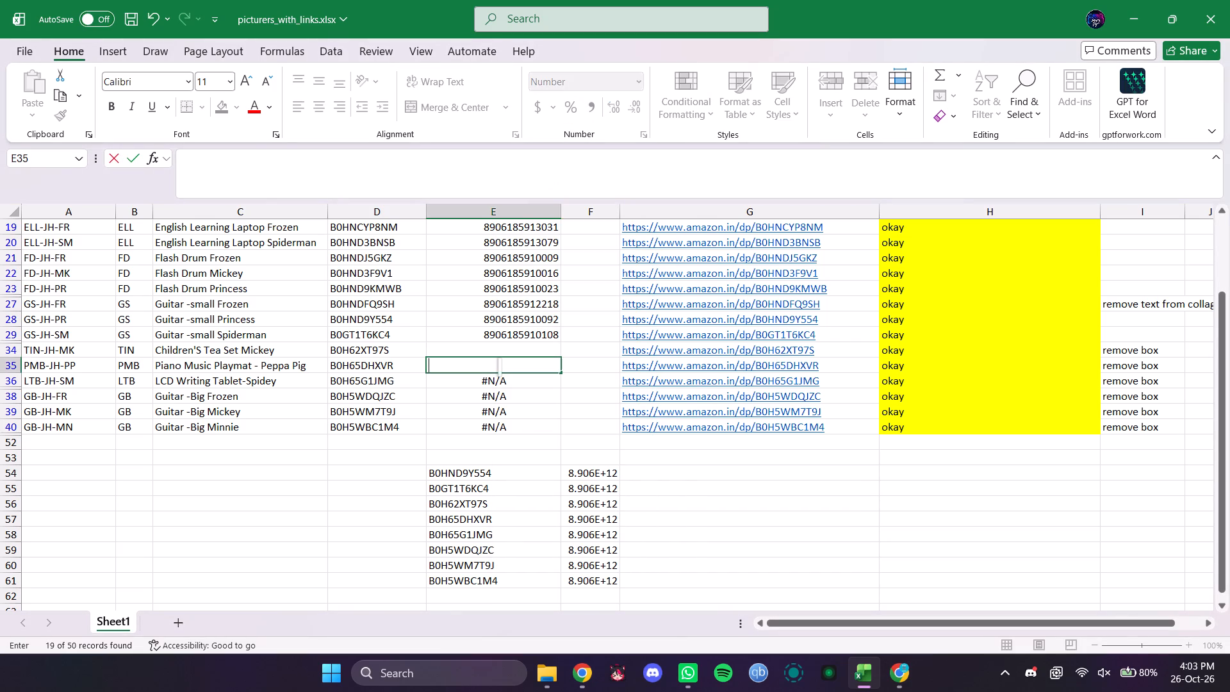
click(503, 384)
key(BackSpace)
click(509, 403)
key(BackSpace)
click(512, 413)
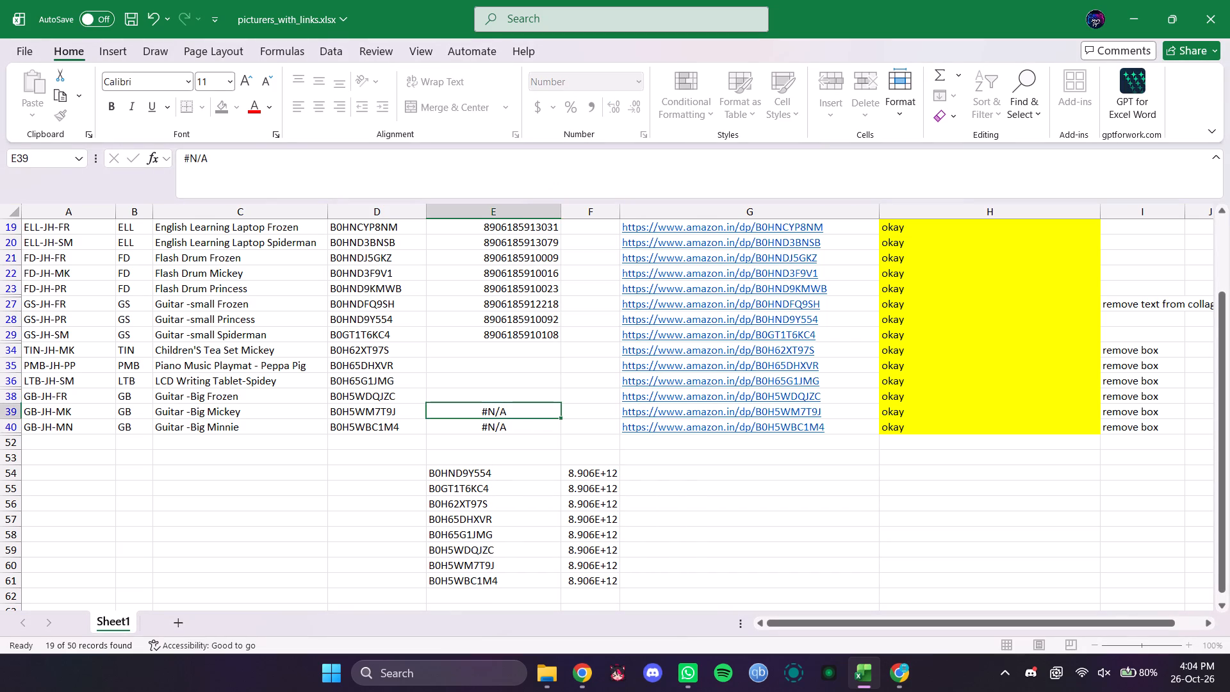
click(514, 423)
key(BackSpace)
click(516, 415)
key(BackSpace)
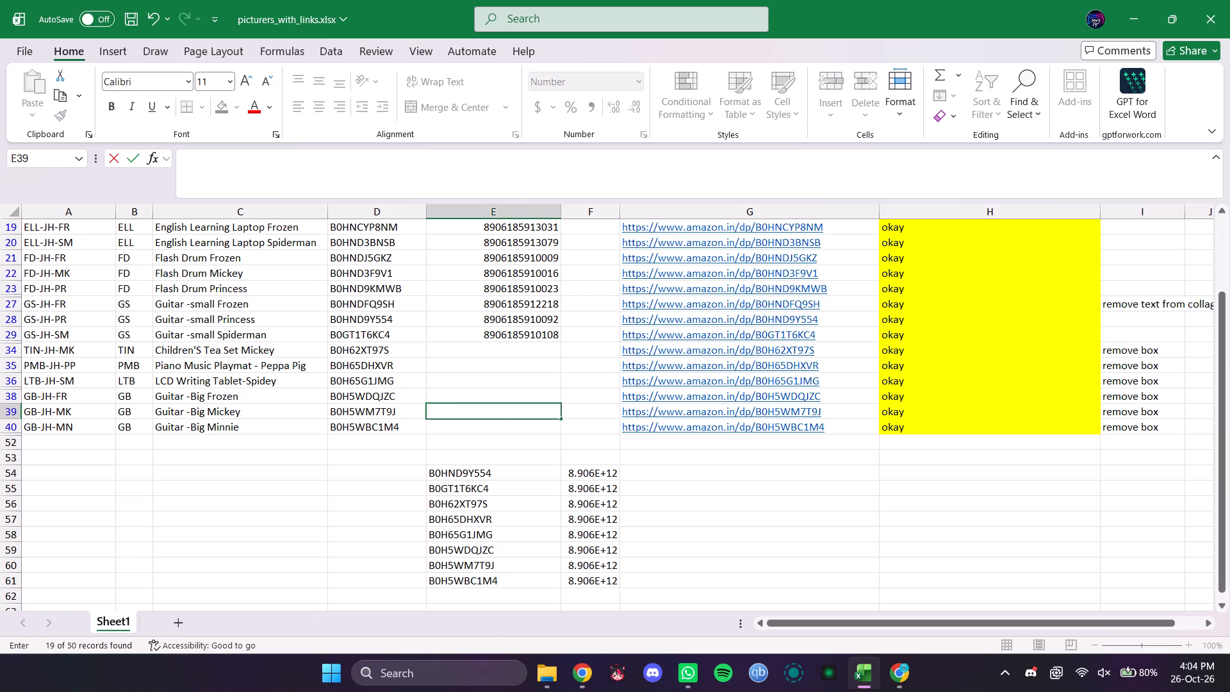
Clear the pasted ASINs B0HND9Y554 and B0GT1T6KC4 and their EANs from rows 54 and 55.
click(468, 477)
key(BackSpace)
click(584, 472)
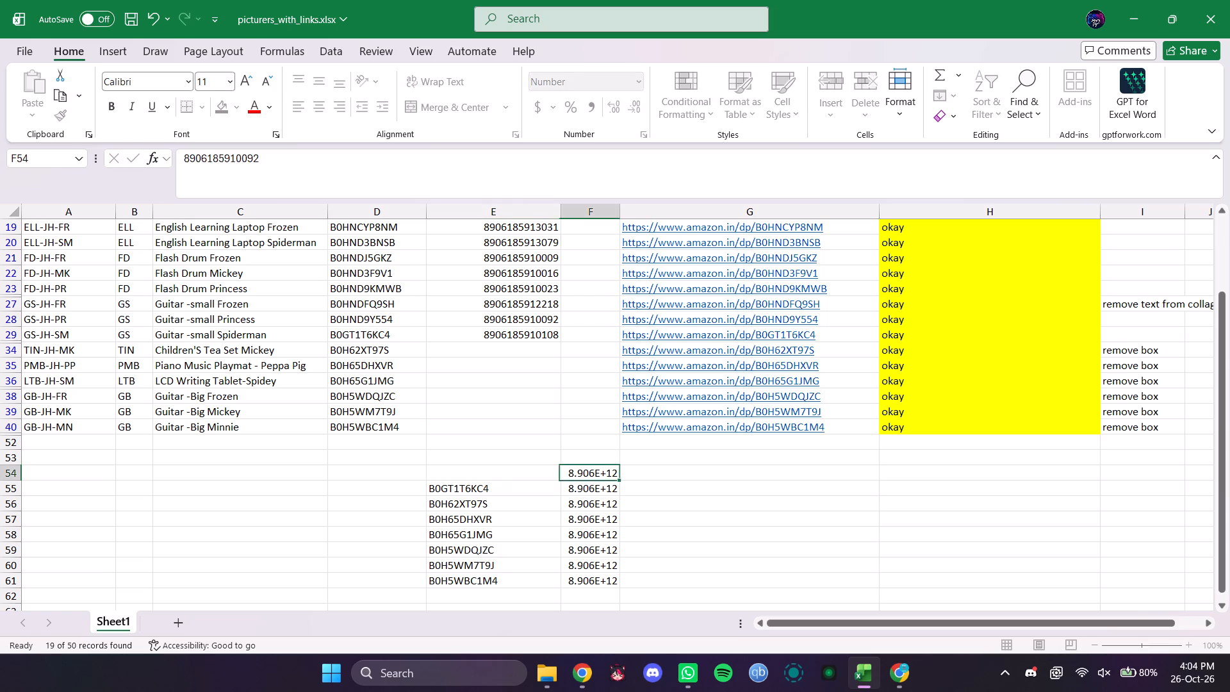
key(BackSpace)
click(585, 481)
click(586, 484)
key(BackSpace)
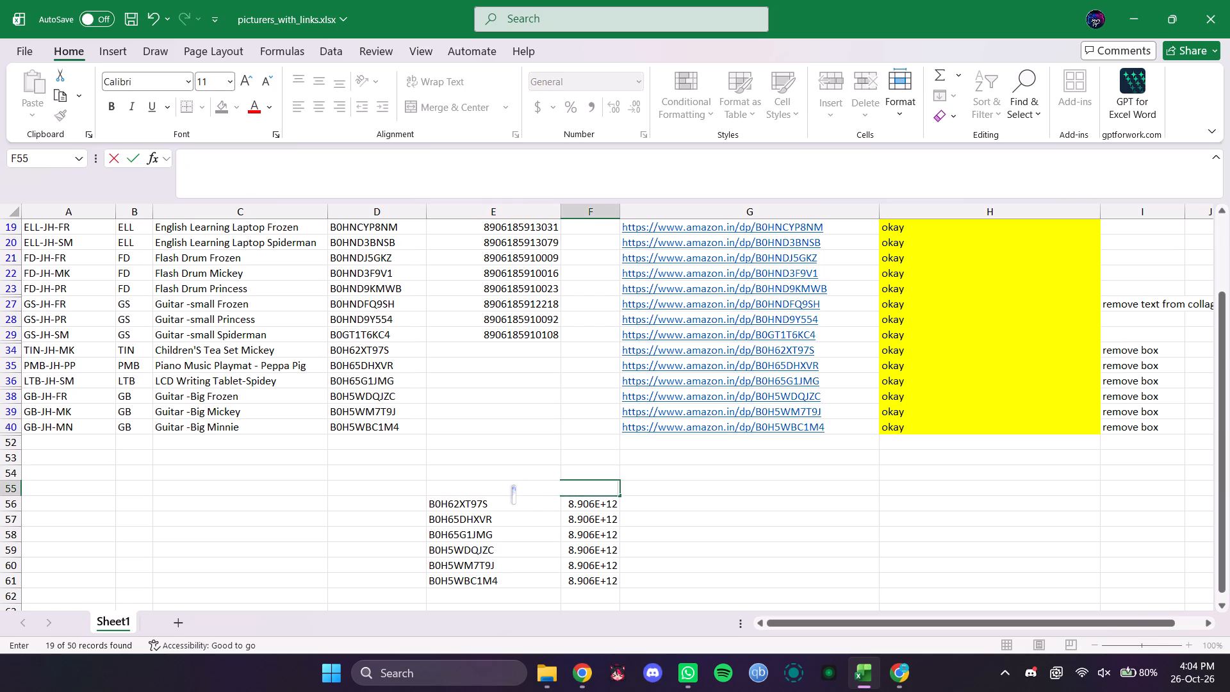
click(513, 495)
click(514, 499)
click(514, 490)
key(BackSpace)
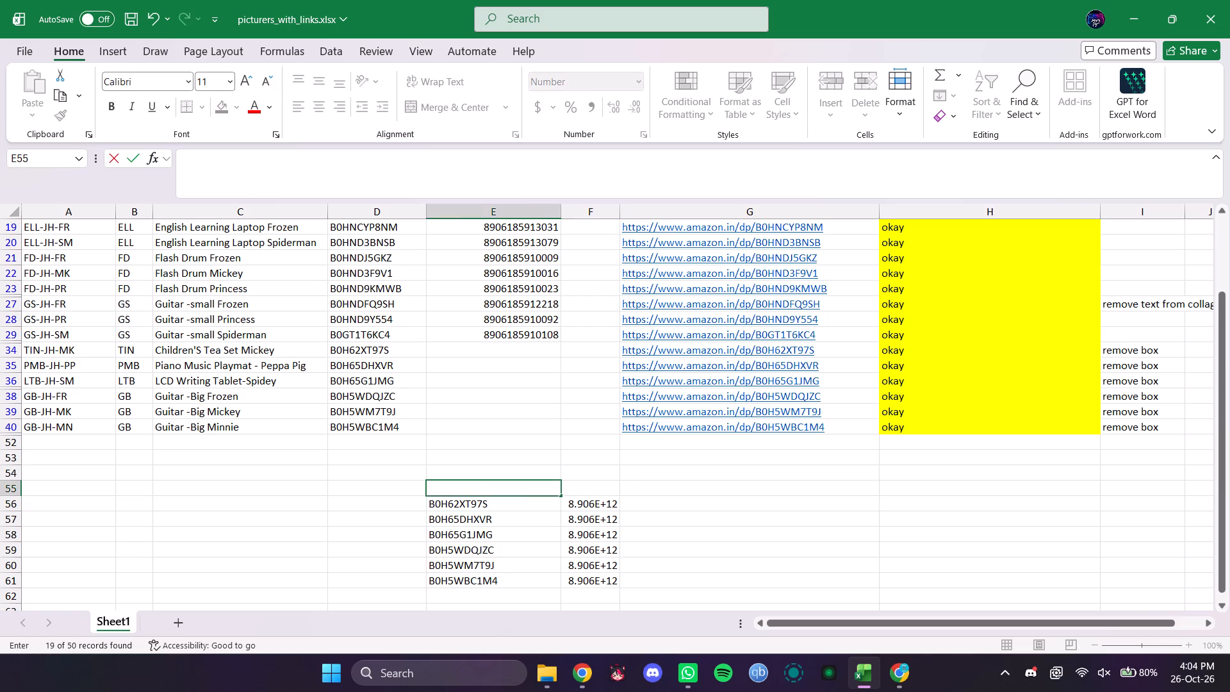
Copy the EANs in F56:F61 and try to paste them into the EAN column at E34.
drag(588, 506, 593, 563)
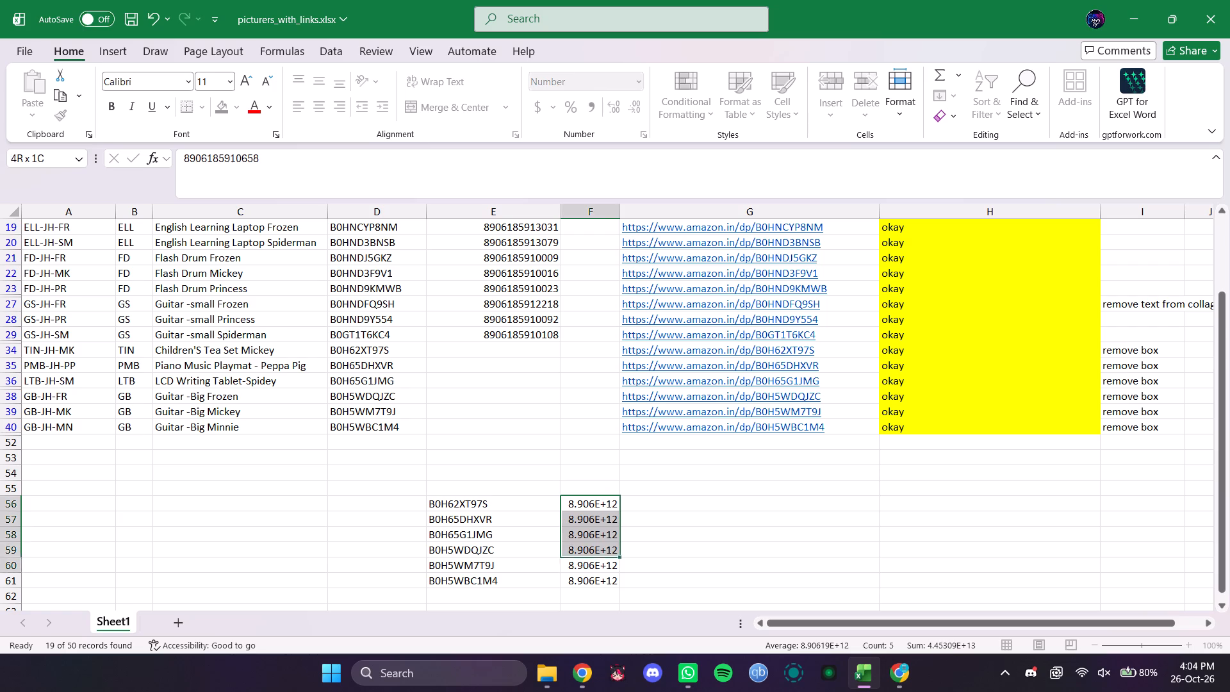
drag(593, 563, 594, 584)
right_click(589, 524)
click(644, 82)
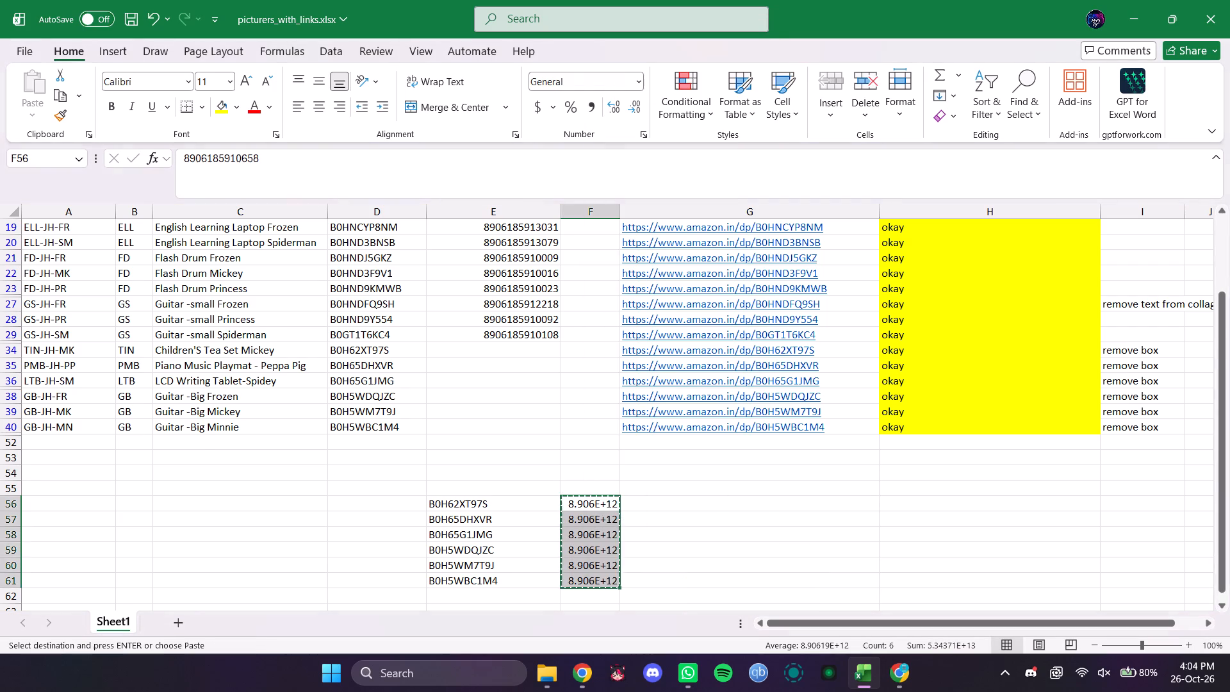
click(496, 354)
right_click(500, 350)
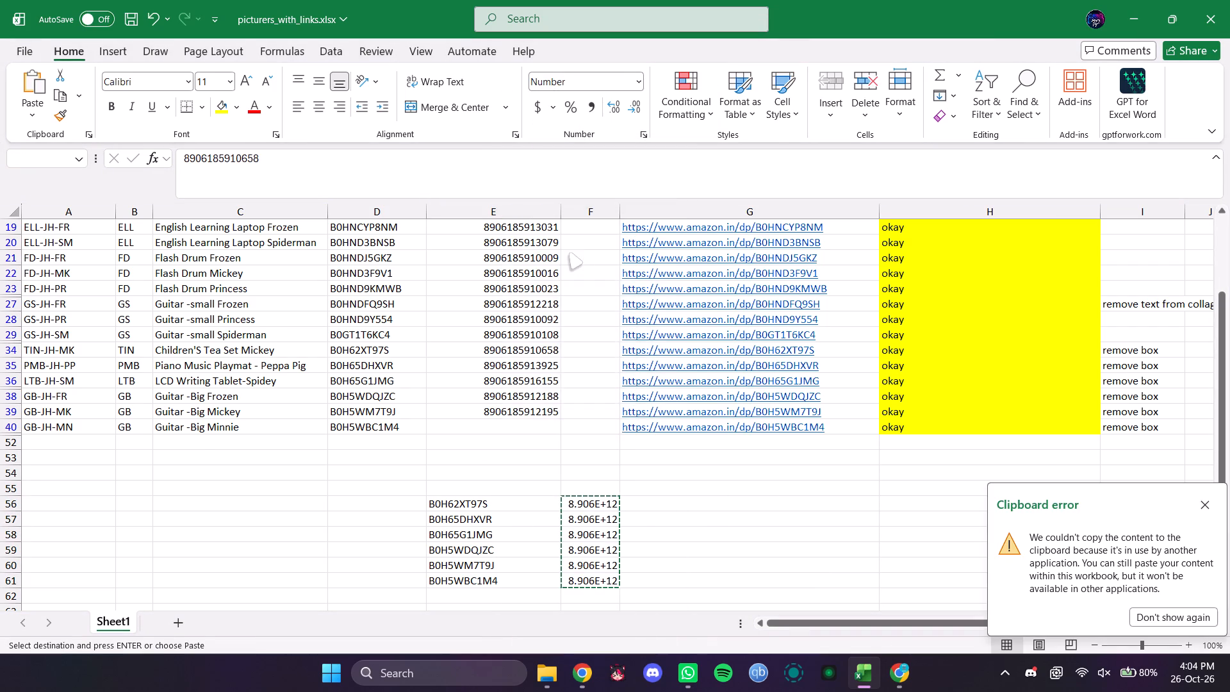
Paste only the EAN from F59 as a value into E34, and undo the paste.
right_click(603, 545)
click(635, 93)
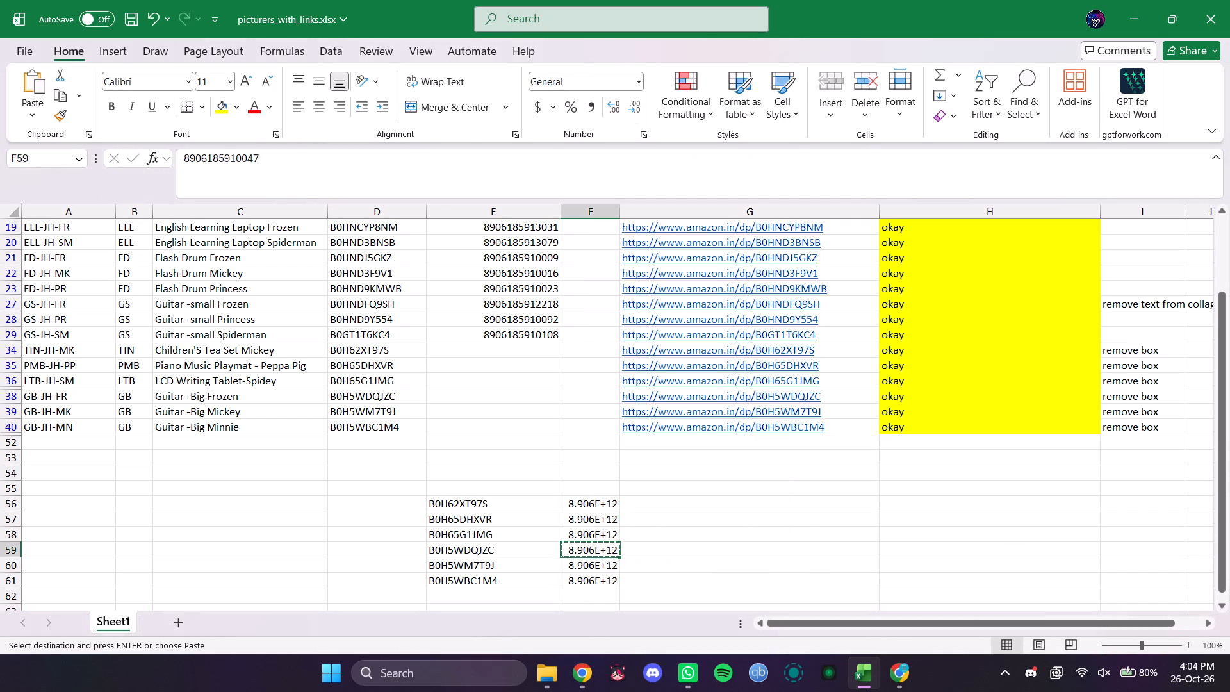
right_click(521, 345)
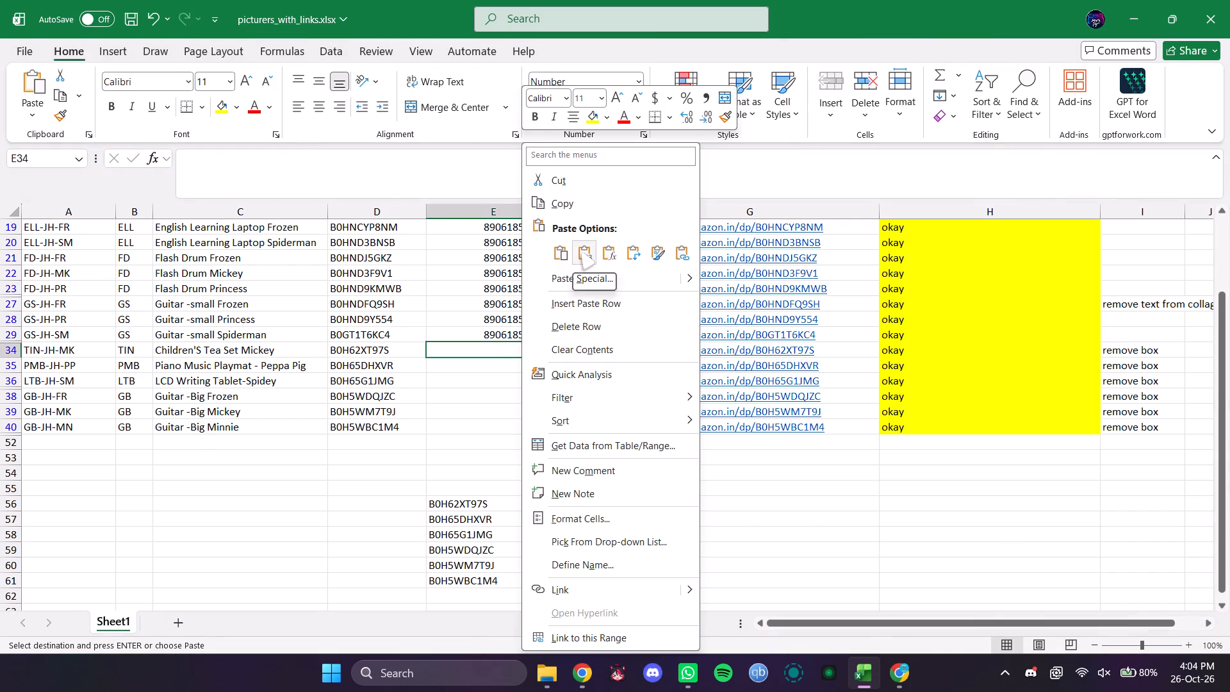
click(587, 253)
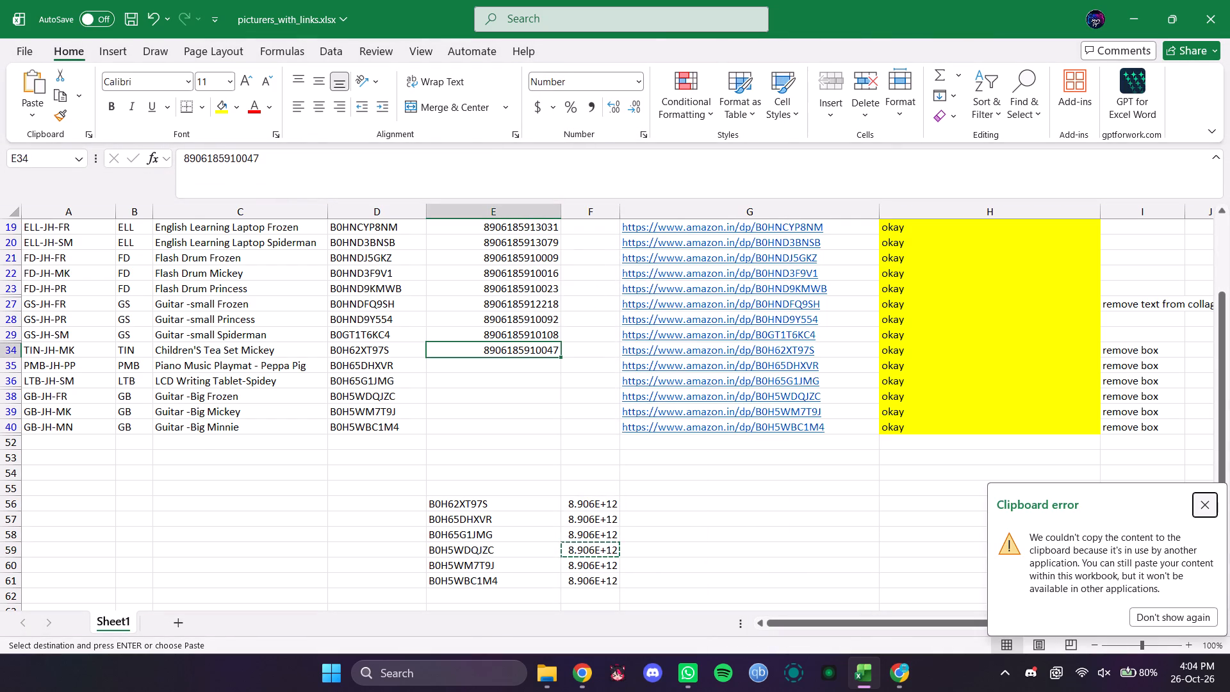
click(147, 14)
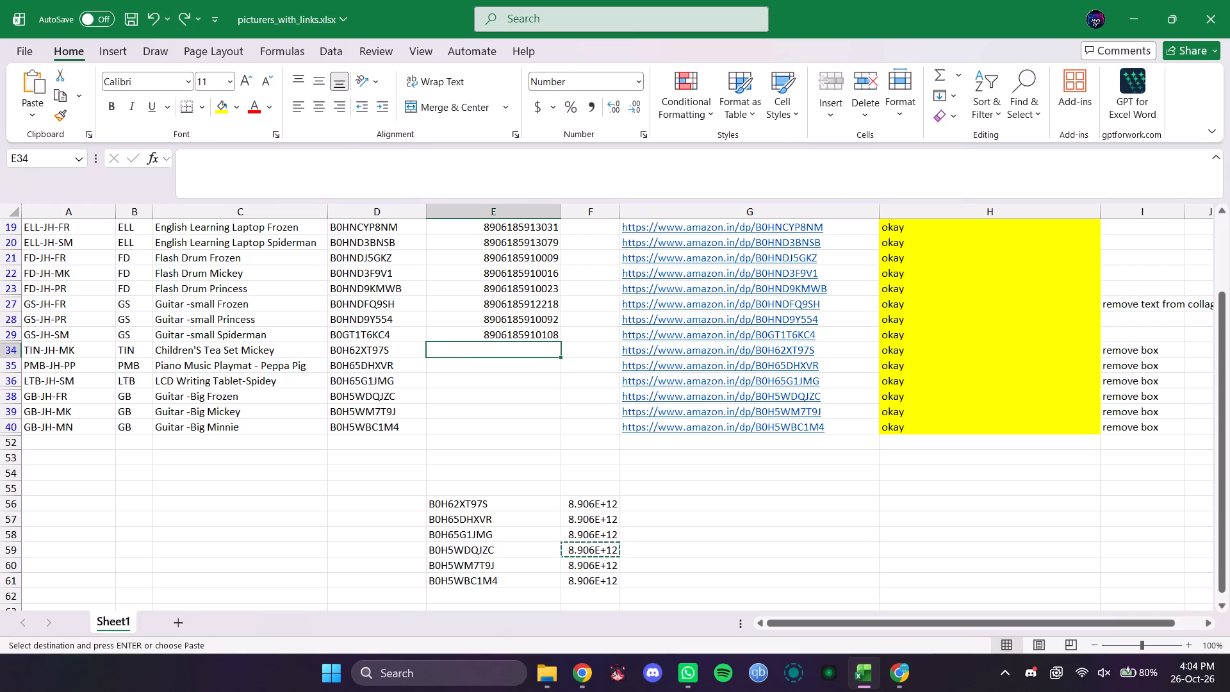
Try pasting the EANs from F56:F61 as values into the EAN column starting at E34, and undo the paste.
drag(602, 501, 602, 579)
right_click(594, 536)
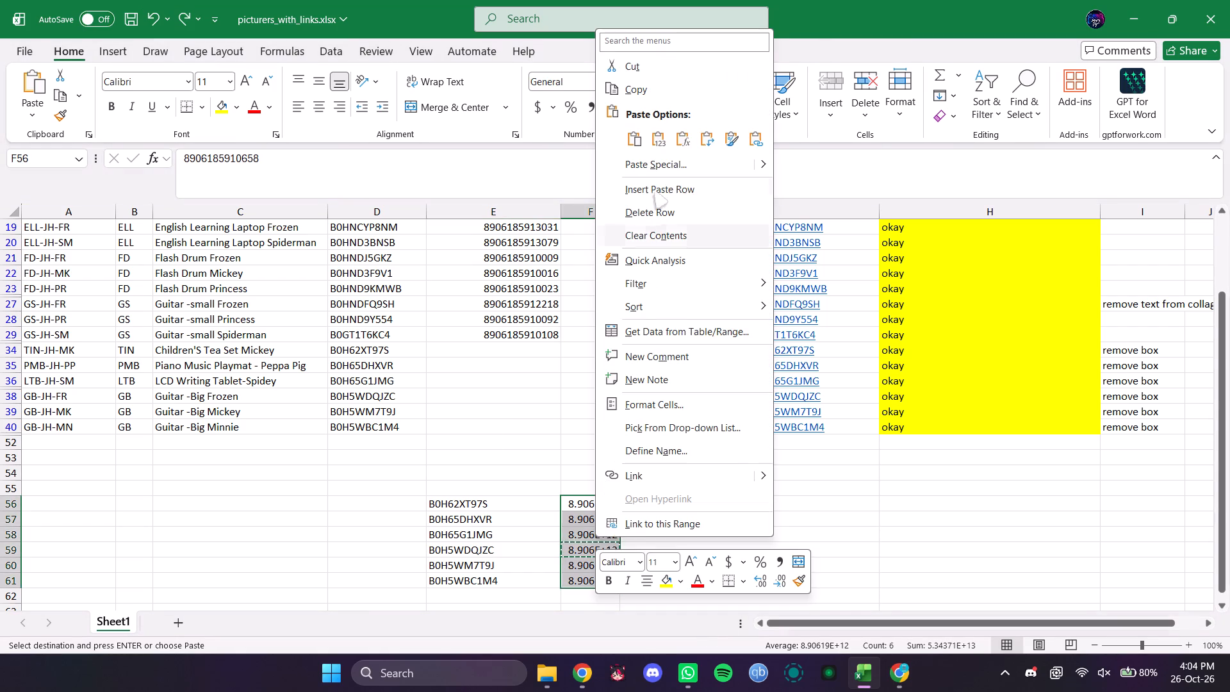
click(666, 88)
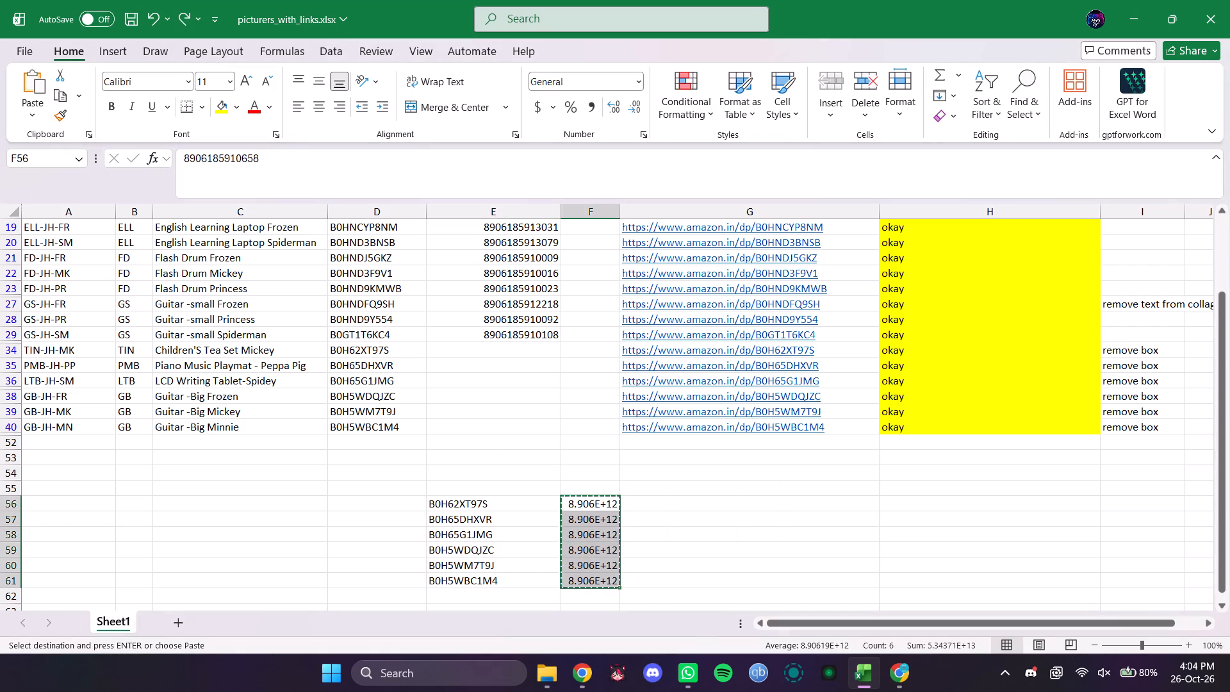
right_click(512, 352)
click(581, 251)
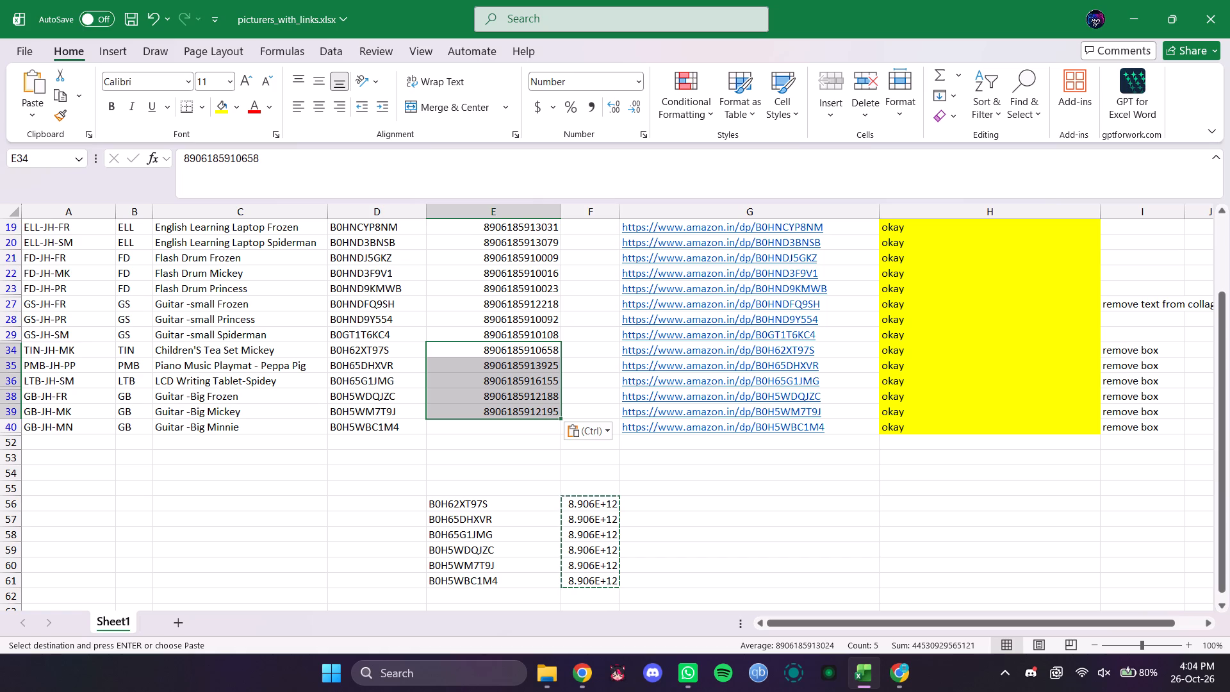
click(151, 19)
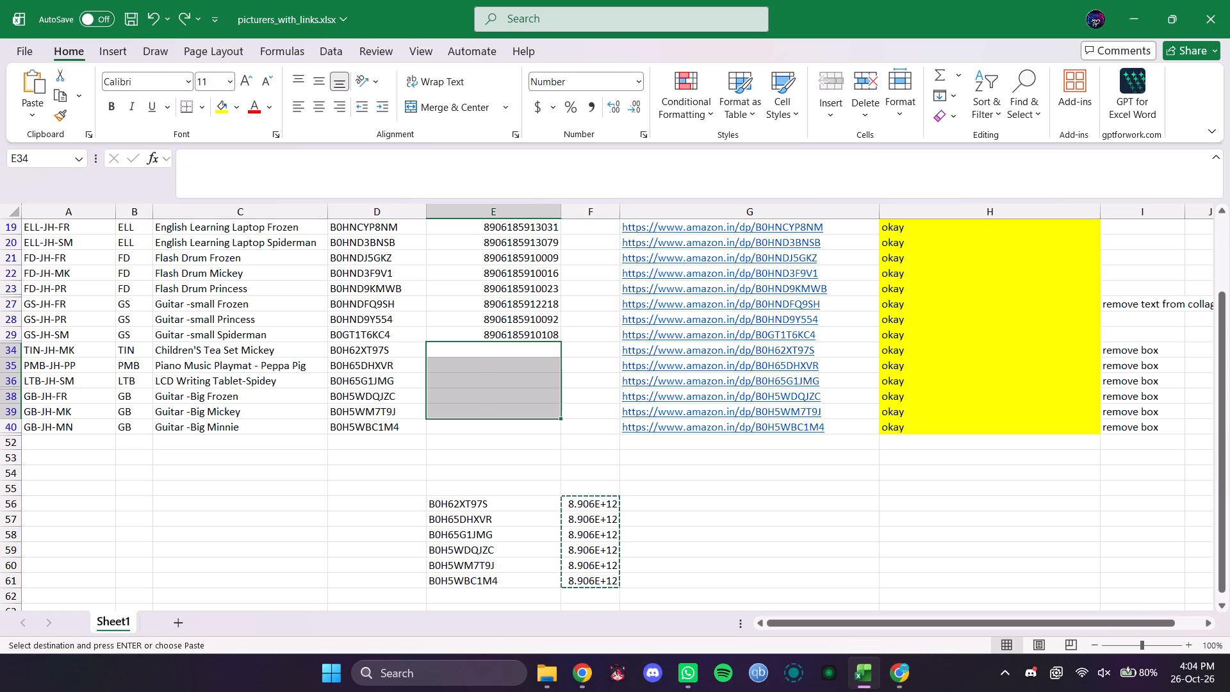
click(545, 524)
click(577, 506)
right_click(579, 502)
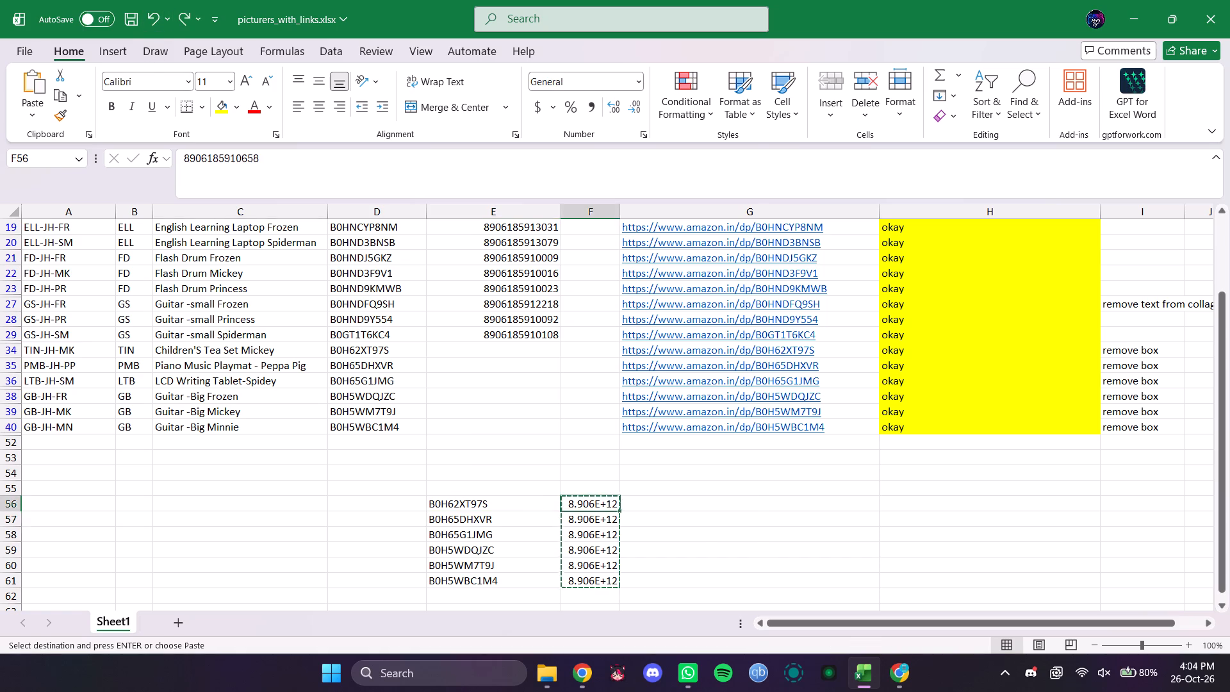
click(628, 206)
right_click(523, 354)
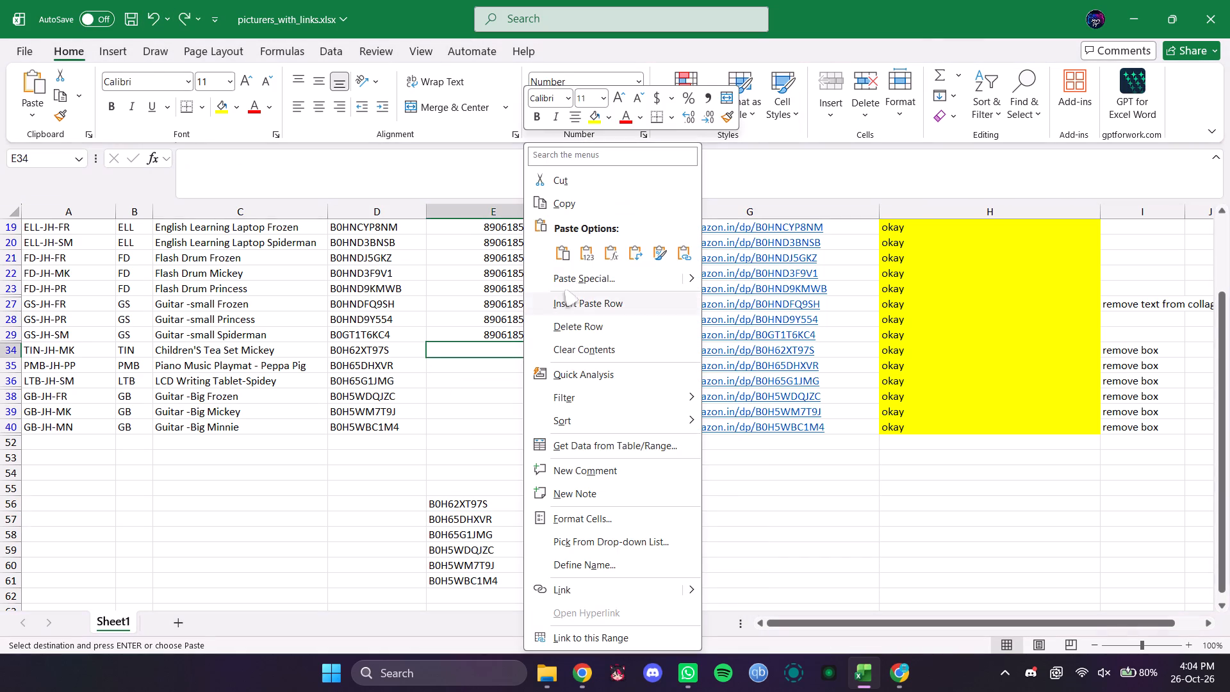
click(561, 252)
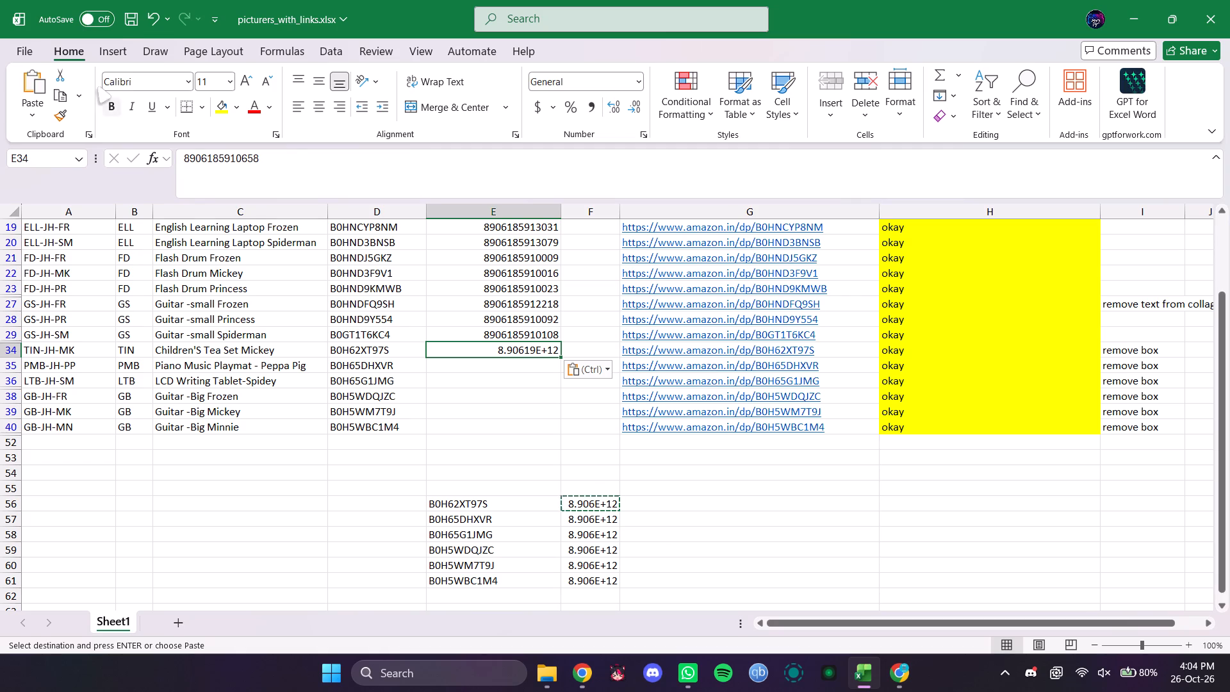
click(149, 22)
right_click(502, 349)
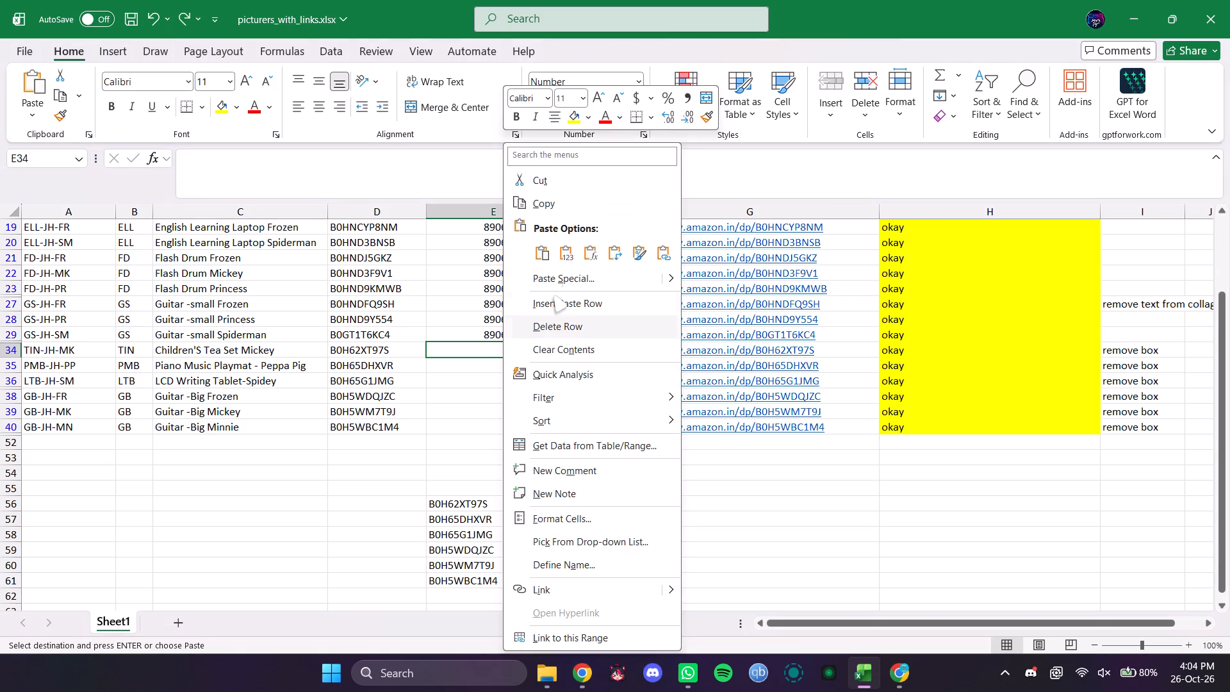
click(575, 257)
click(595, 518)
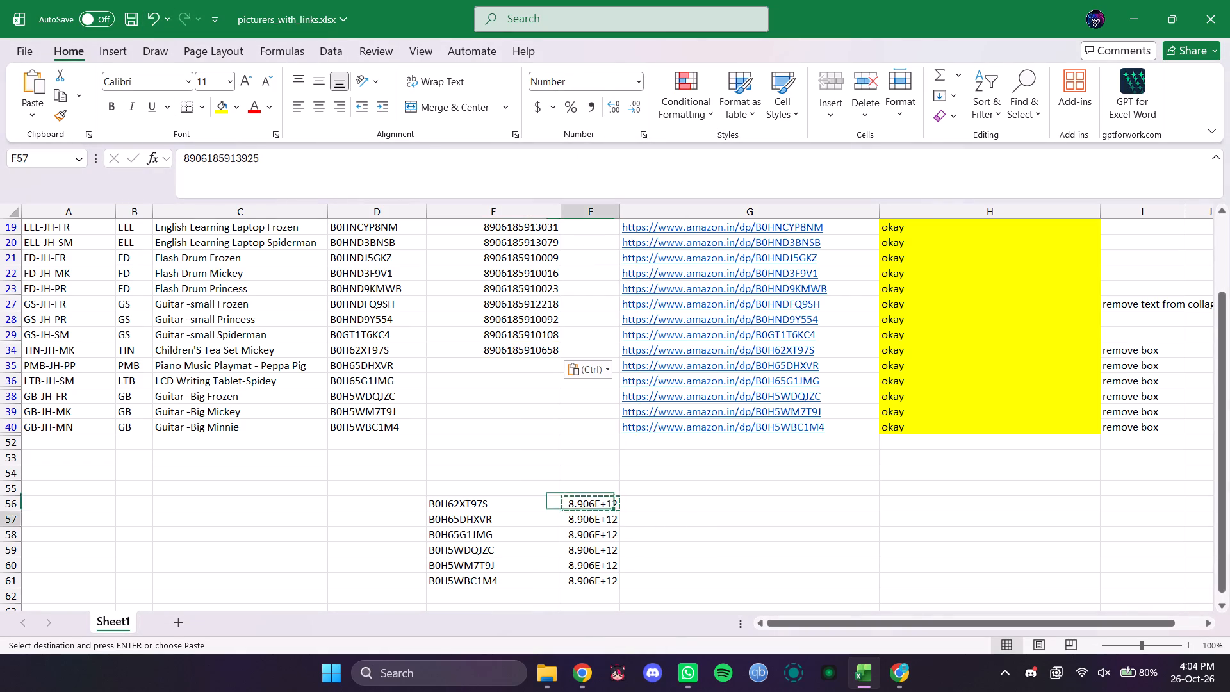
right_click(595, 518)
click(664, 70)
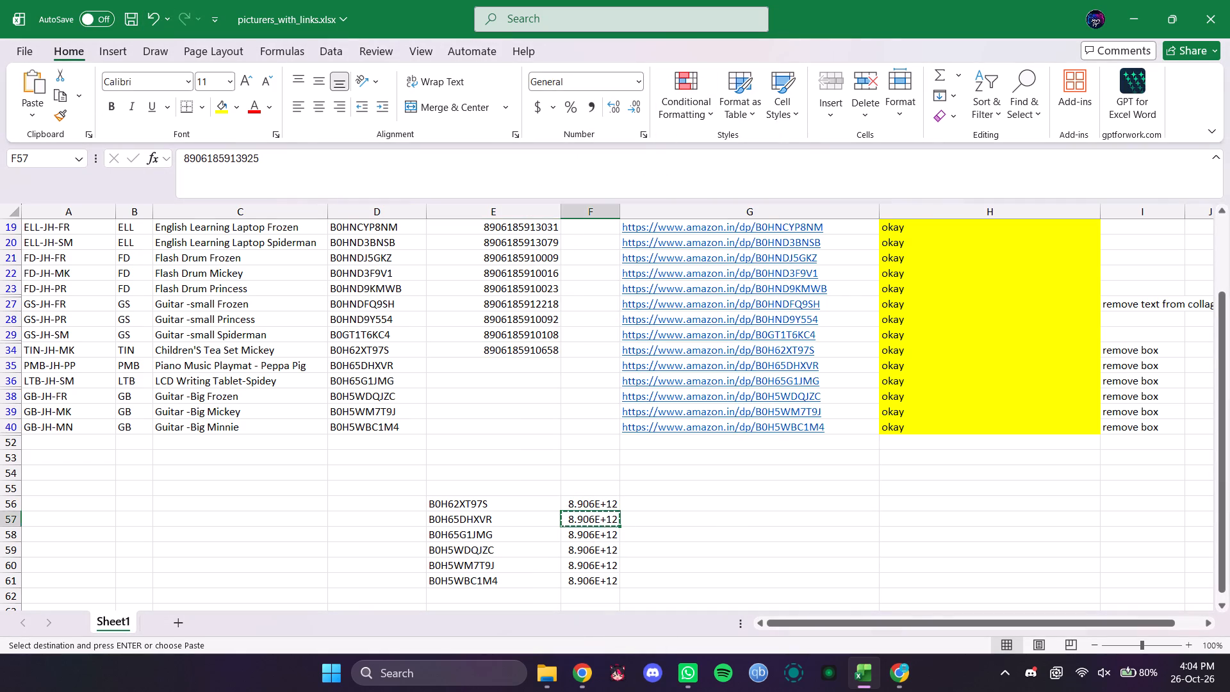
right_click(532, 363)
click(594, 256)
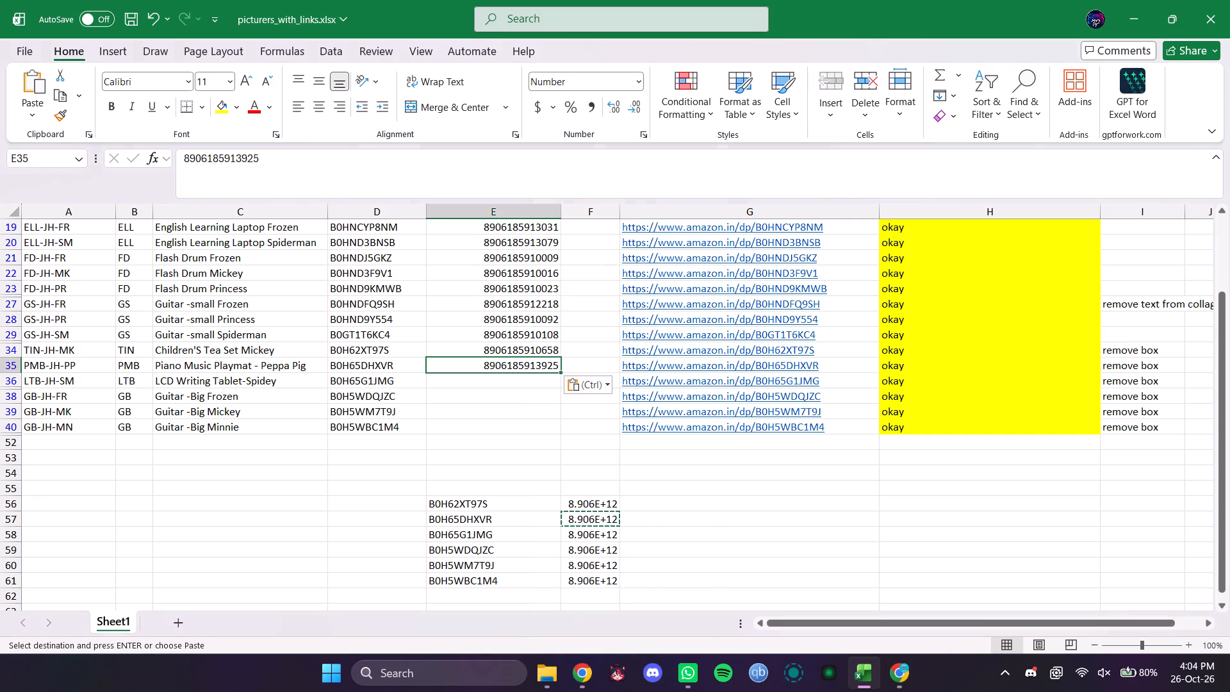
click(590, 534)
right_click(590, 534)
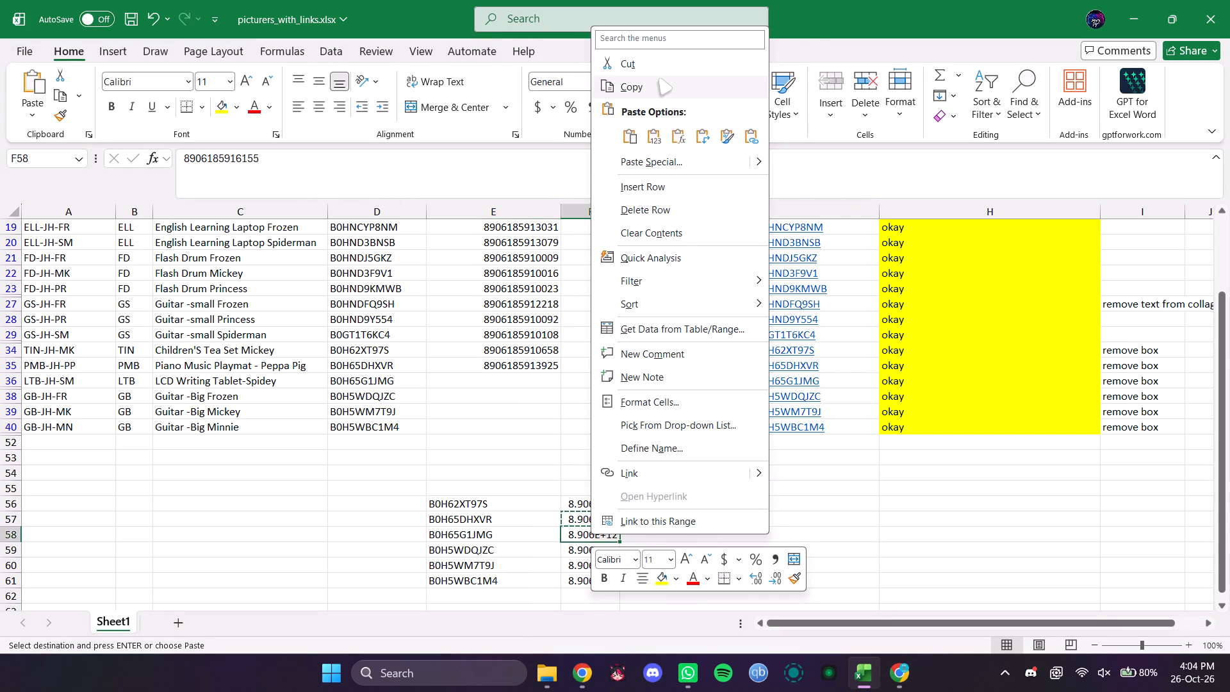
click(659, 79)
click(516, 384)
right_click(516, 384)
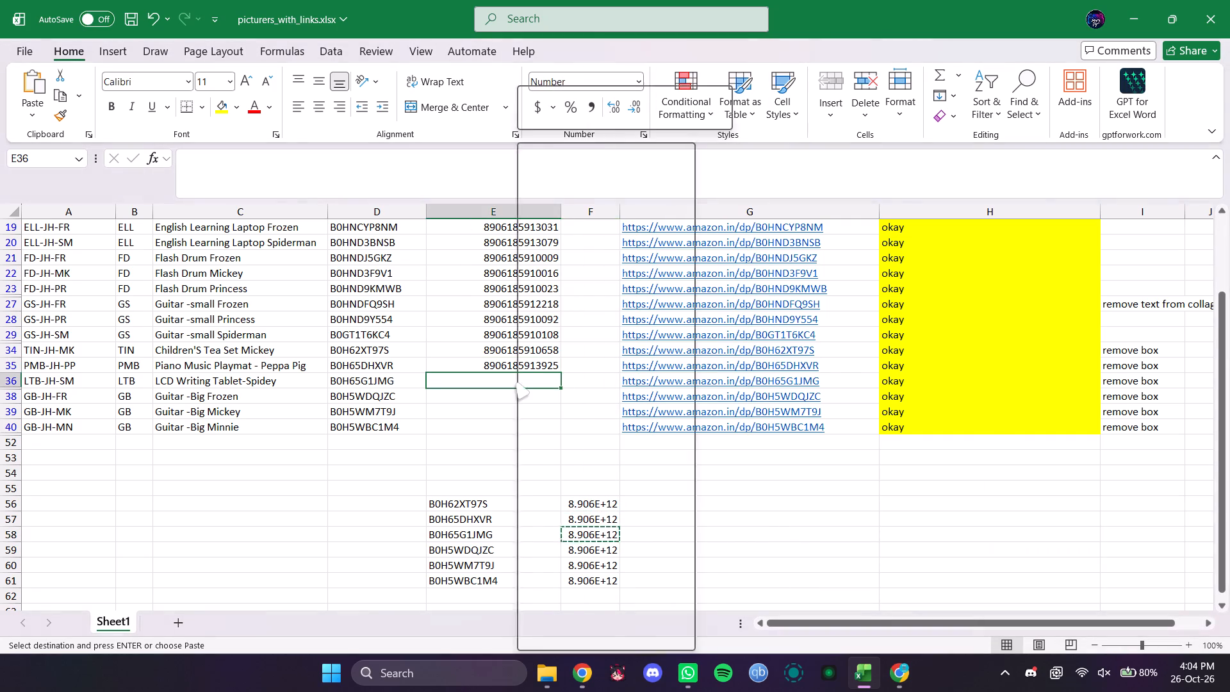
click(580, 265)
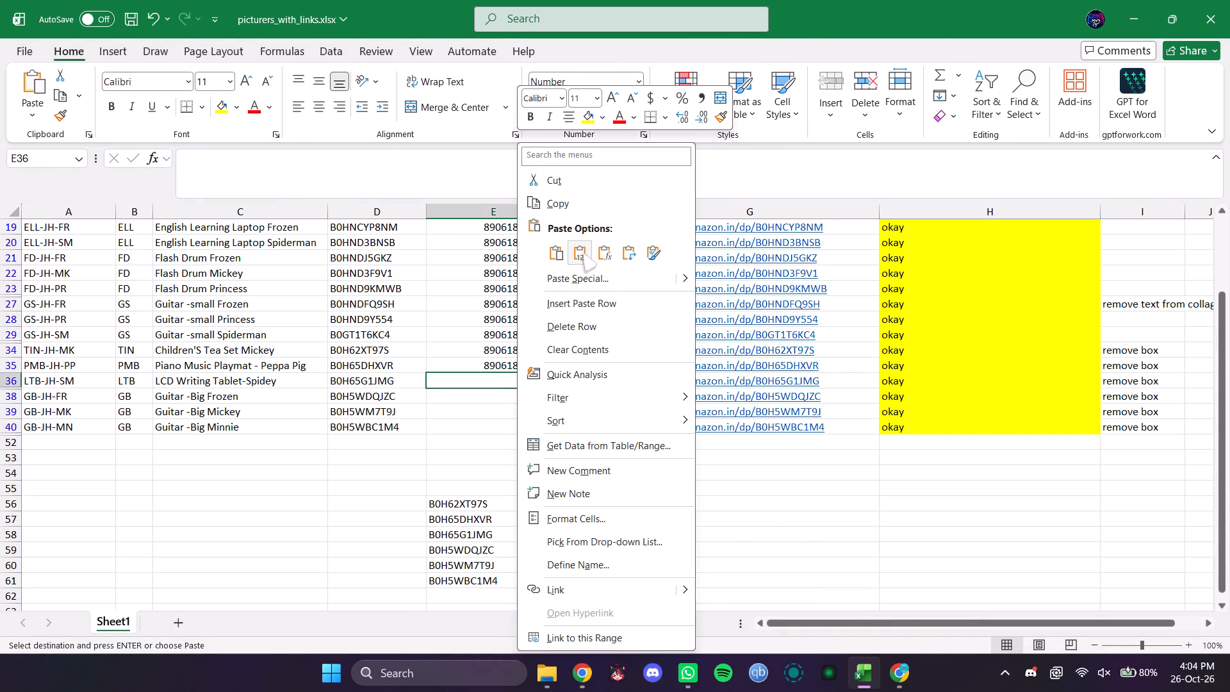
click(584, 251)
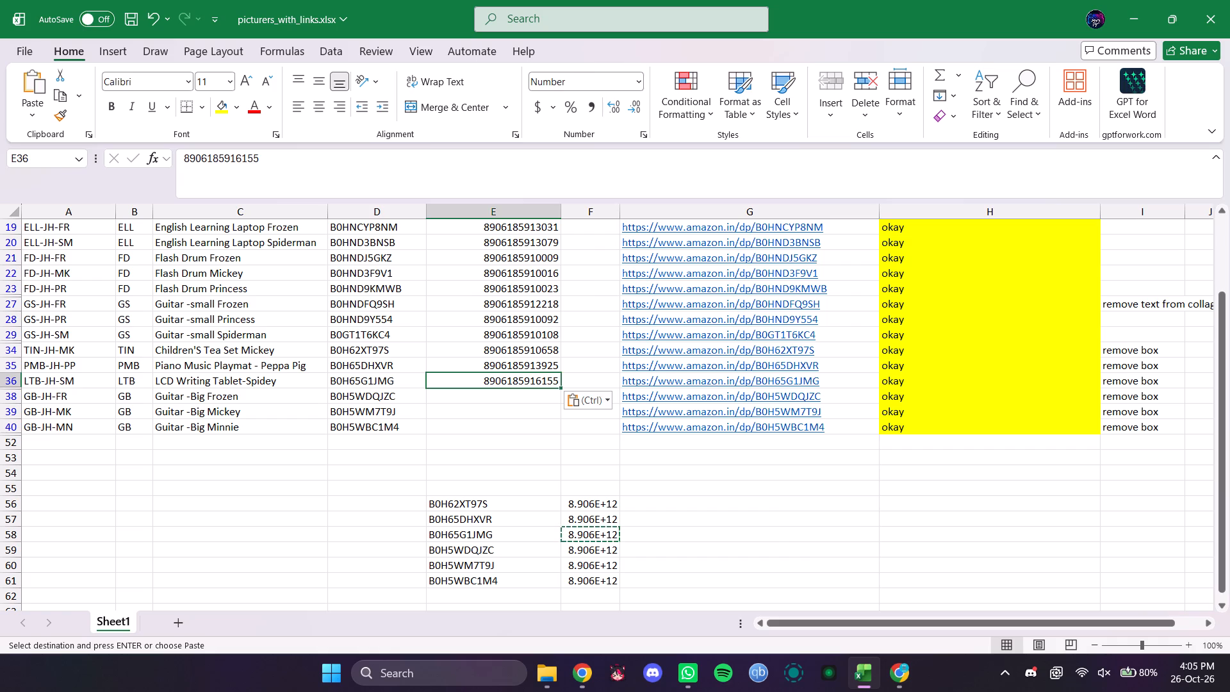
click(593, 550)
right_click(593, 550)
click(646, 98)
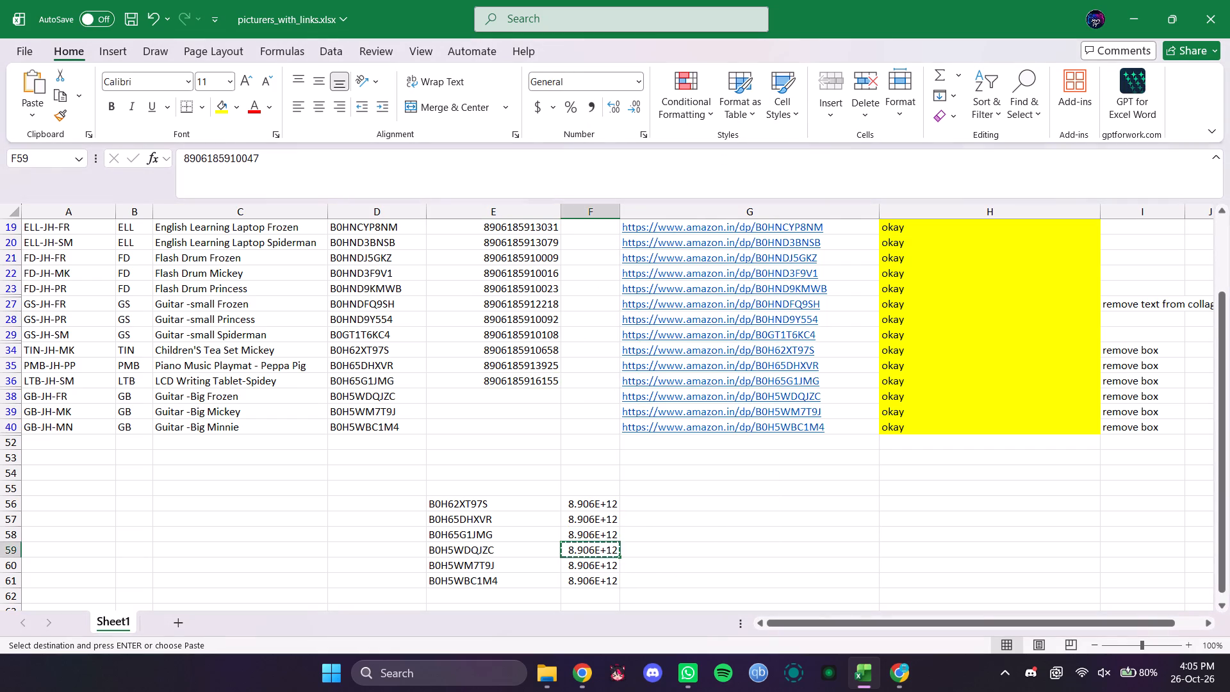
click(526, 397)
right_click(526, 397)
click(594, 253)
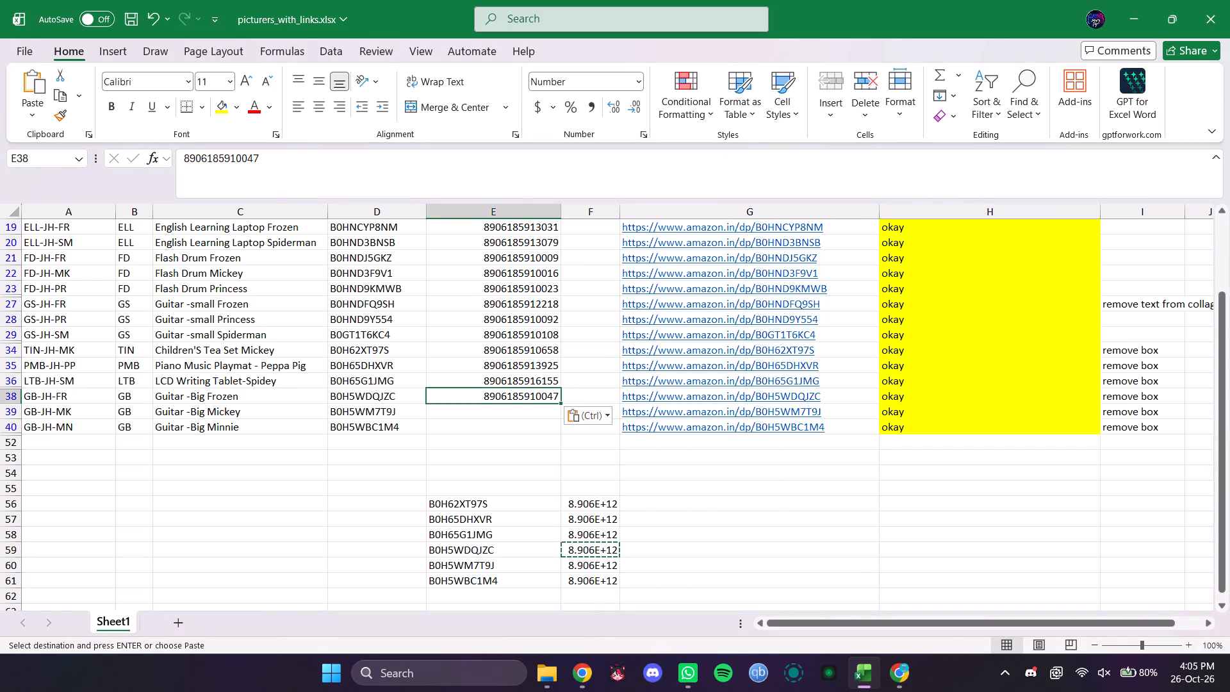
click(603, 572)
right_click(604, 568)
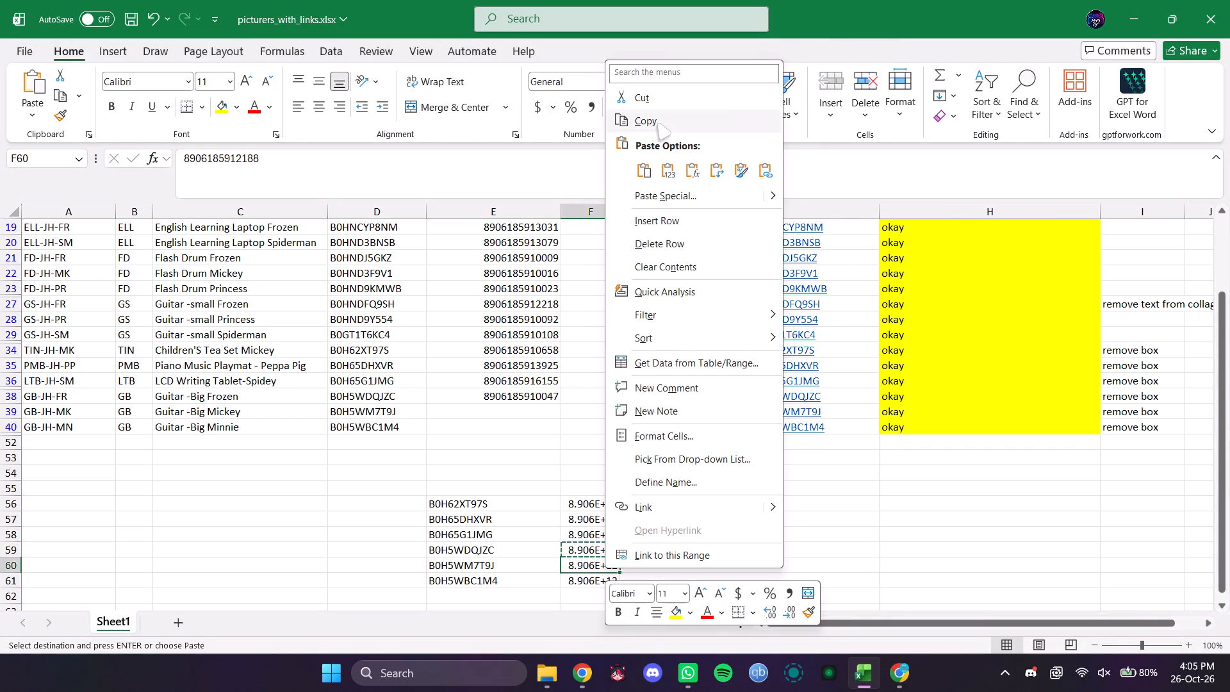
click(658, 124)
click(508, 415)
right_click(509, 416)
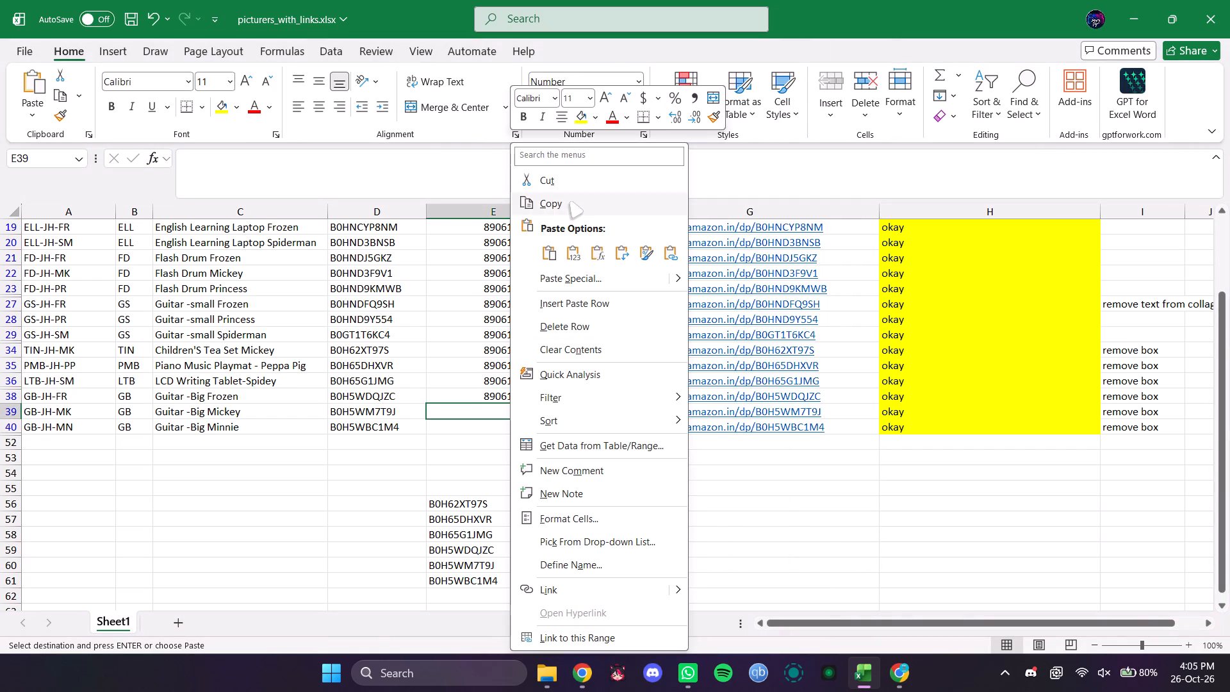
click(570, 245)
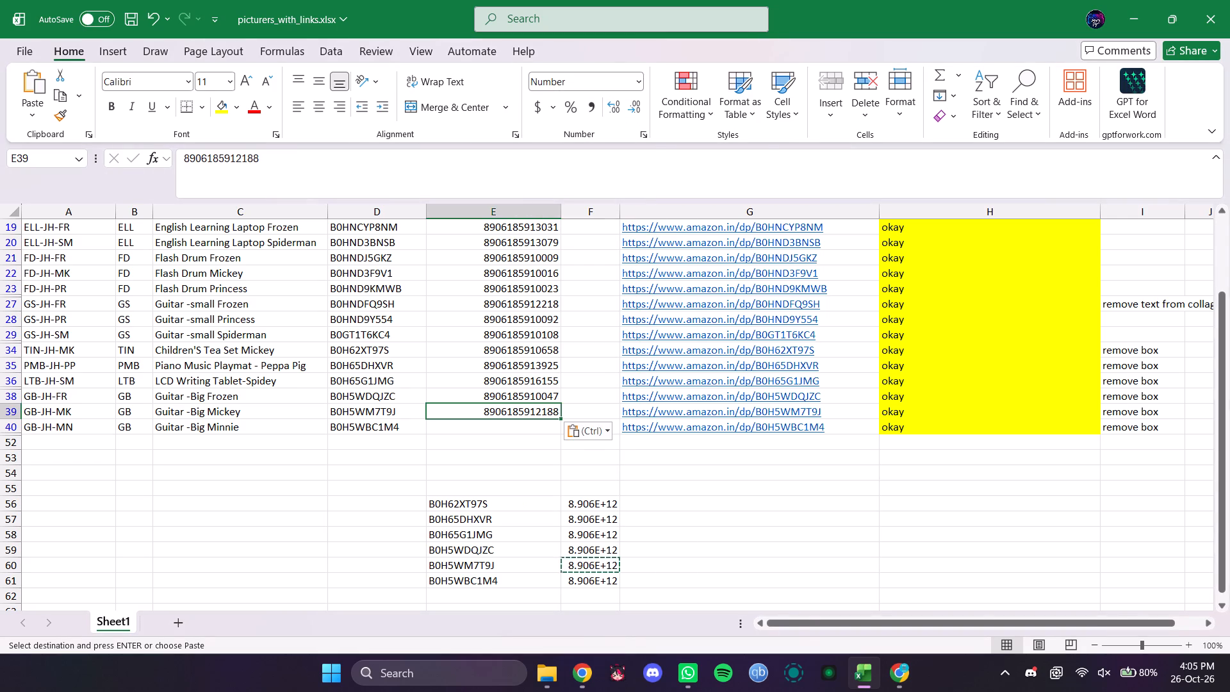
click(591, 584)
right_click(591, 584)
click(635, 138)
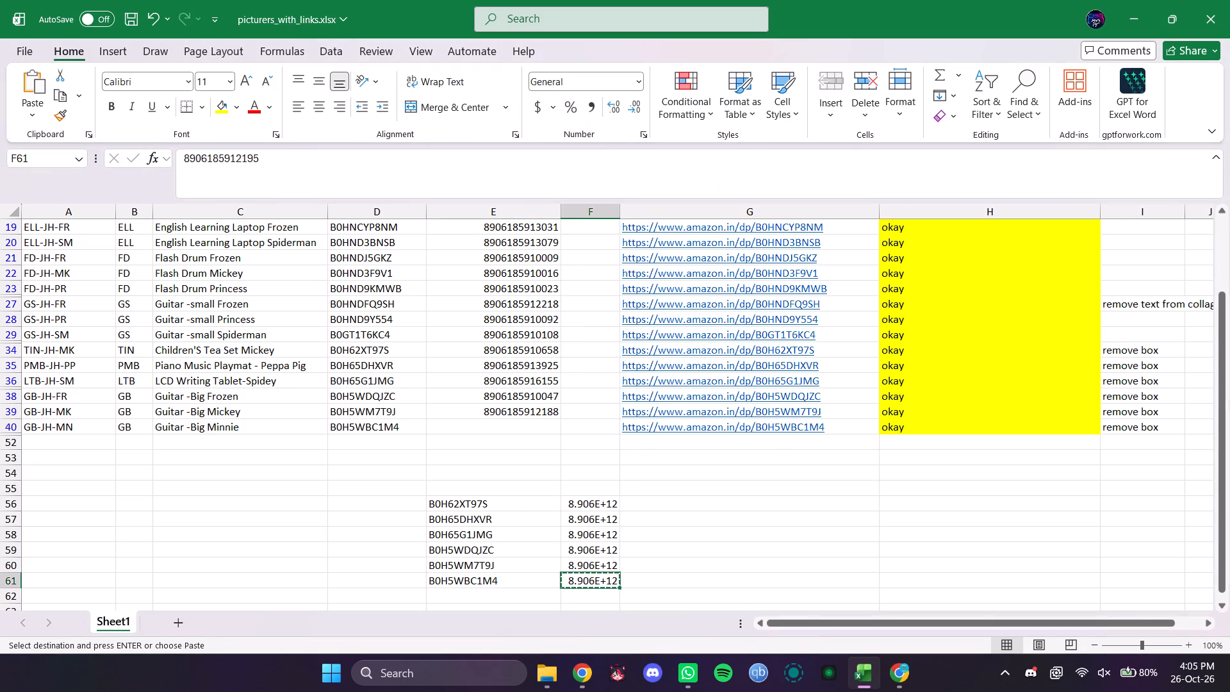
click(505, 425)
right_click(505, 425)
click(568, 255)
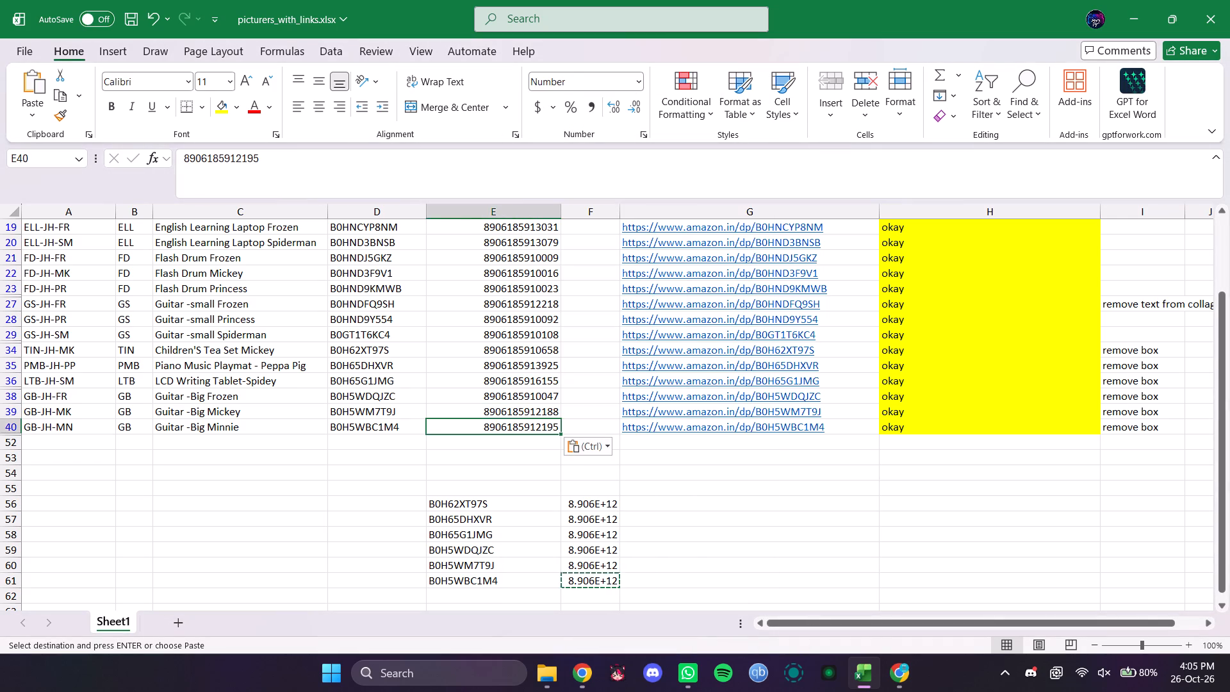
Delete the entire sheet rows 56 to 61 that hold the helper list of ASINs and EANs.
drag(455, 504, 611, 579)
right_click(591, 527)
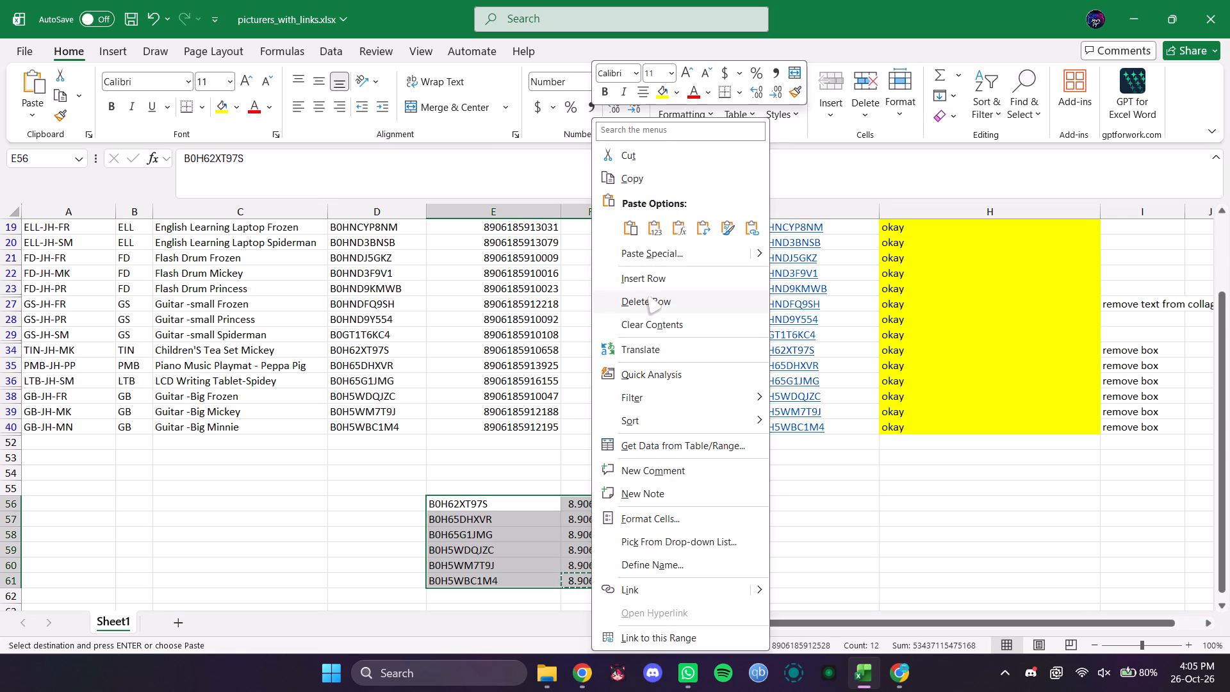
click(648, 298)
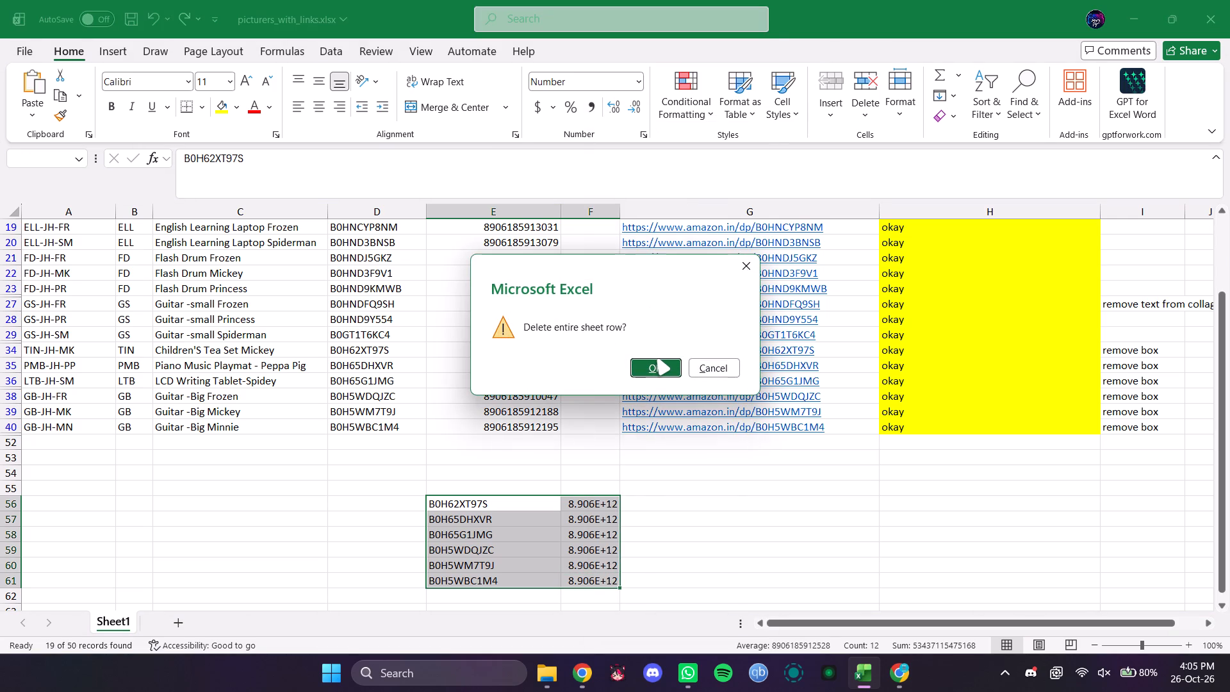
click(660, 364)
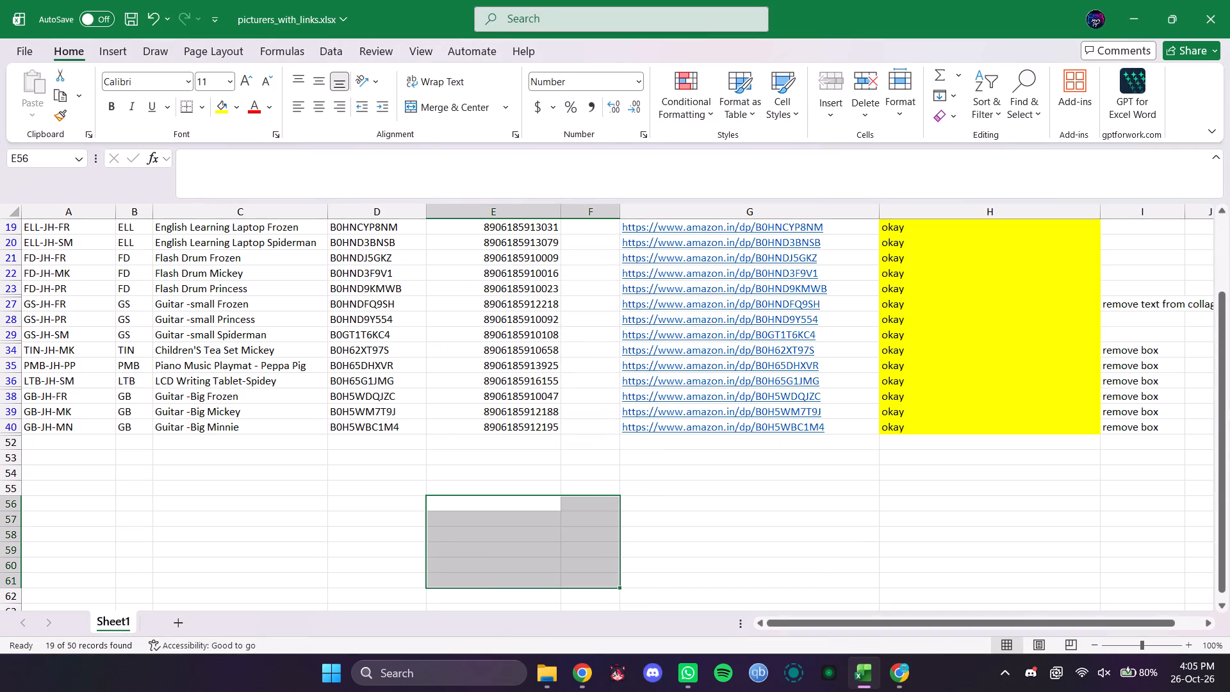
click(482, 476)
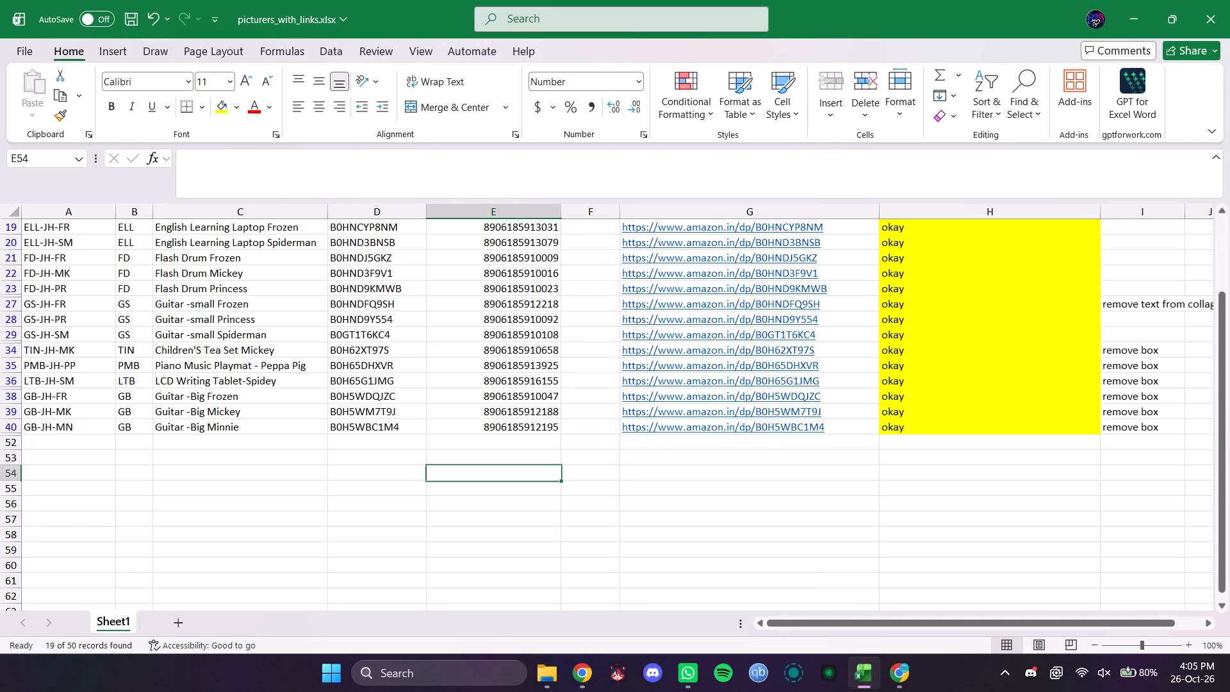
scroll(598, 441, up, 2)
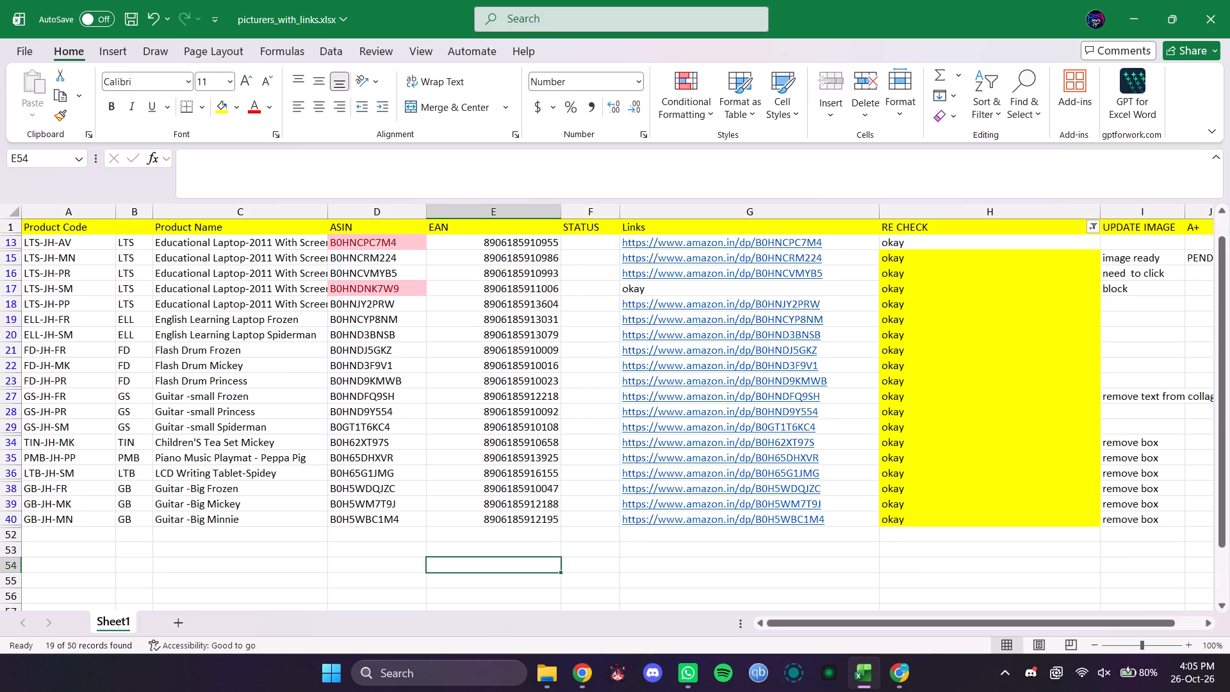
scroll(598, 441, up, 1)
click(893, 292)
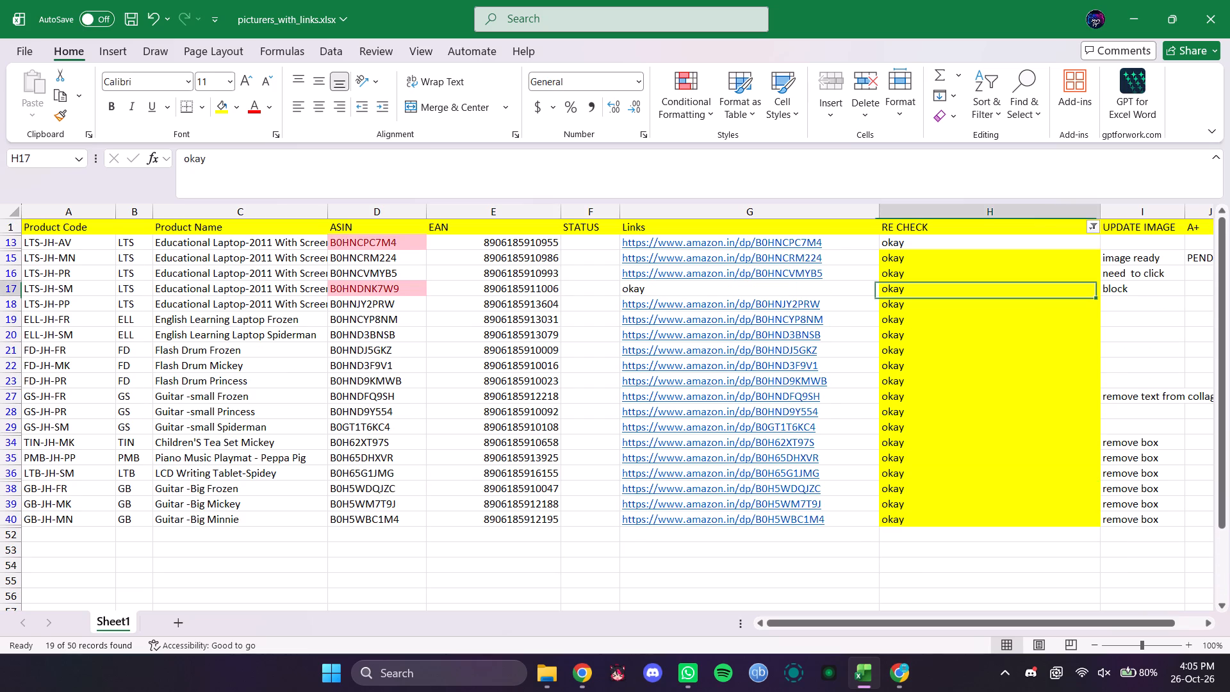
click(541, 291)
right_click(541, 291)
click(586, 206)
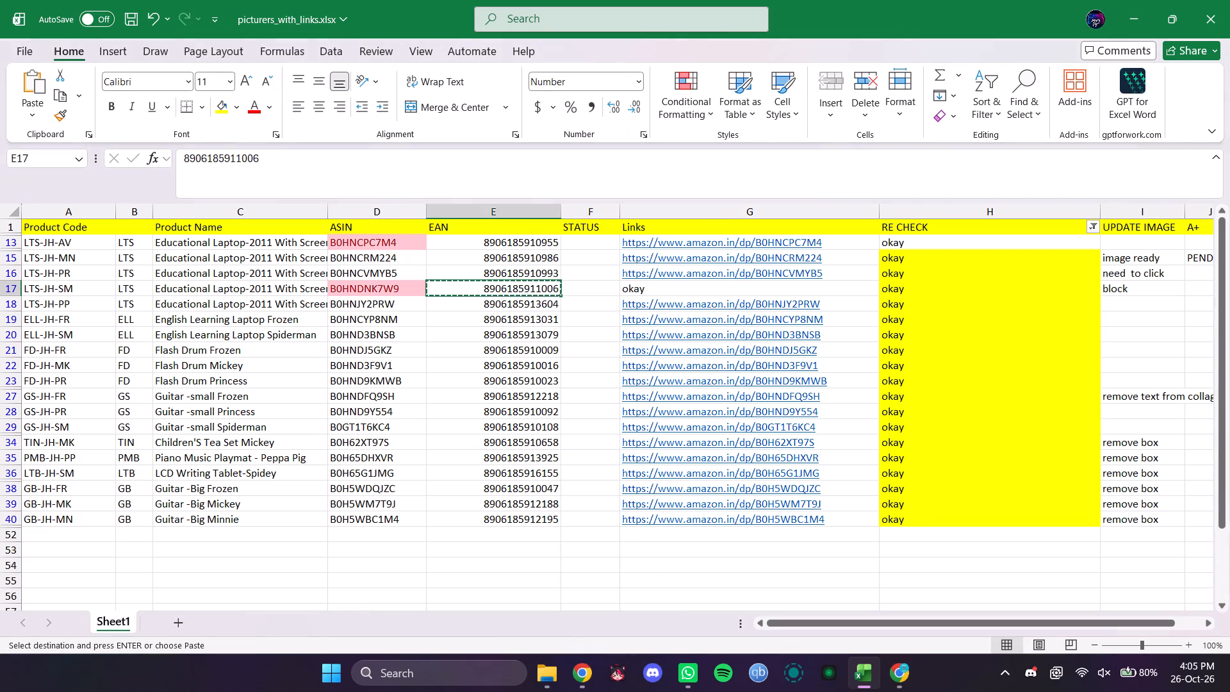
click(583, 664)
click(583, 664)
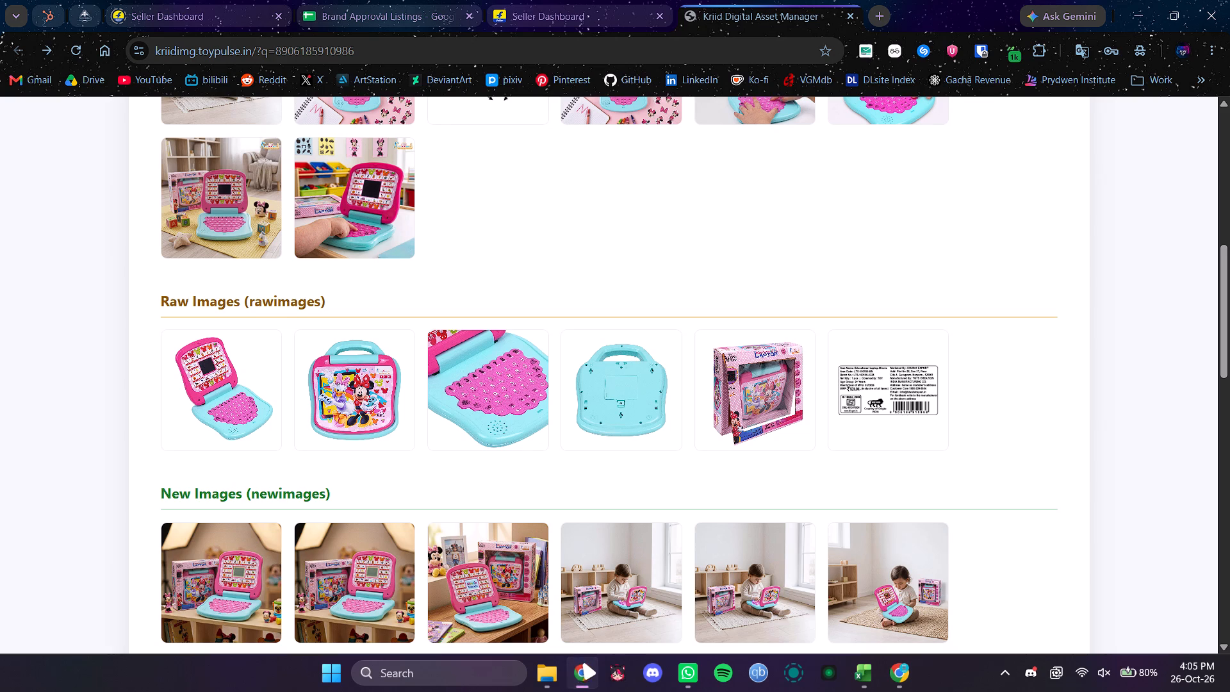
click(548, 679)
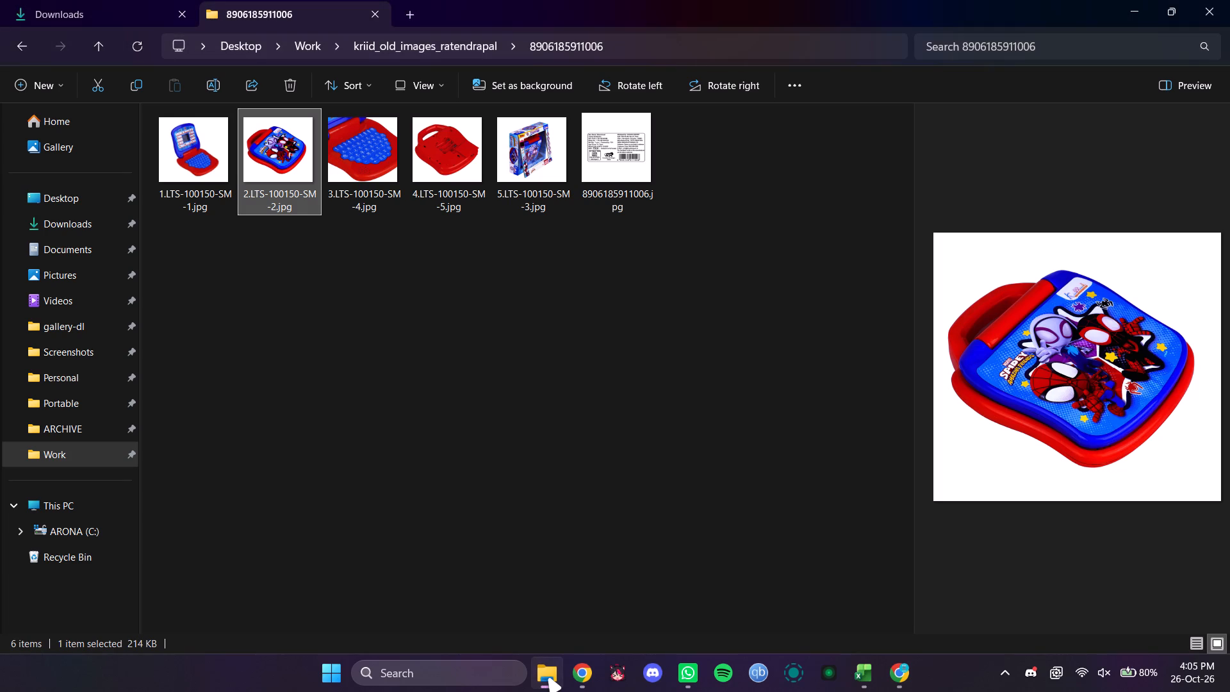
Switch to Pixelcut and erase the brand logo from the upper corner of the Spidey laptop lid using the Retouch Erase brush.
click(898, 682)
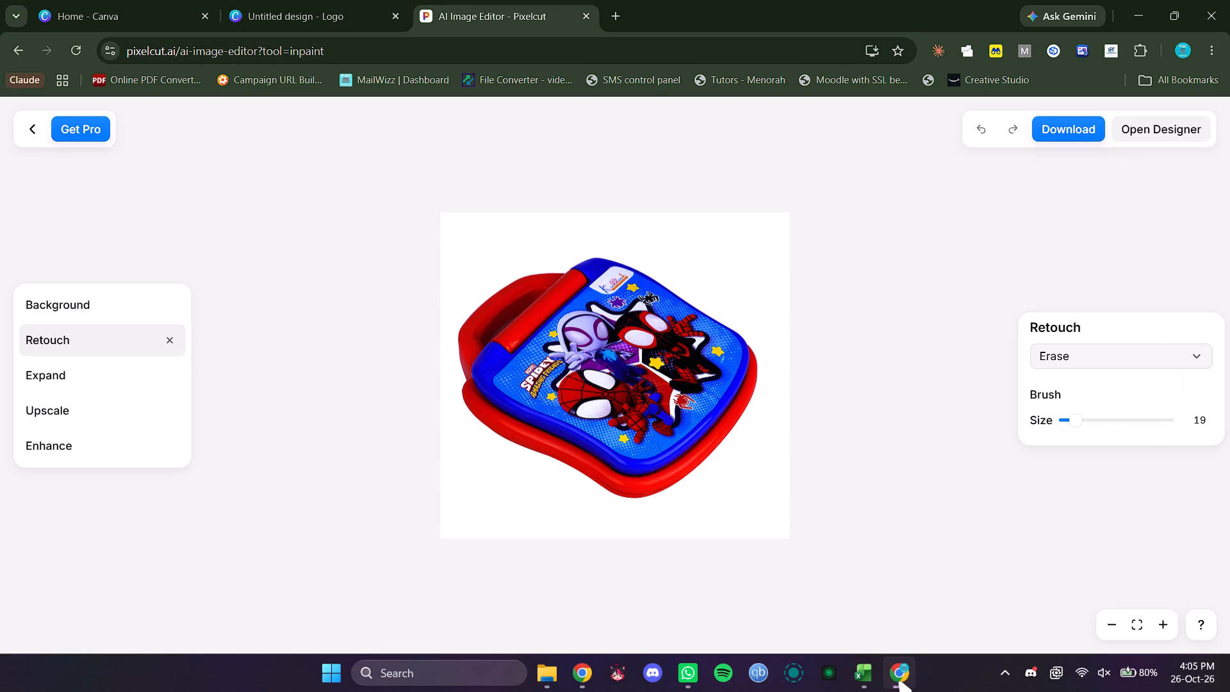
scroll(617, 343, up, 10)
triple_click(1167, 626)
triple_click(1167, 626)
click(1167, 626)
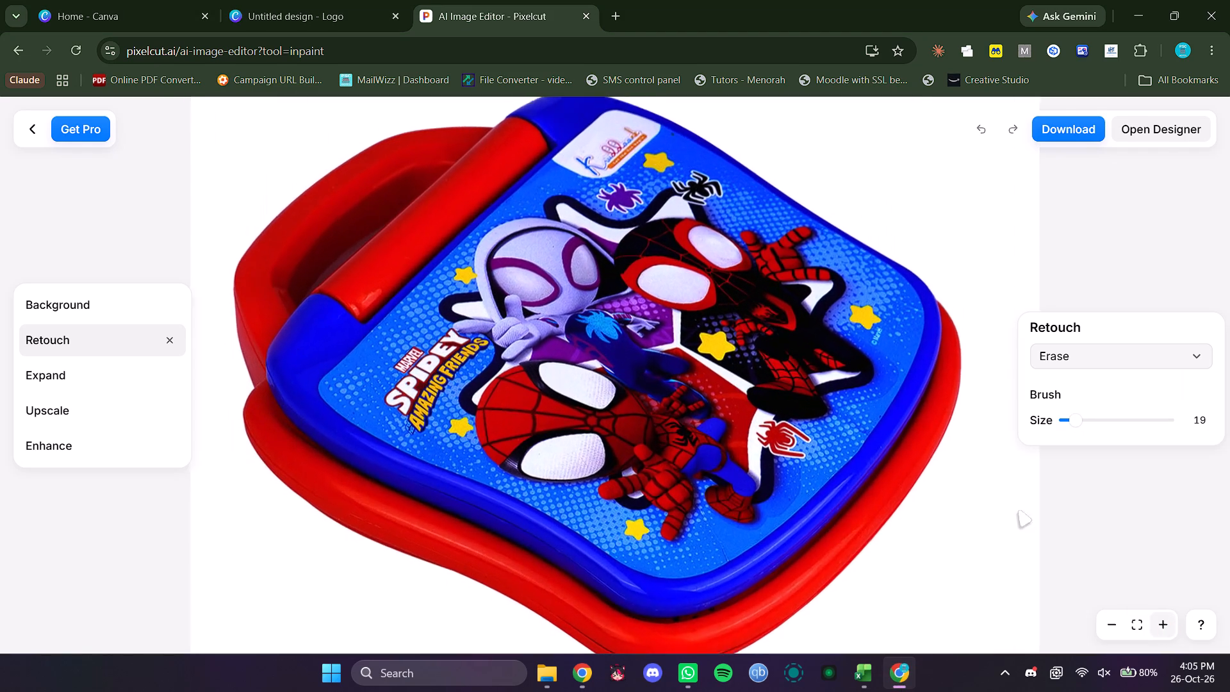
click(637, 122)
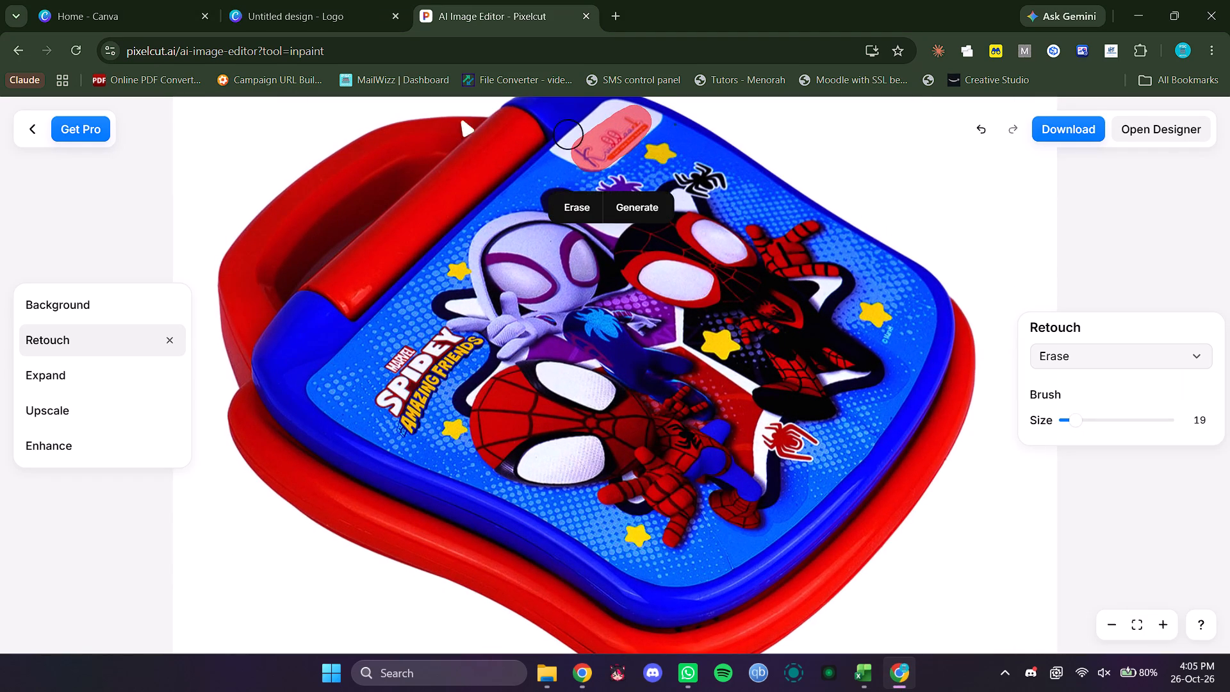
click(574, 210)
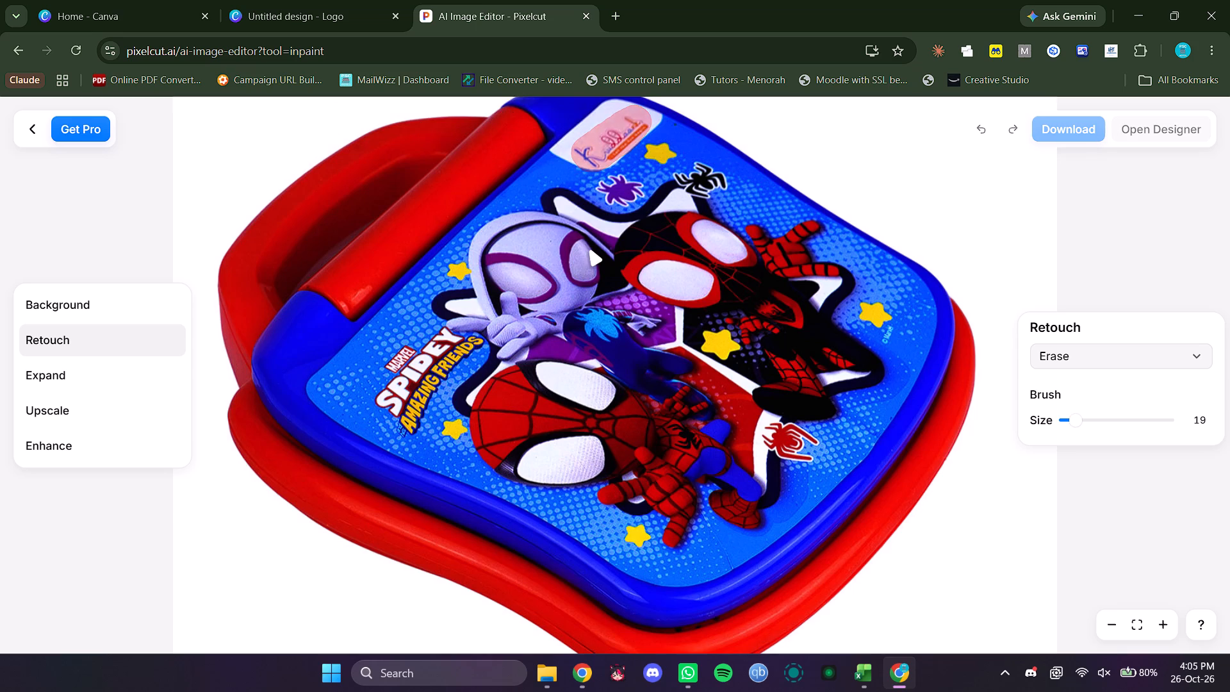
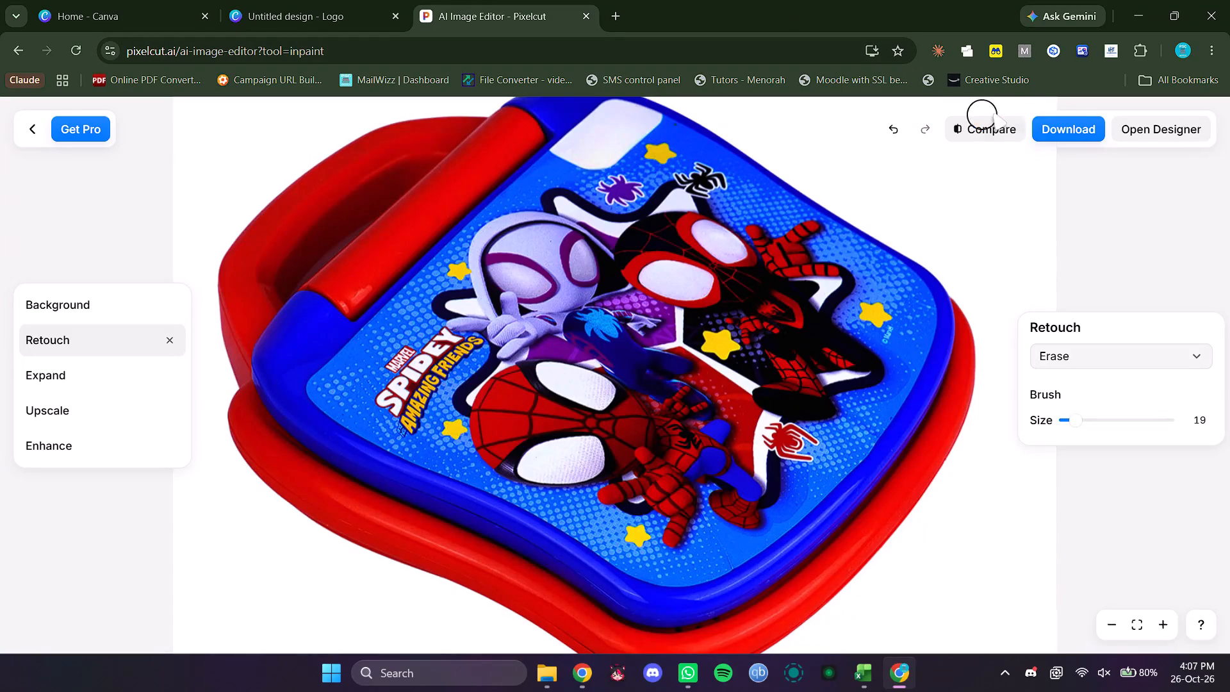
Download the retouched laptop lid image from Pixelcut.
click(1054, 135)
click(1012, 170)
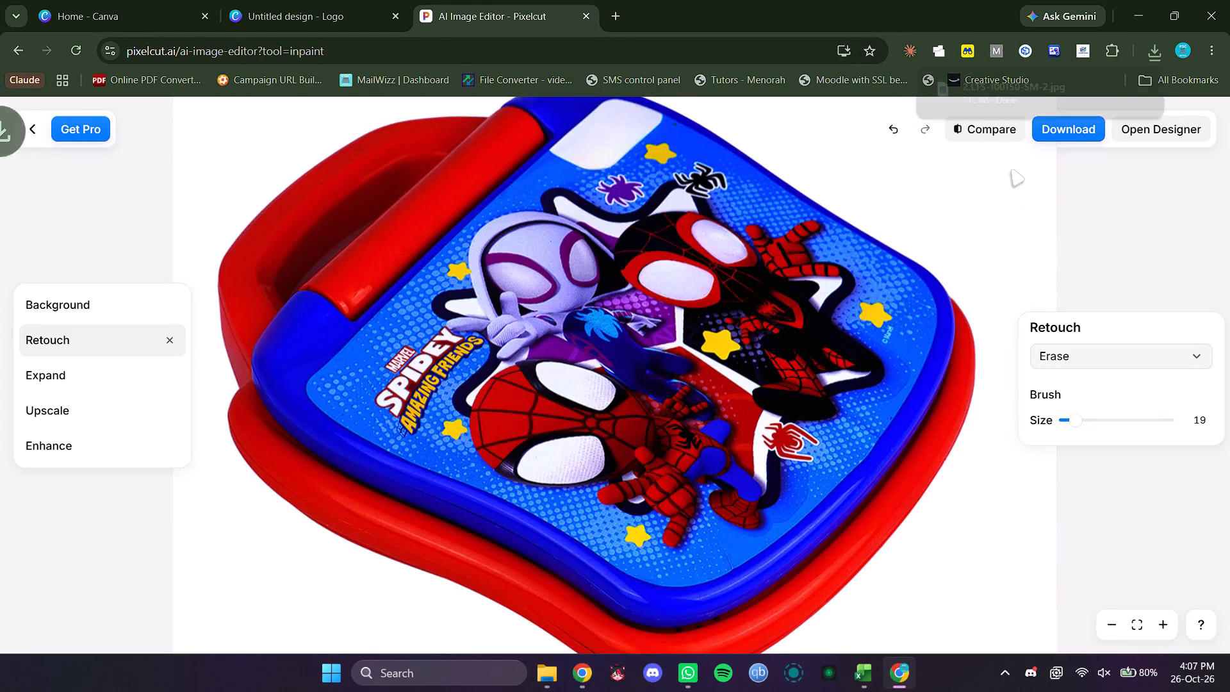
Place the downloaded 2.LTS-100150-SM-2.jpg from the Downloads folder onto blank page 2 of the Canva logo design.
click(553, 686)
click(124, 8)
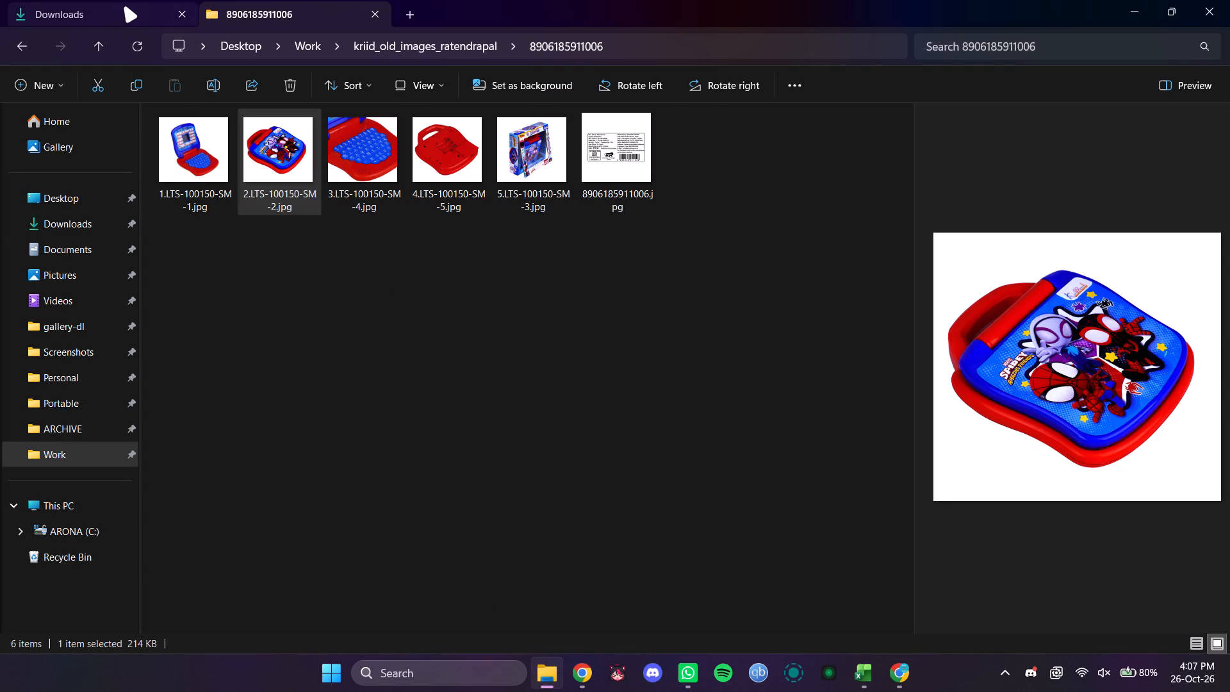
click(129, 41)
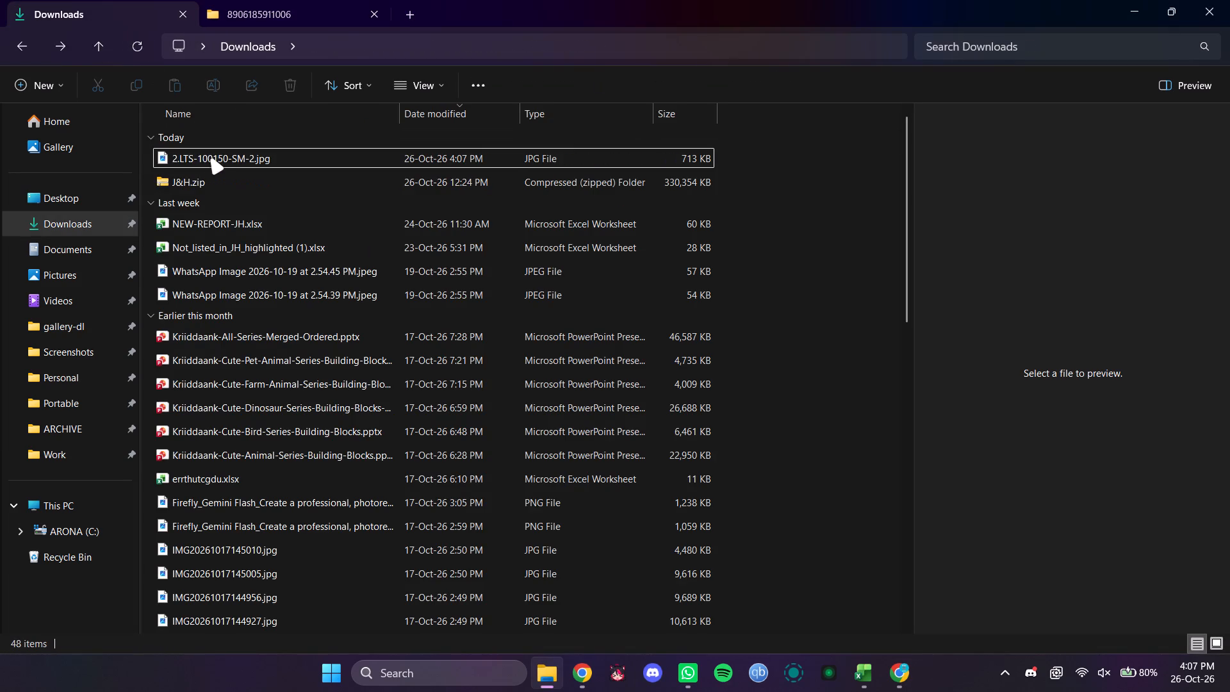
drag(211, 154, 862, 603)
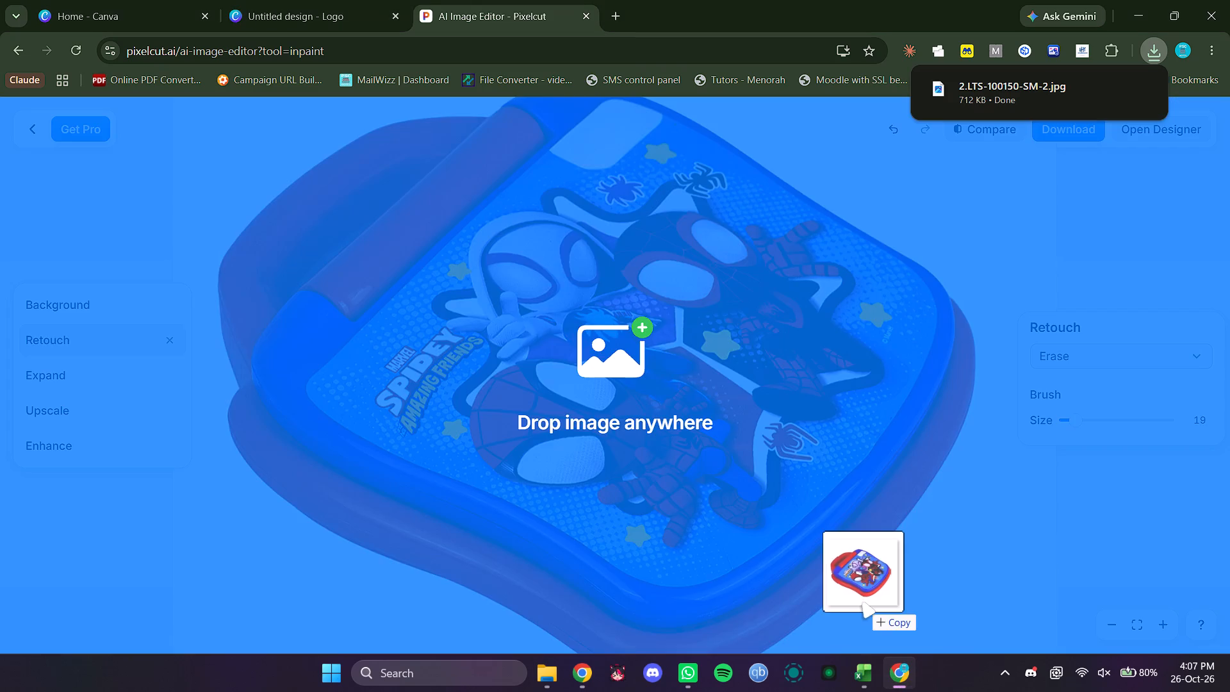
drag(862, 603, 316, 12)
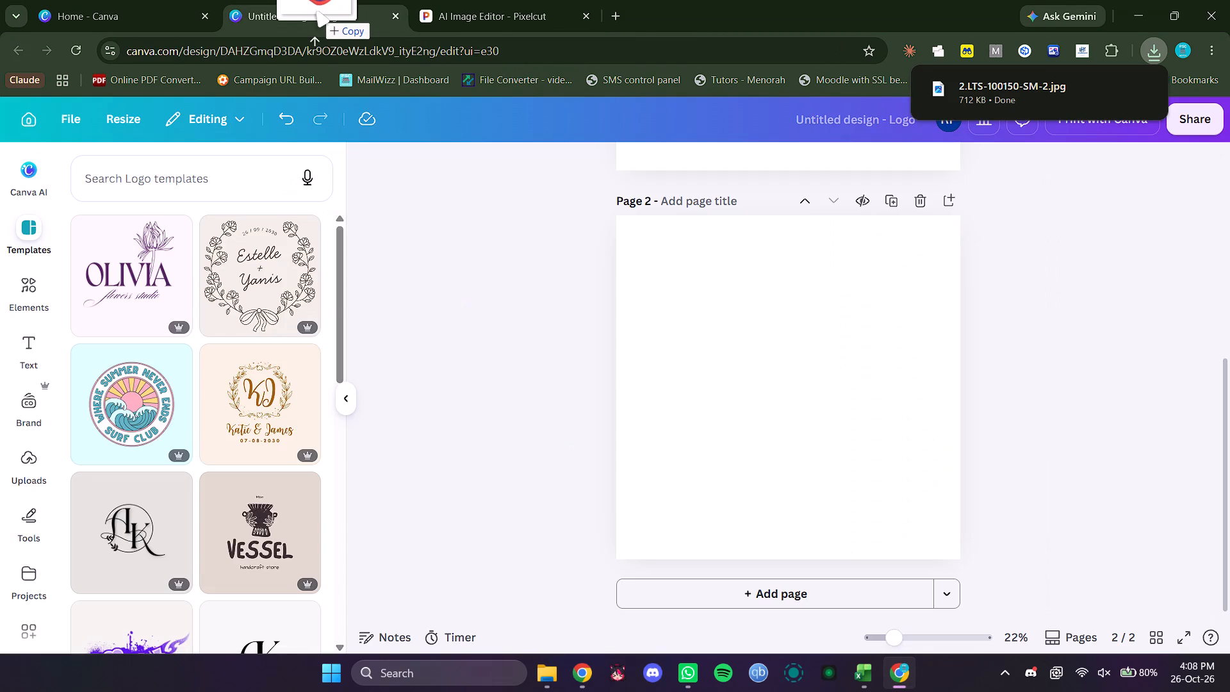
drag(316, 12, 810, 416)
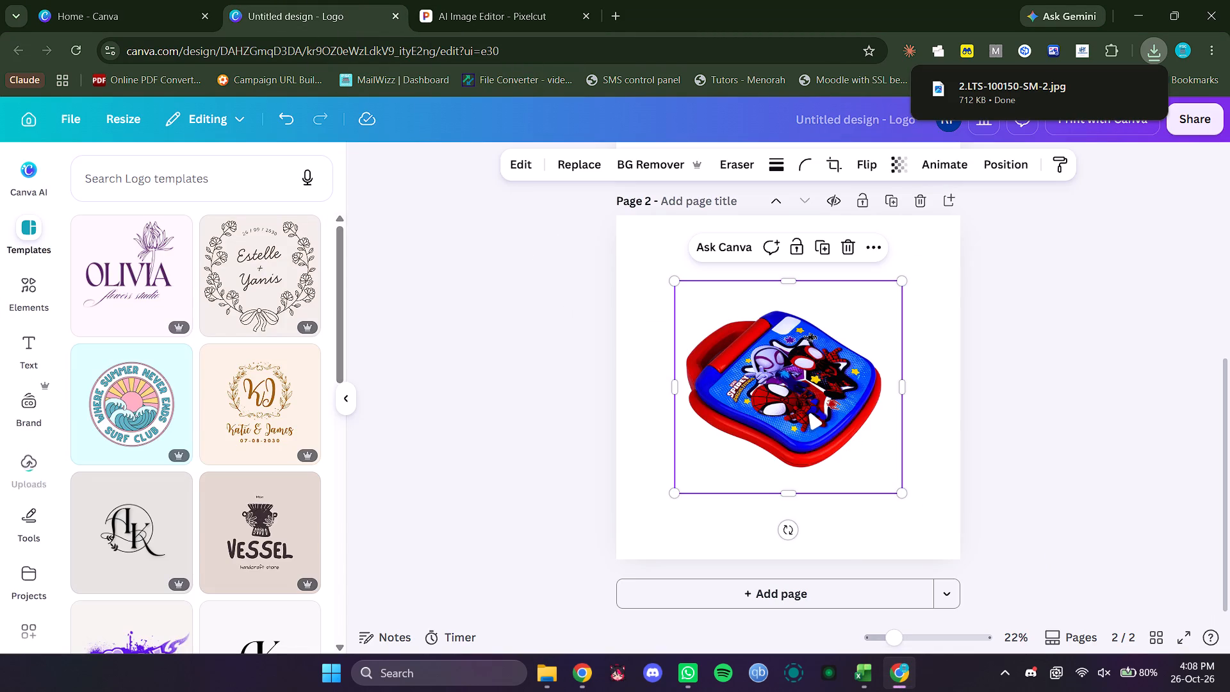
Enlarge the closed laptop image on page 2 to the full page height and crop its sides to the page edges.
scroll(810, 402, up, 6)
scroll(810, 402, down, 3)
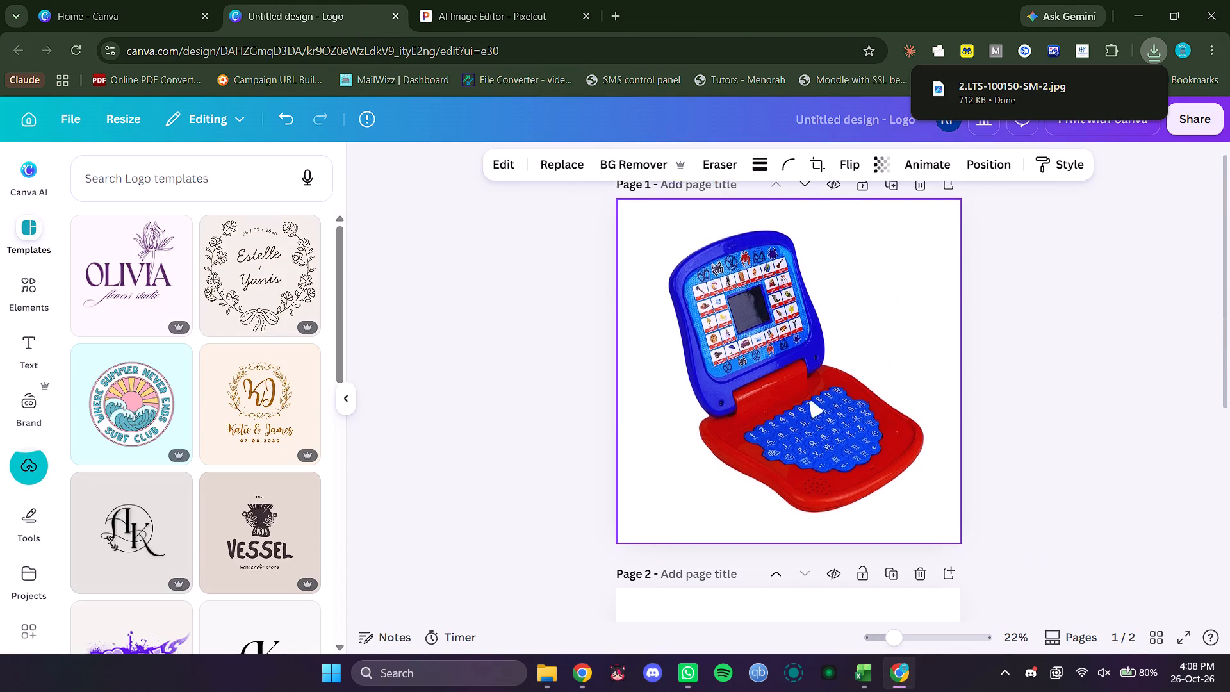
scroll(810, 402, down, 2)
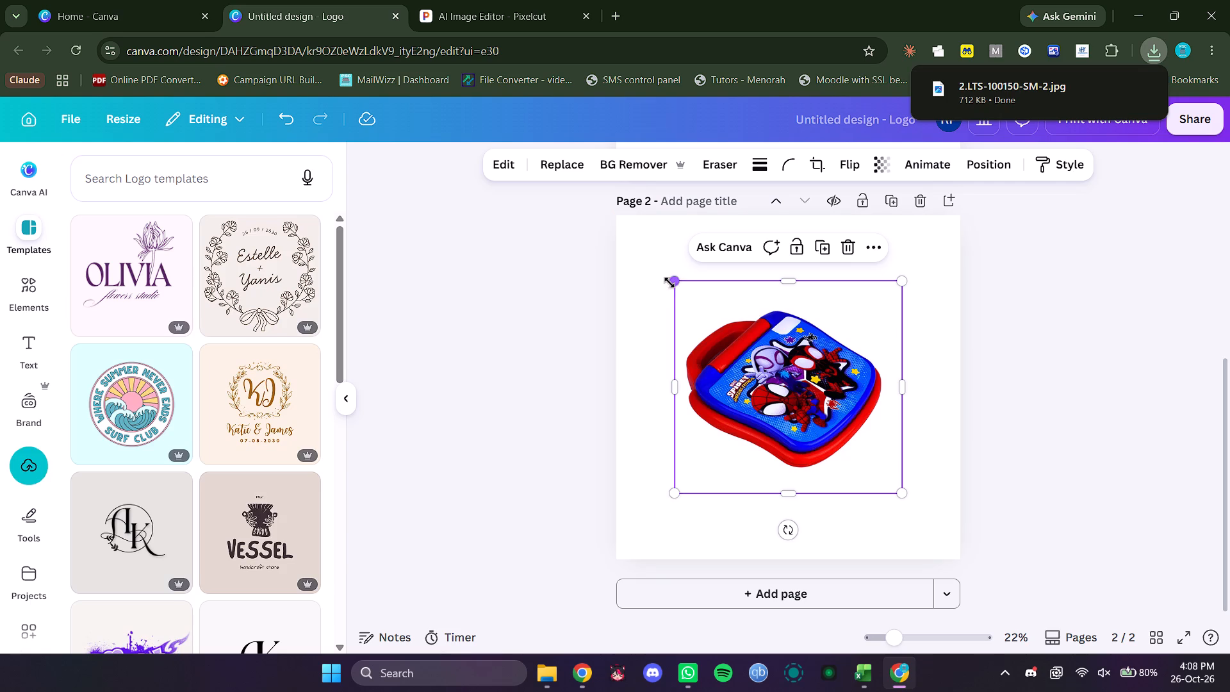
drag(673, 283, 604, 218)
drag(906, 493, 961, 559)
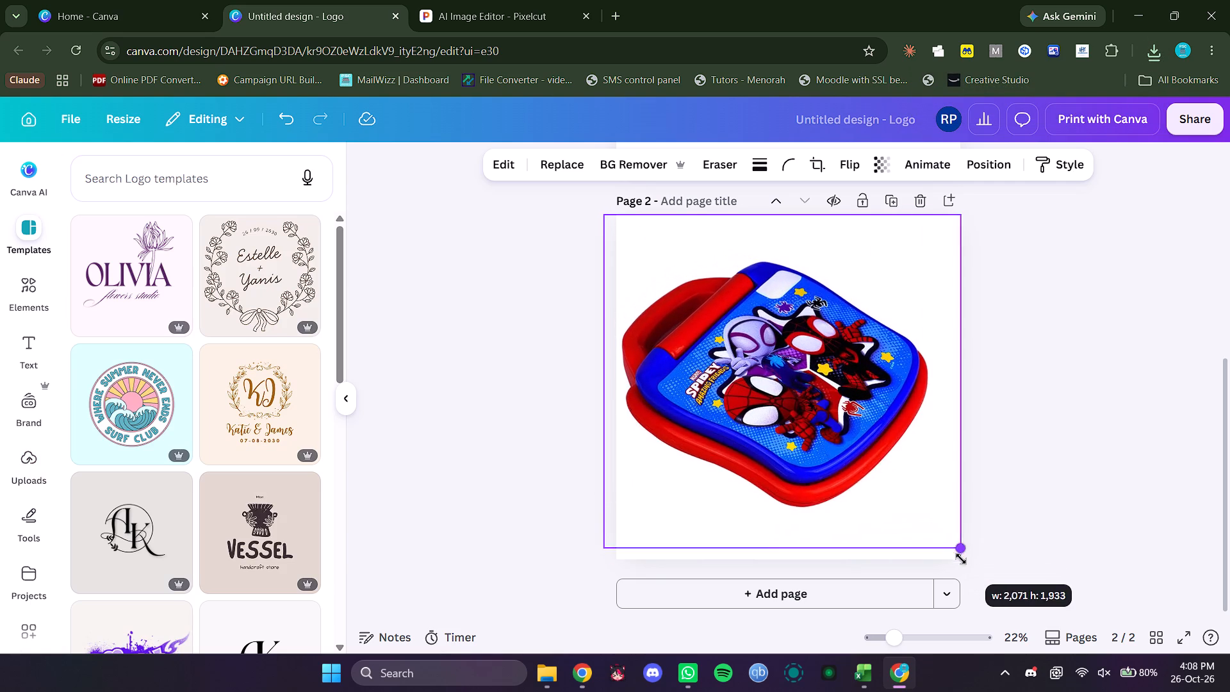
drag(961, 559, 971, 567)
drag(977, 383, 972, 386)
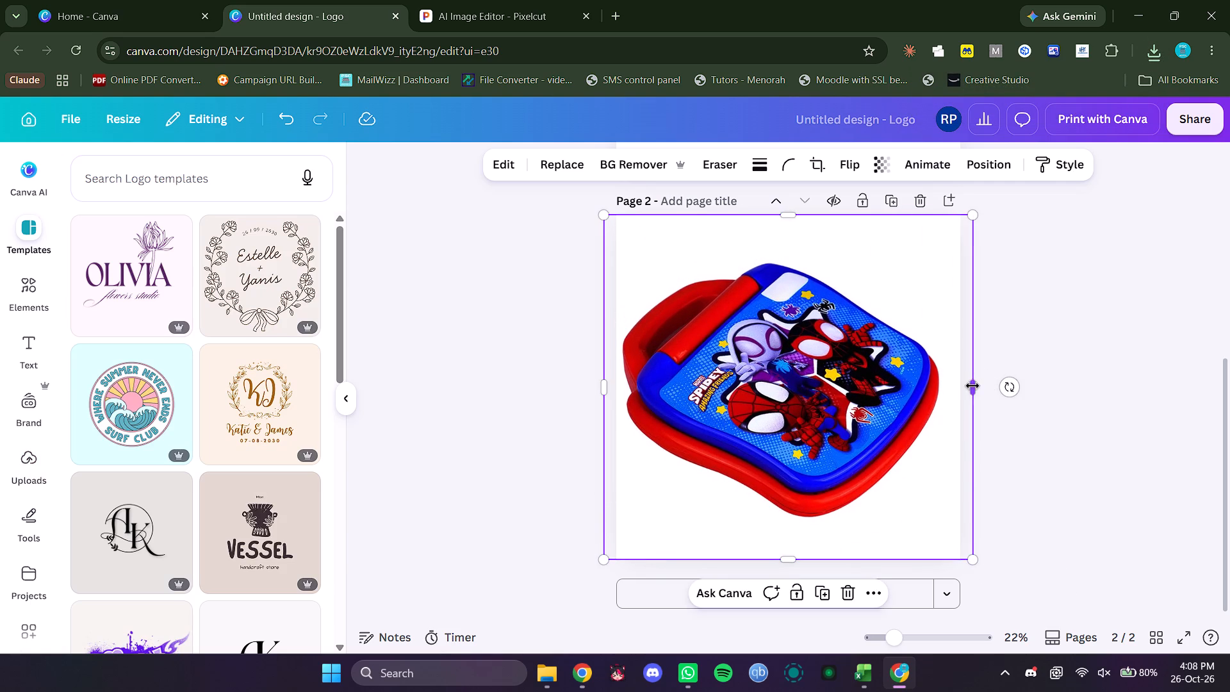
drag(972, 386, 967, 387)
drag(599, 388, 612, 387)
scroll(831, 483, down, 3)
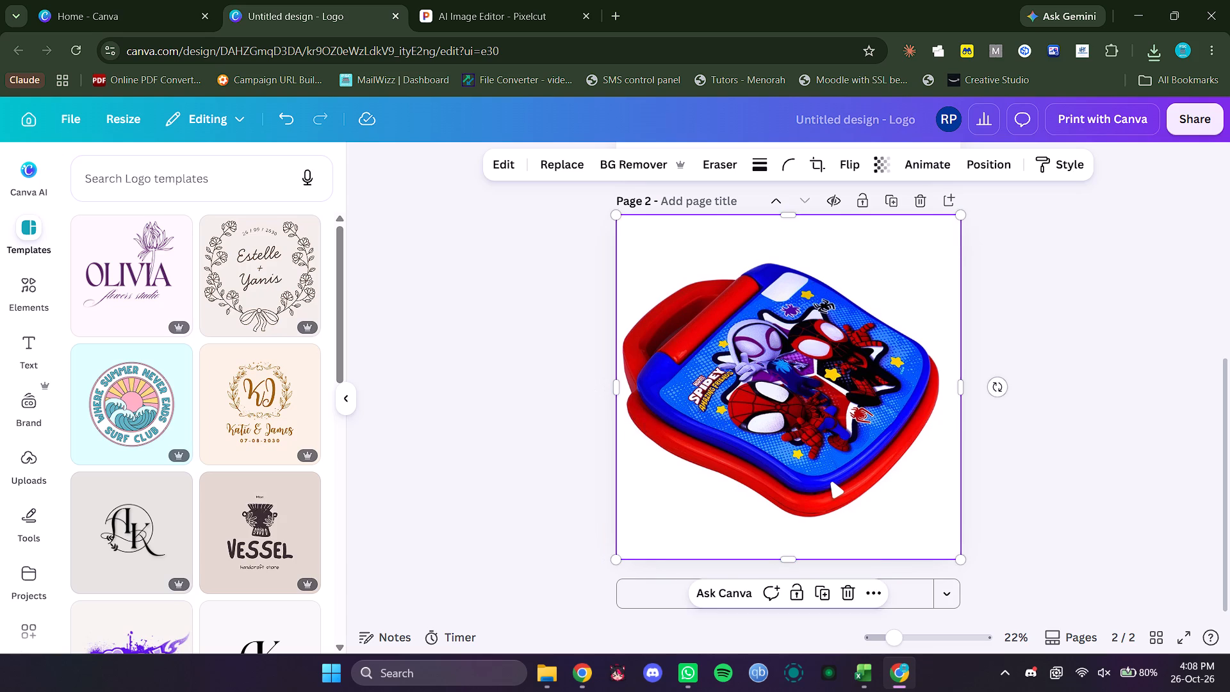
scroll(831, 483, down, 3)
click(903, 592)
click(551, 678)
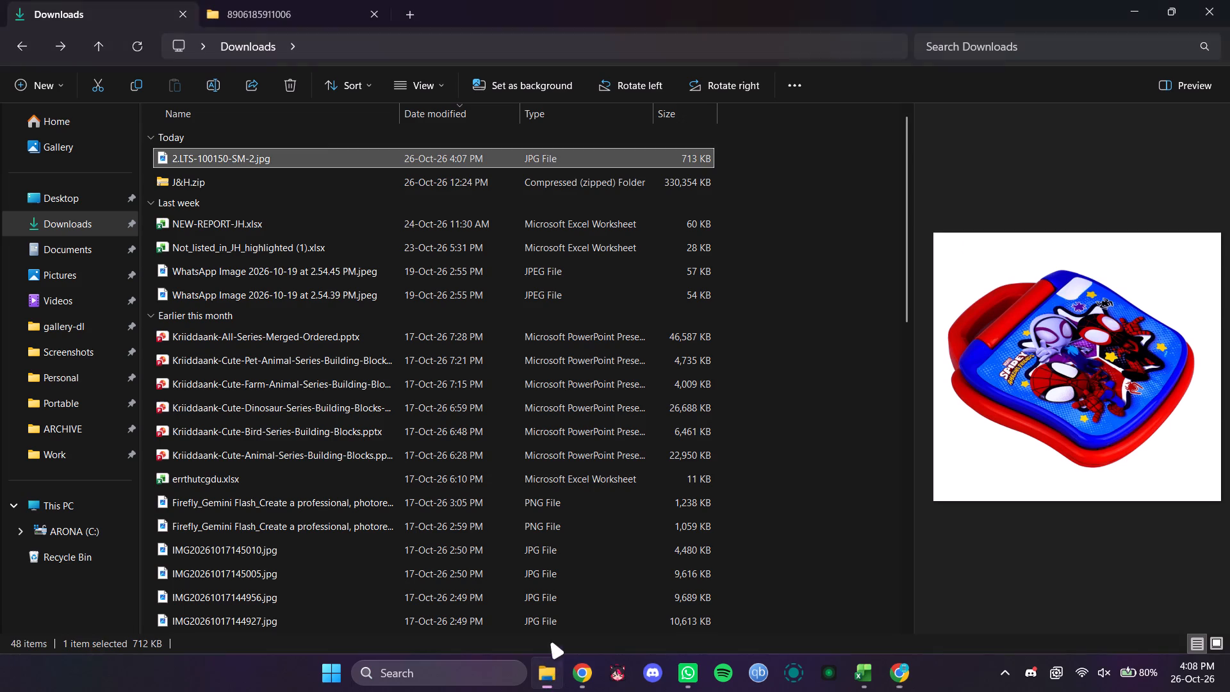
click(256, 0)
click(259, 10)
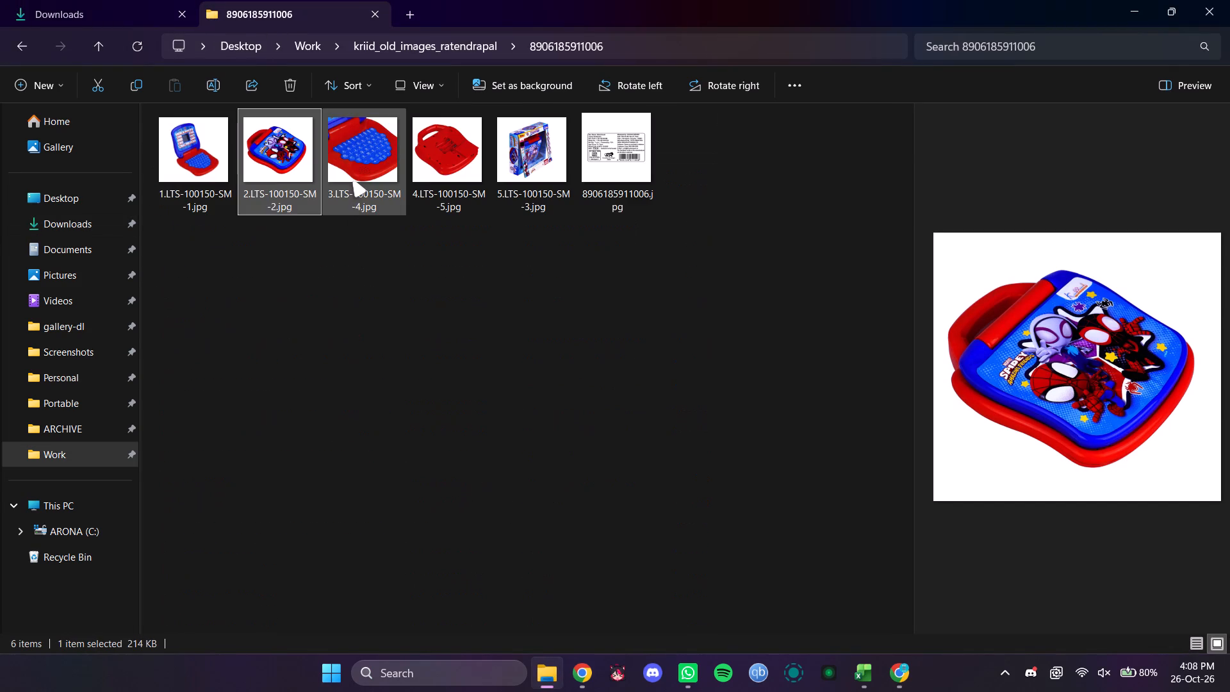
click(353, 182)
drag(357, 155, 906, 678)
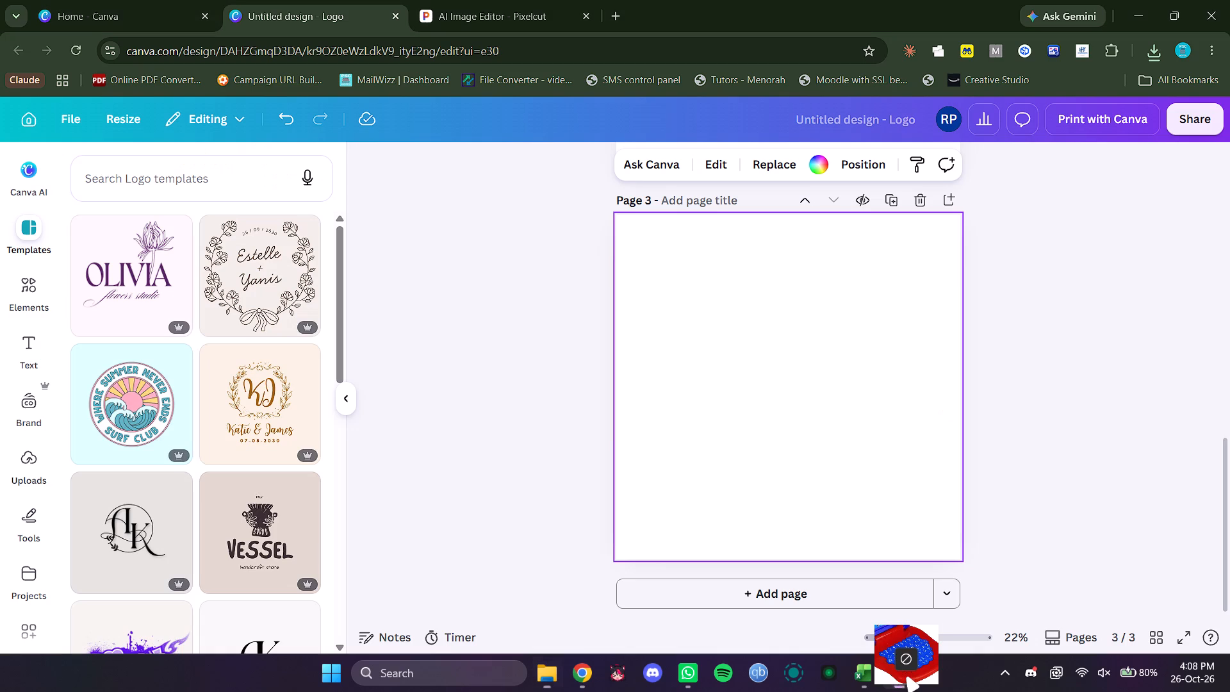
drag(906, 678, 794, 413)
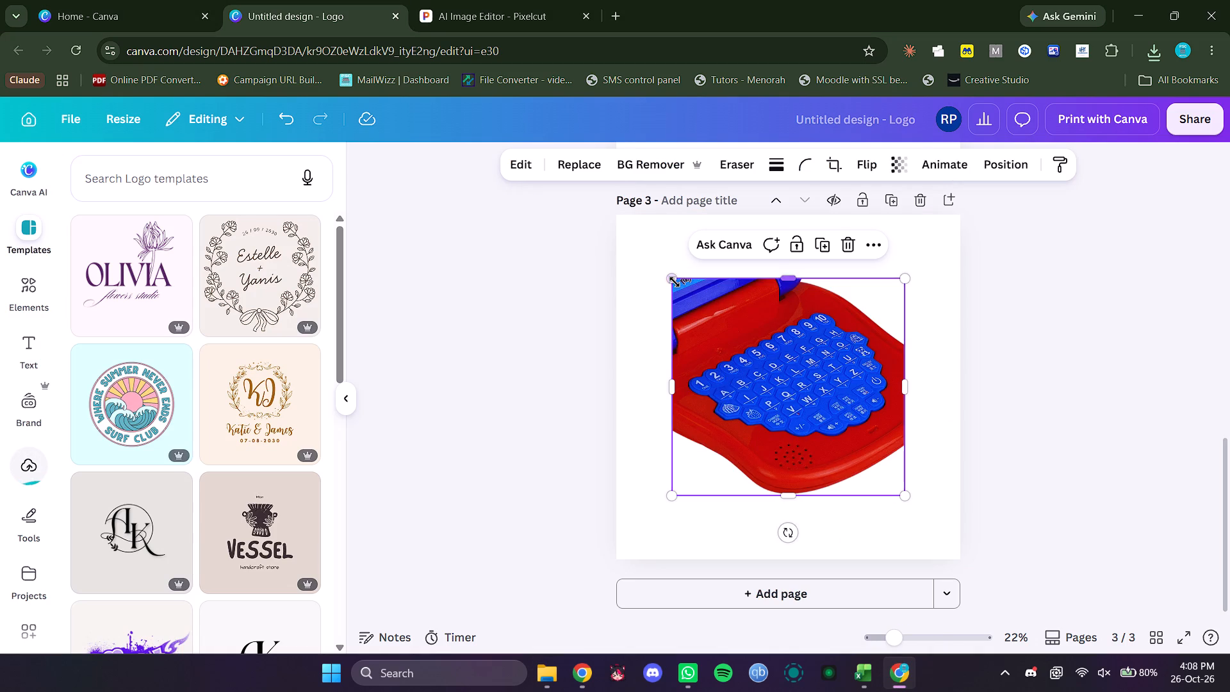
Enlarge the keyboard close-up on page 3 to the full page height and crop its sides to the page edges.
drag(675, 282, 631, 217)
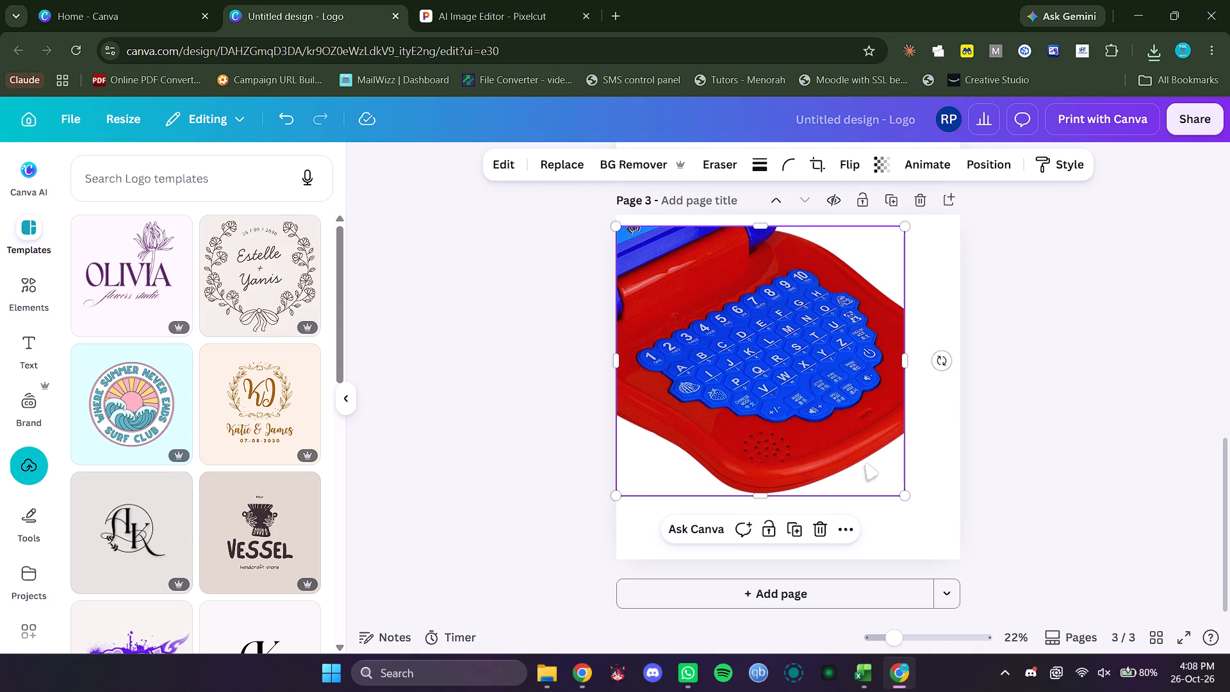
drag(904, 493, 942, 553)
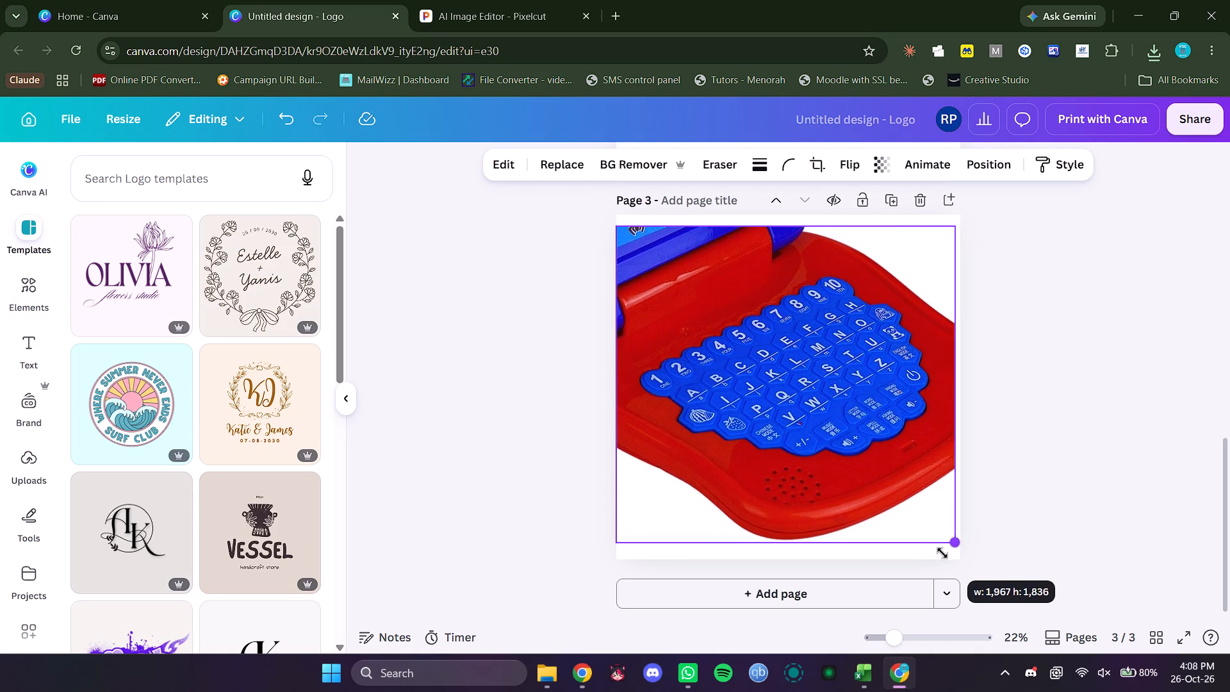
drag(942, 553, 946, 557)
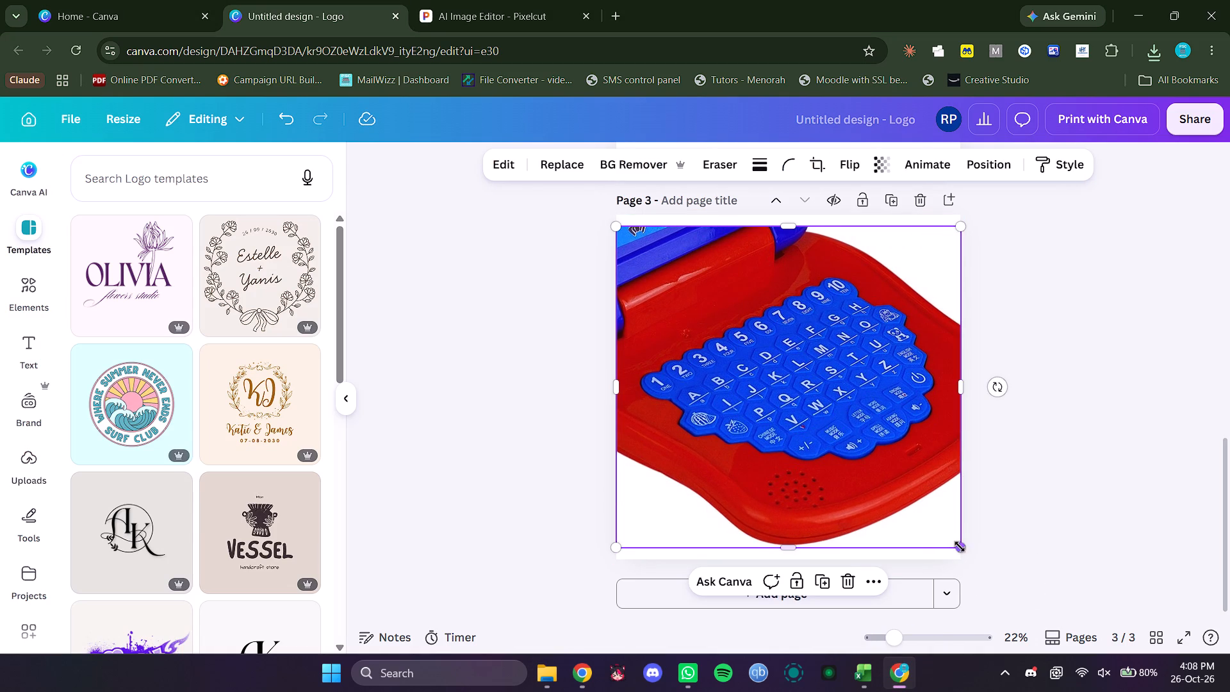
drag(960, 547, 970, 559)
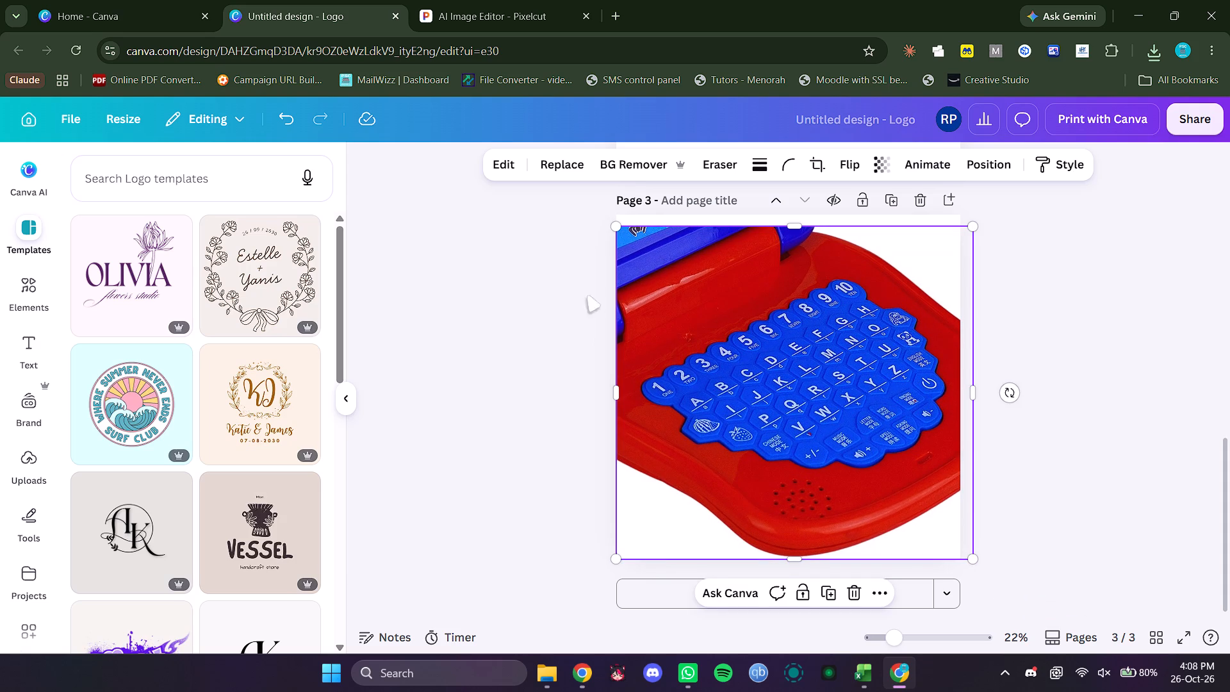
drag(613, 226, 598, 215)
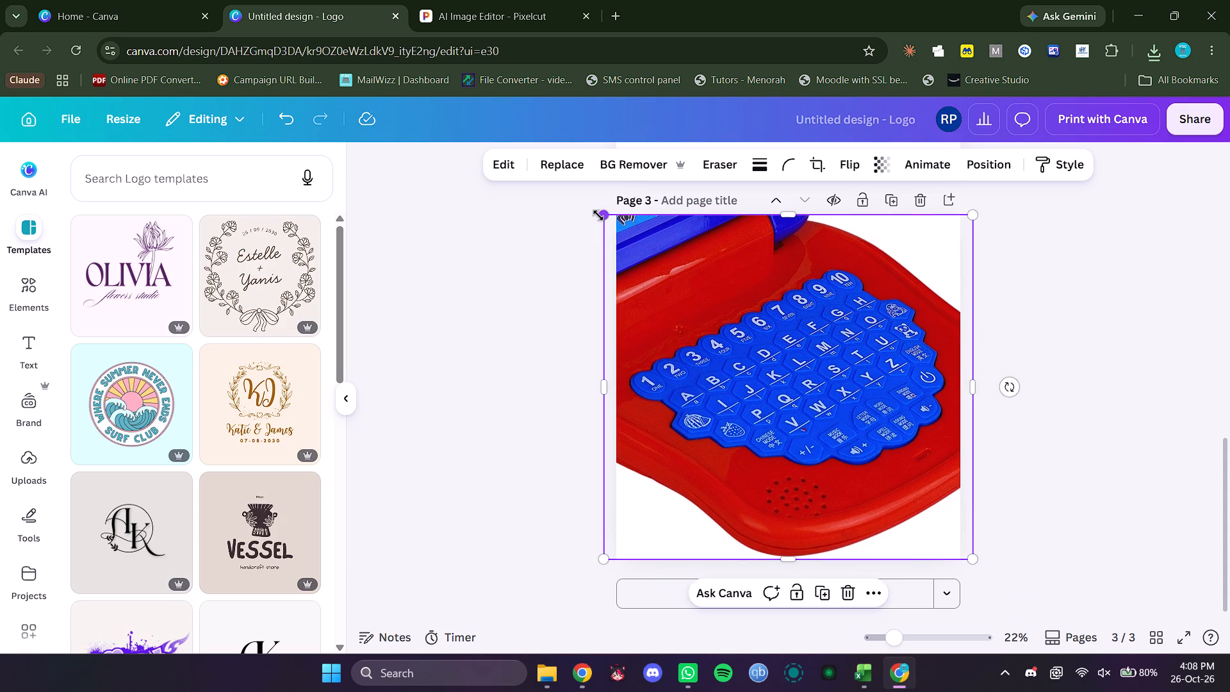
drag(973, 386, 969, 387)
drag(969, 387, 961, 388)
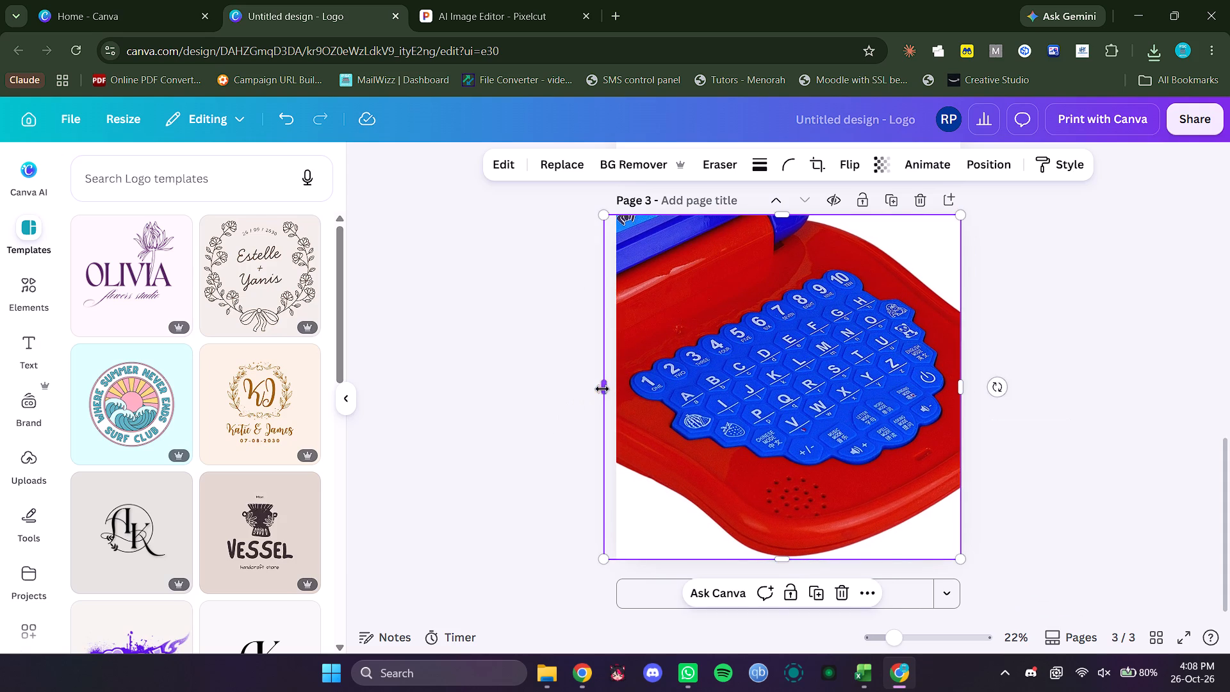
drag(602, 389, 614, 388)
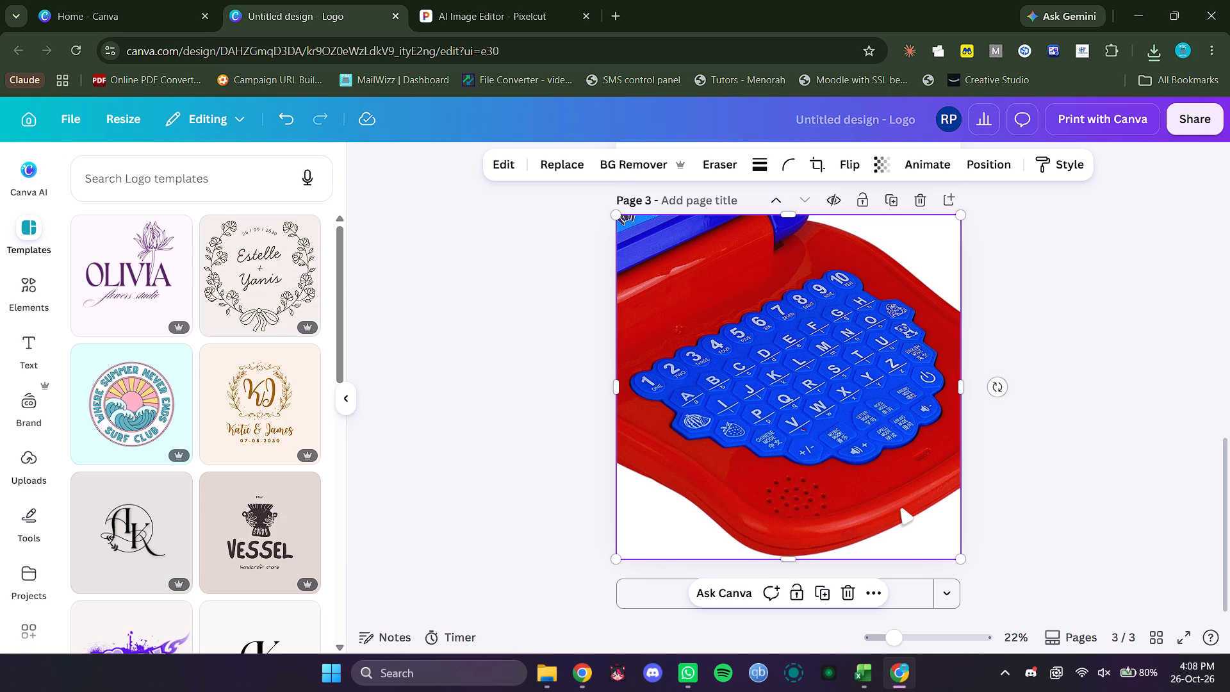
scroll(901, 509, down, 2)
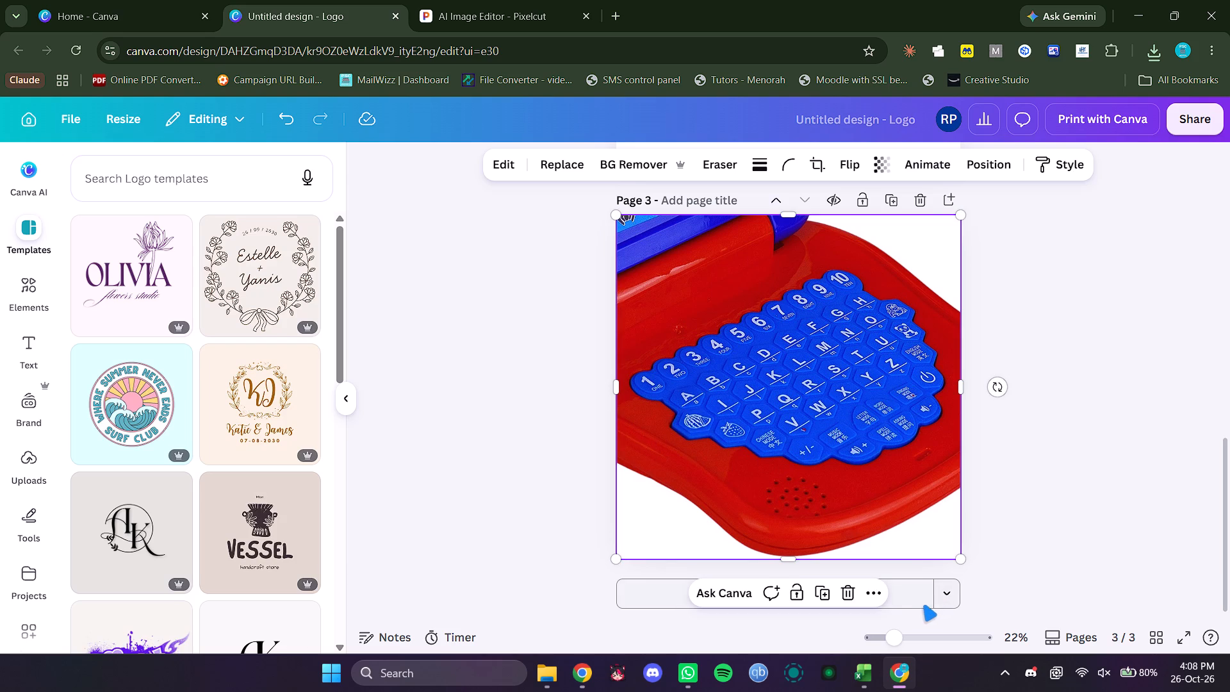
click(912, 602)
click(537, 666)
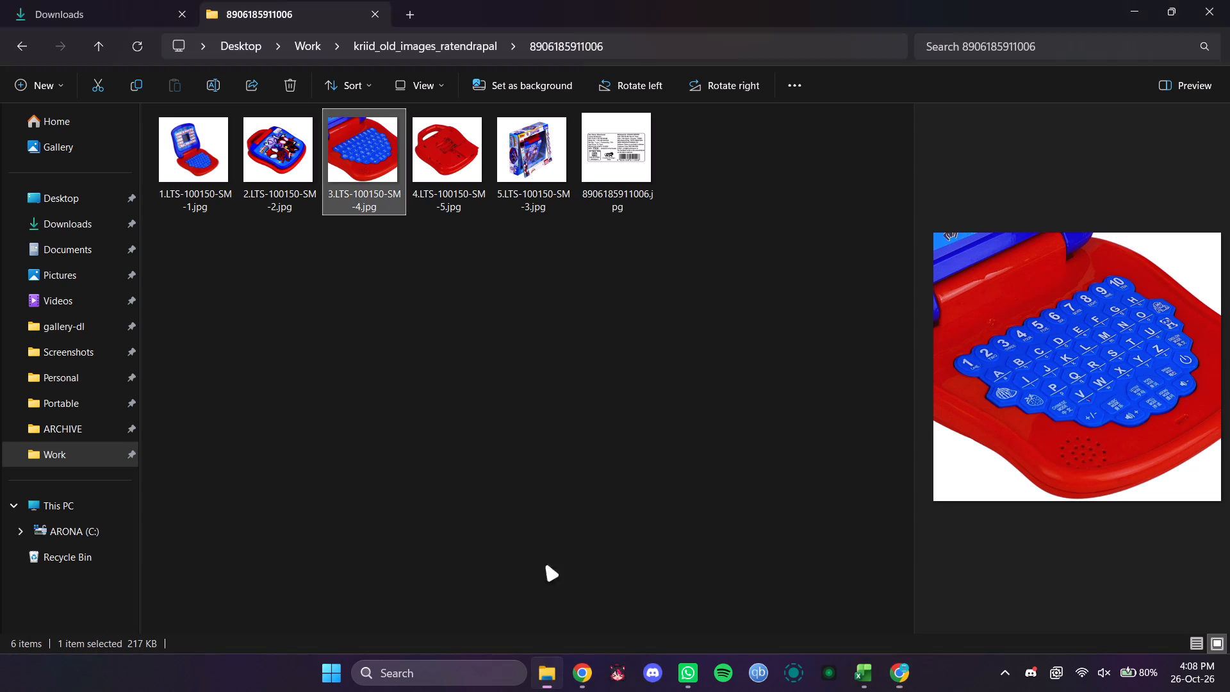
click(447, 154)
drag(447, 151, 883, 638)
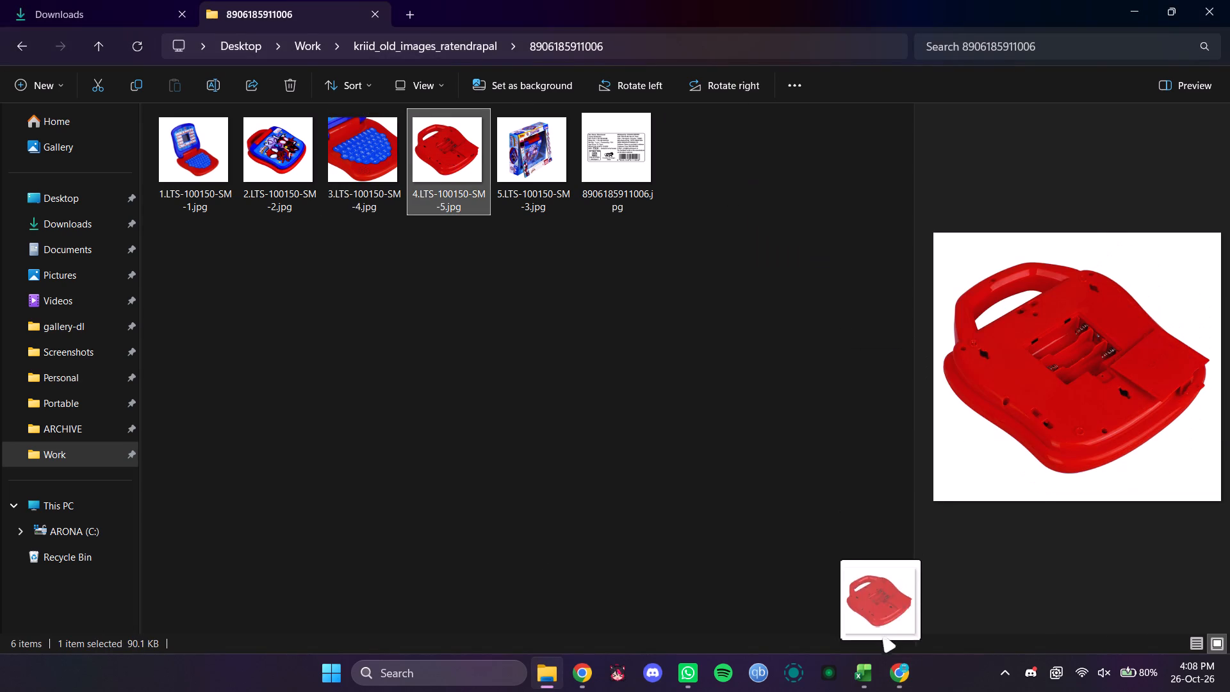
drag(883, 638, 792, 403)
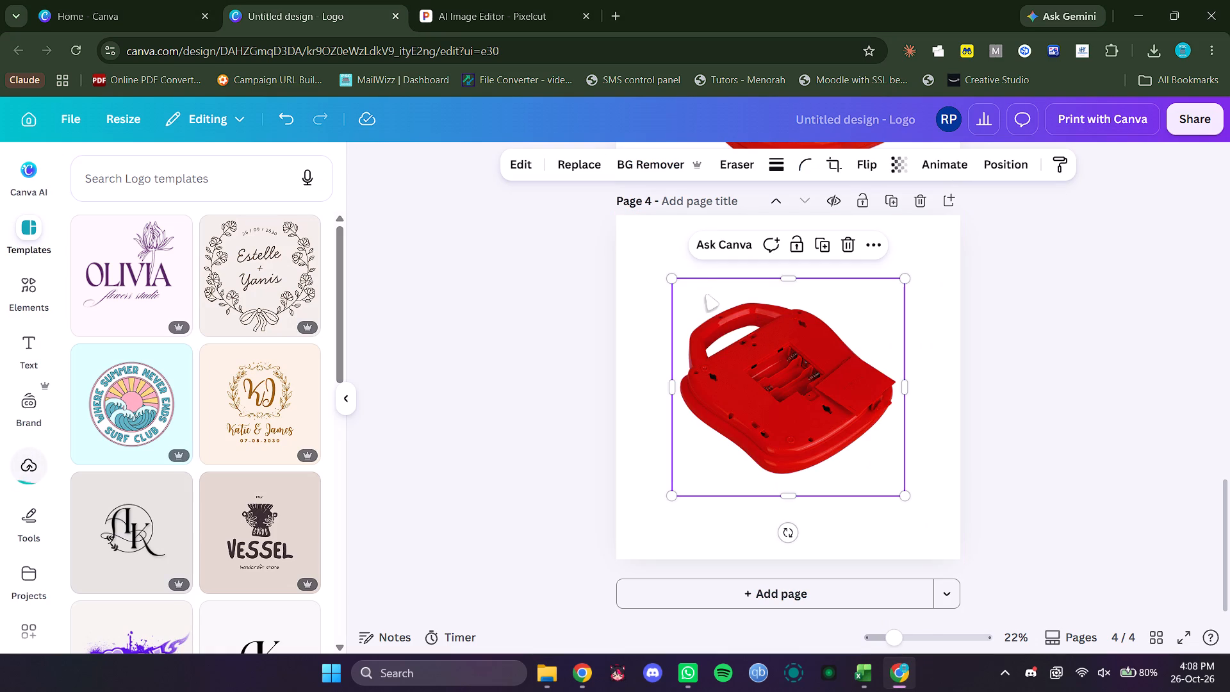
Enlarge the red laptop underside image on page 4 to the page height of 2,000 and crop its sides to the page edges.
drag(672, 280, 609, 214)
drag(904, 493, 962, 571)
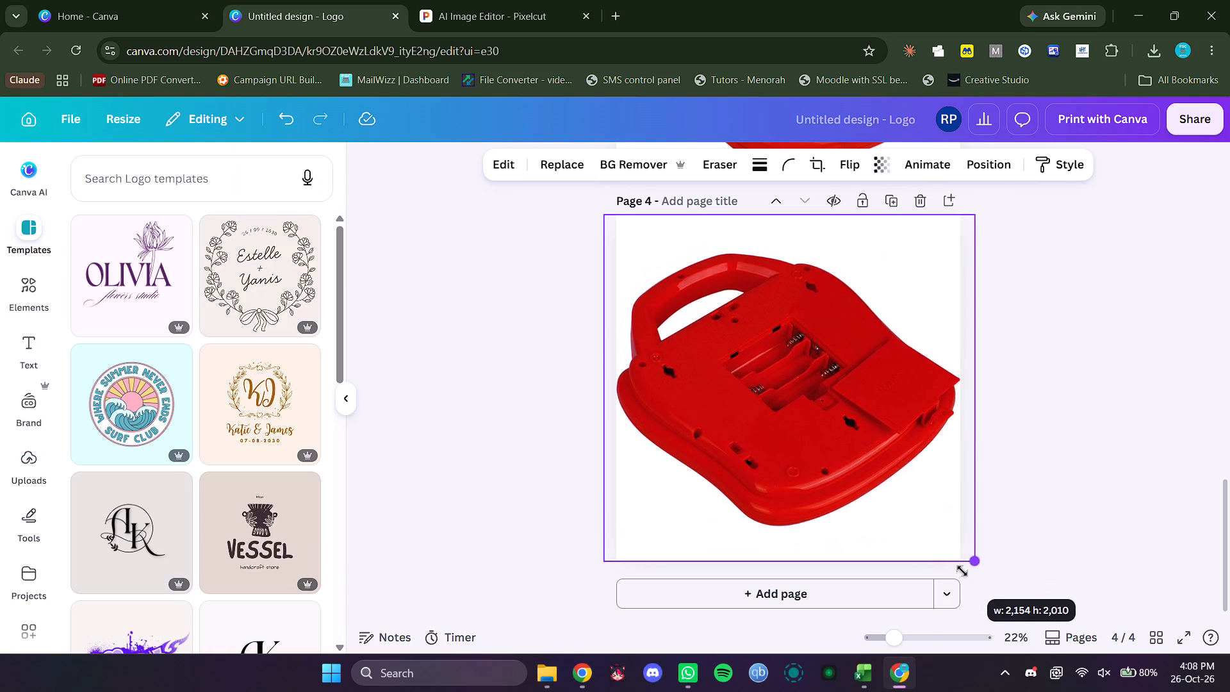
drag(962, 571, 963, 567)
drag(970, 391, 962, 390)
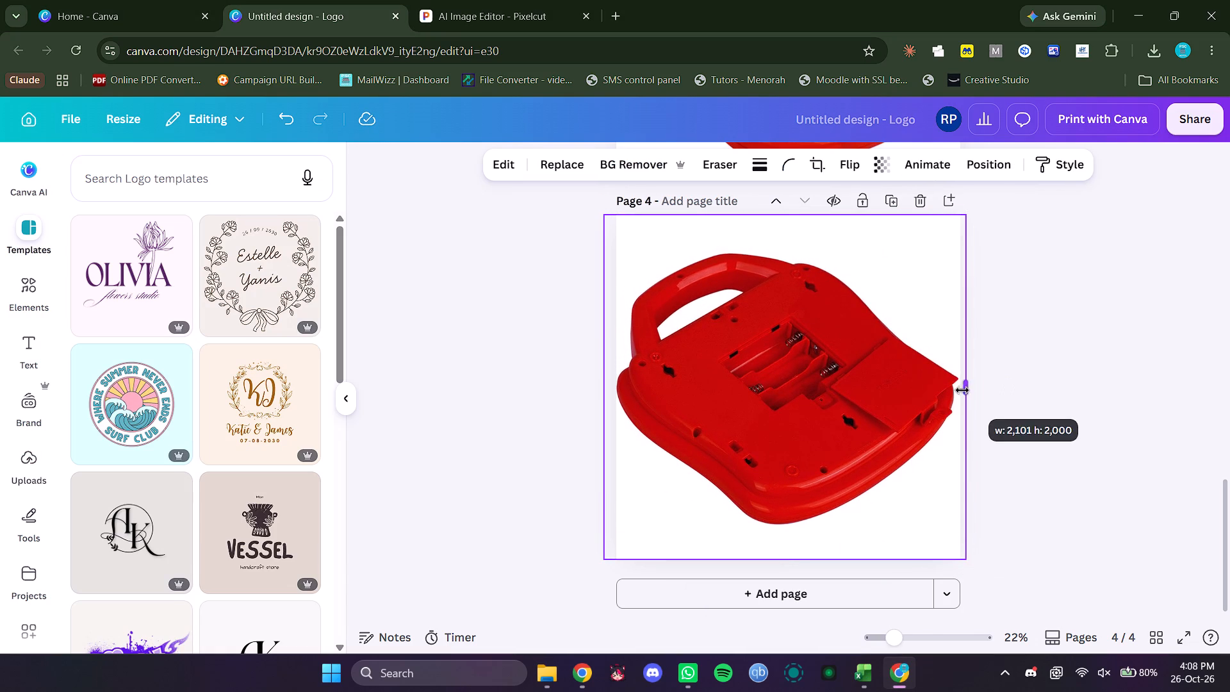
drag(962, 390, 960, 390)
drag(606, 384, 617, 385)
Add a blank page 5 to the Canva design.
click(921, 586)
click(896, 684)
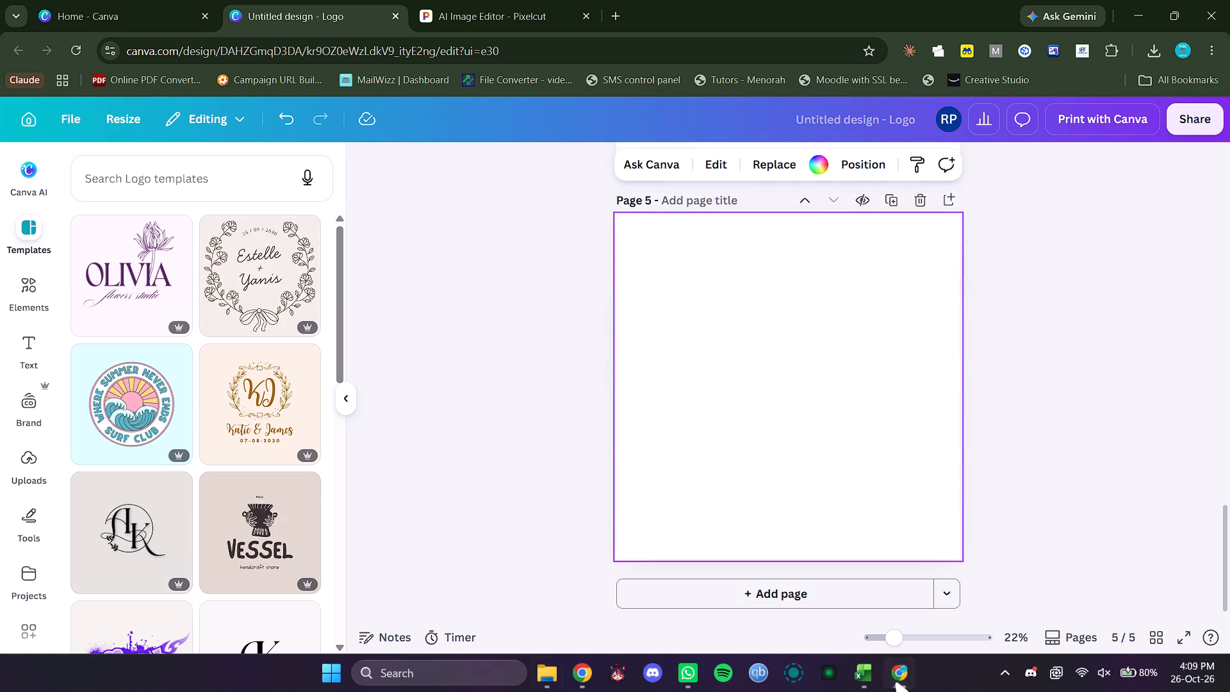
click(896, 684)
click(896, 680)
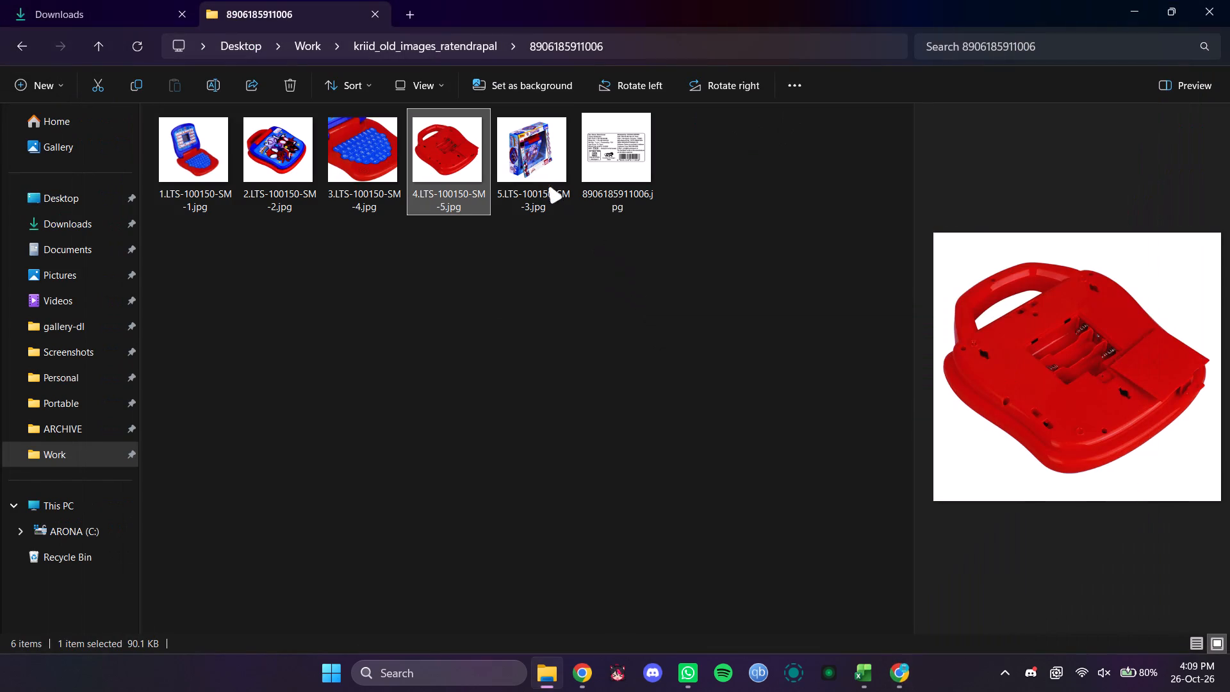
drag(538, 165, 874, 616)
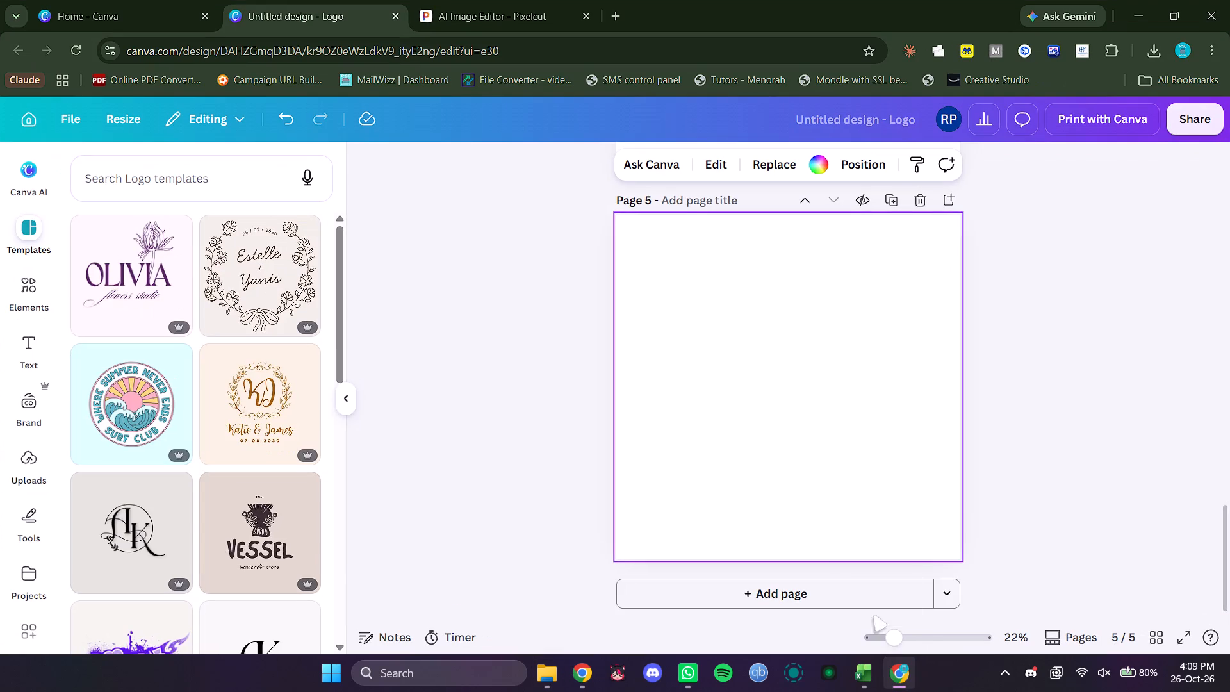
drag(874, 616, 944, 681)
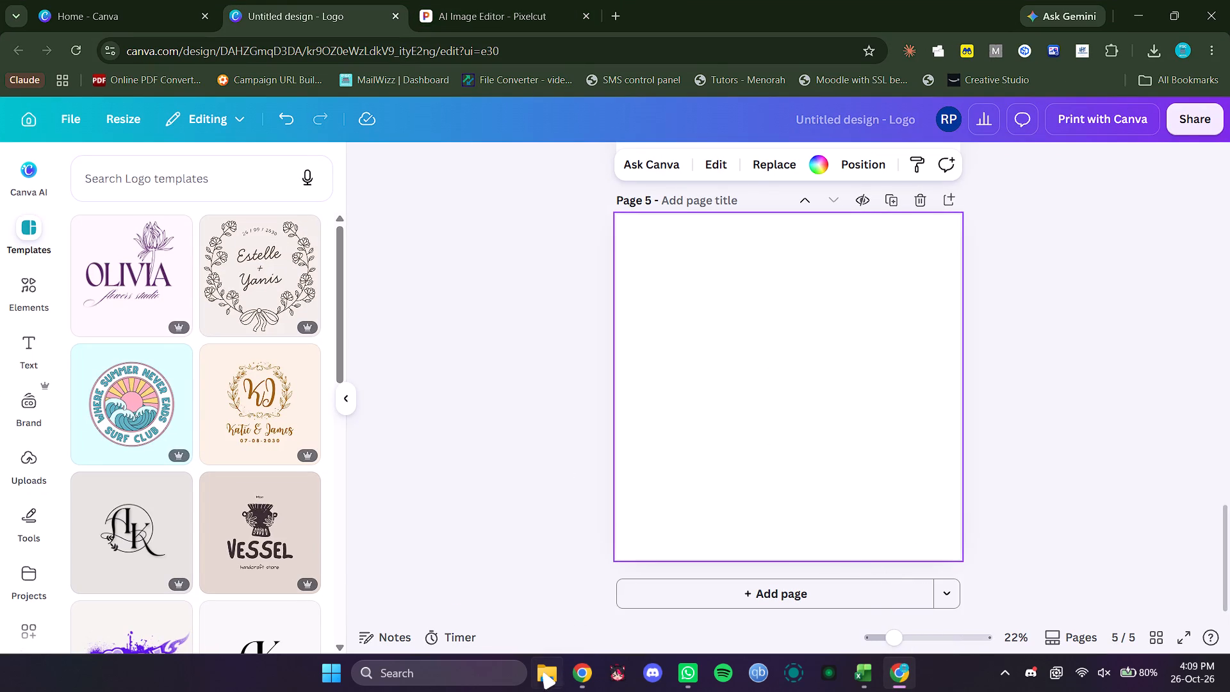
click(541, 677)
drag(539, 161, 868, 671)
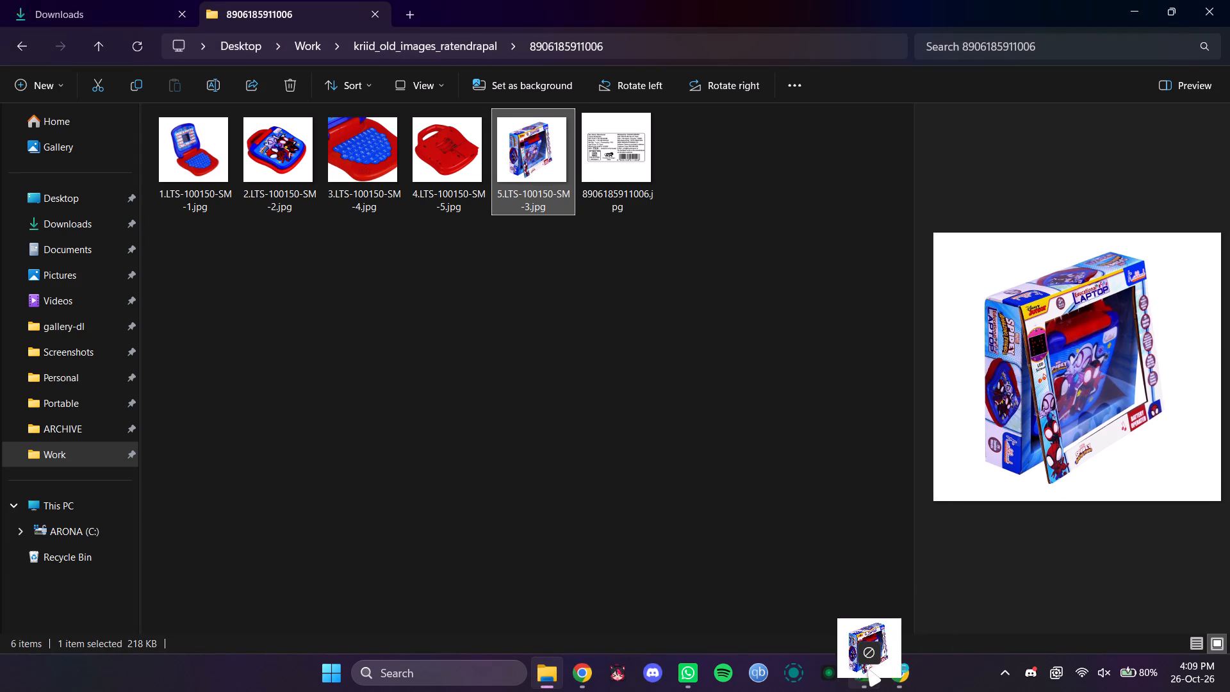
drag(868, 671, 523, 10)
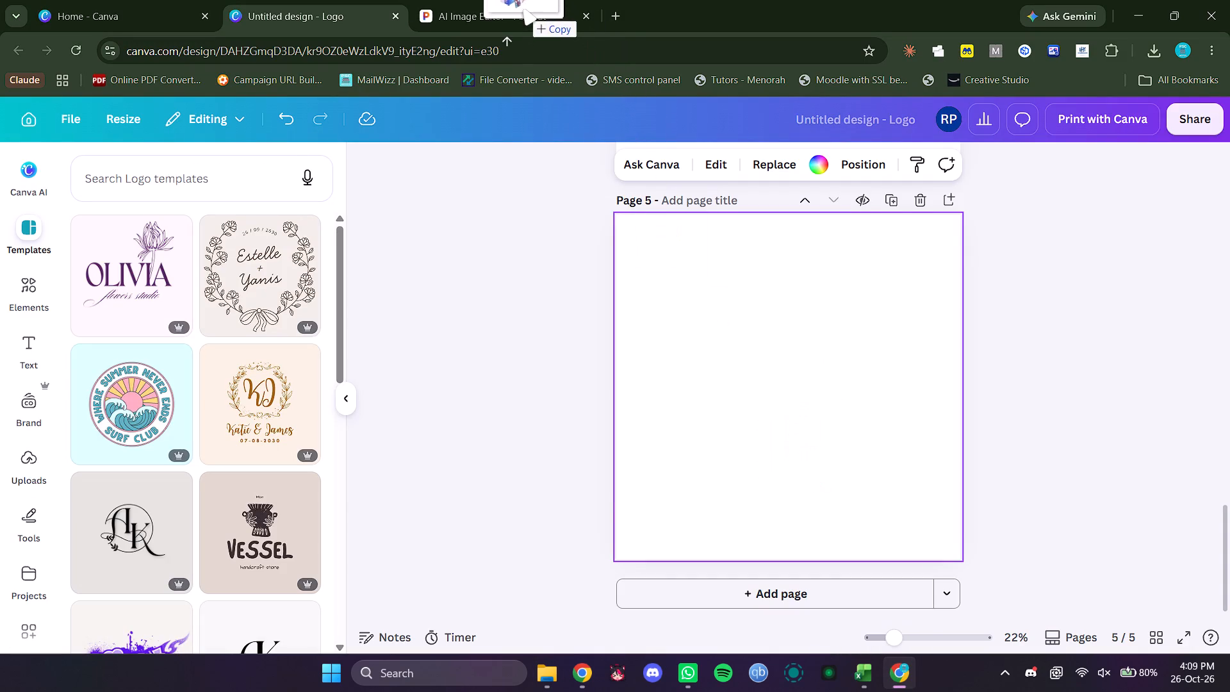
drag(523, 10, 650, 314)
click(705, 402)
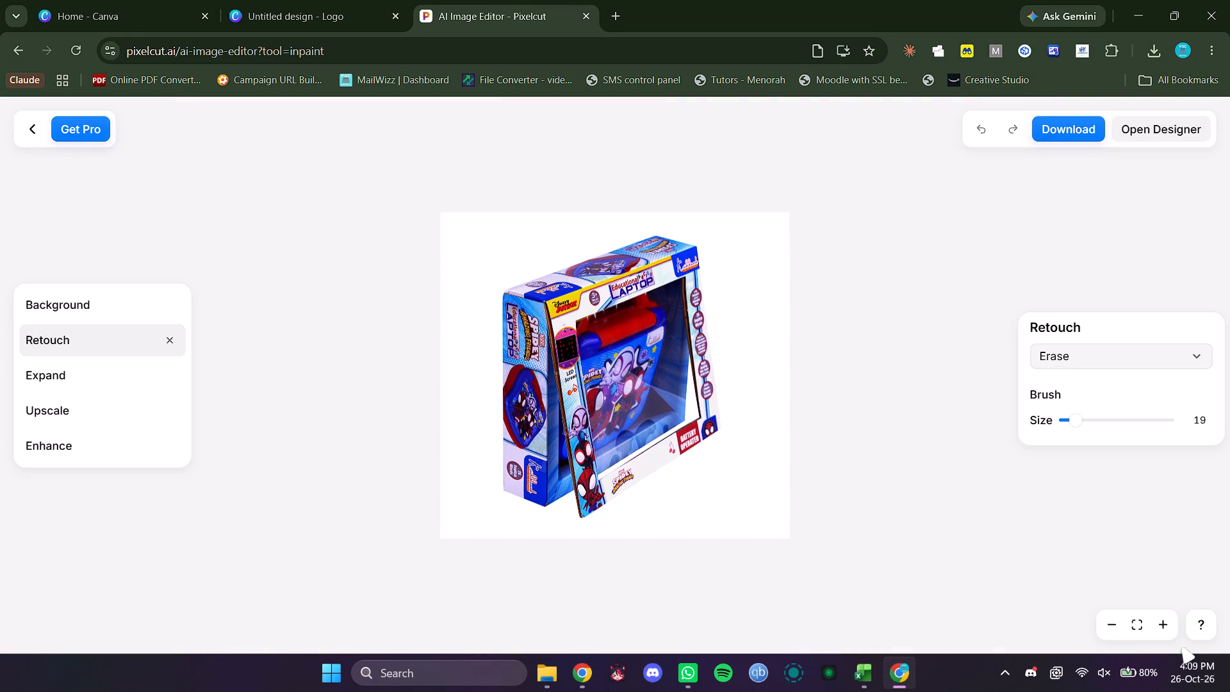
Erase the brand logo from the blue patch at the upper corner of the laptop box's front face.
triple_click(1169, 625)
triple_click(1168, 625)
scroll(753, 333, up, 6)
drag(769, 202, 792, 210)
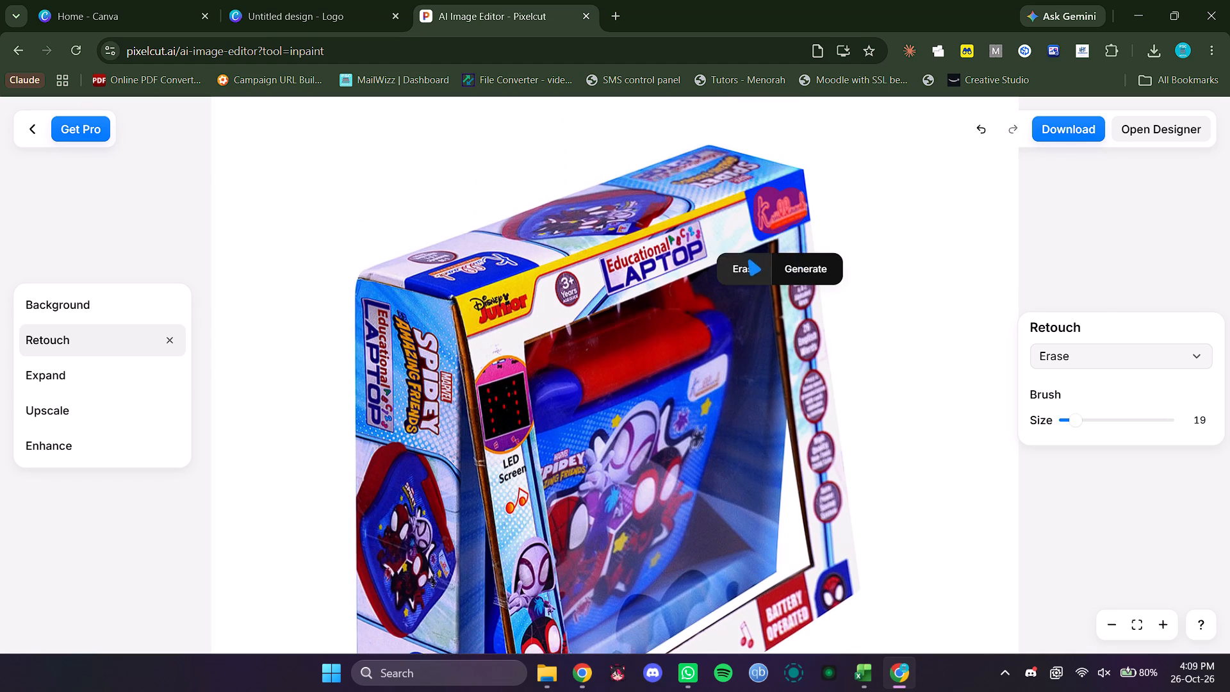
click(748, 261)
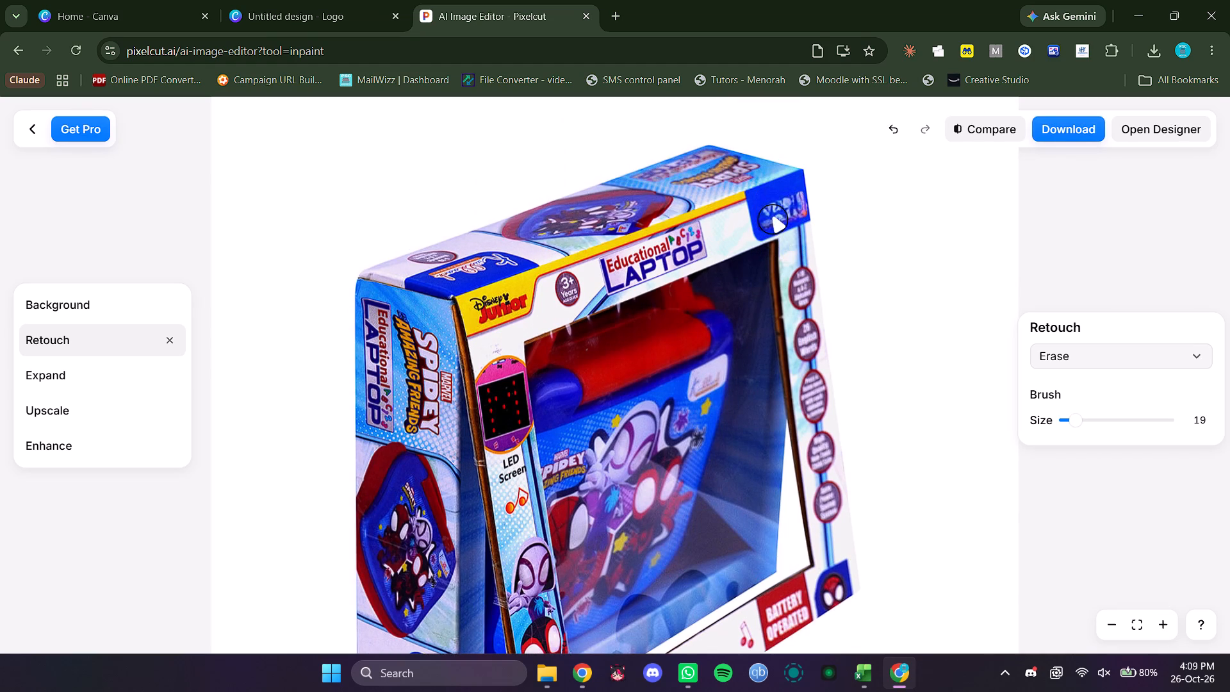
drag(773, 218, 792, 202)
click(753, 262)
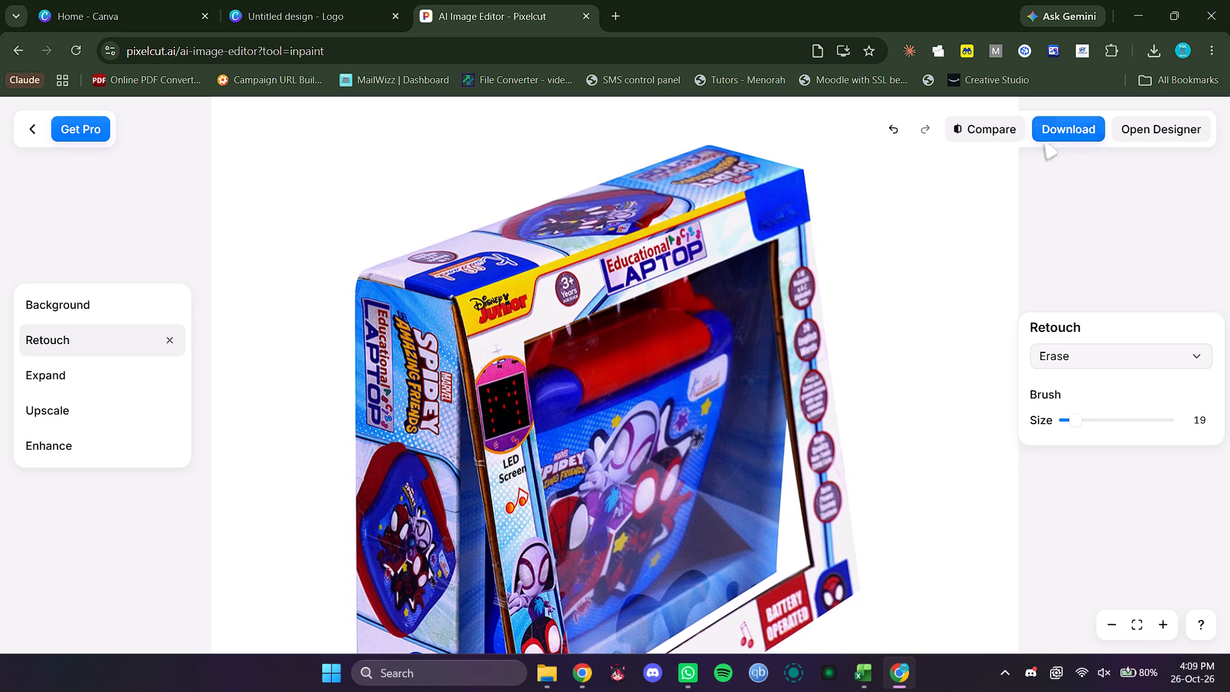
Download the retouched laptop box image from Pixelcut.
click(1062, 132)
click(1039, 166)
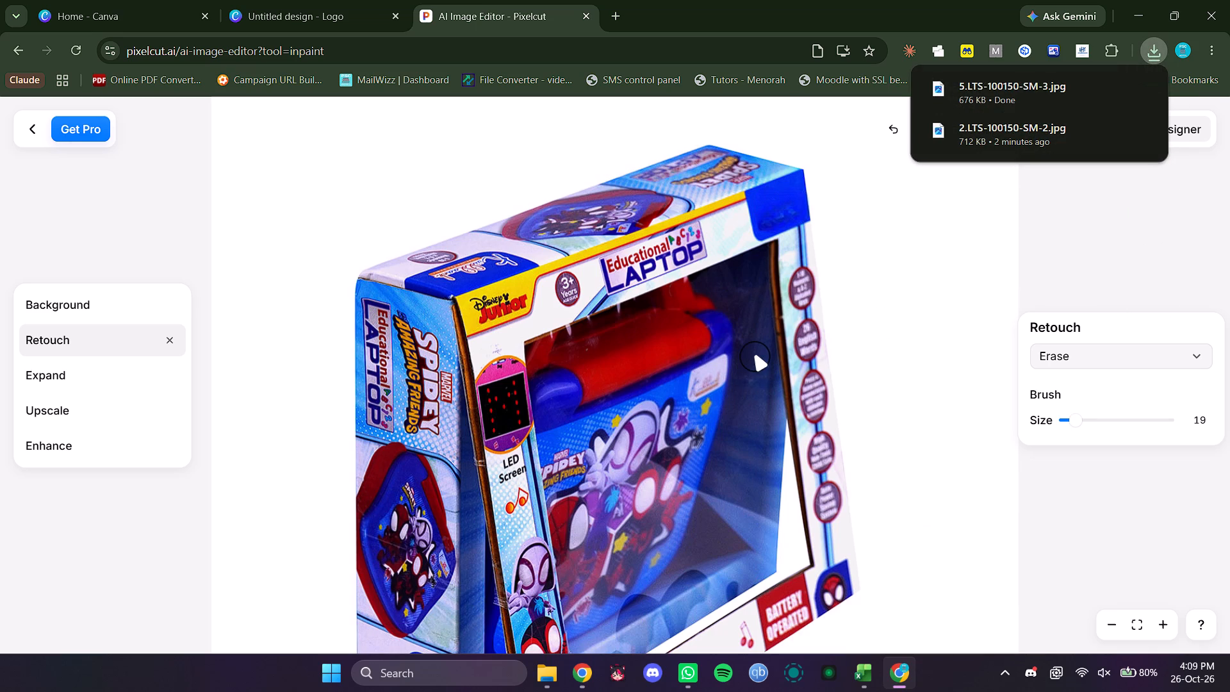
Place the retouched 5.LTS-100150-SM-3.jpg from the Downloads folder on page 5 of the Canva design.
click(546, 691)
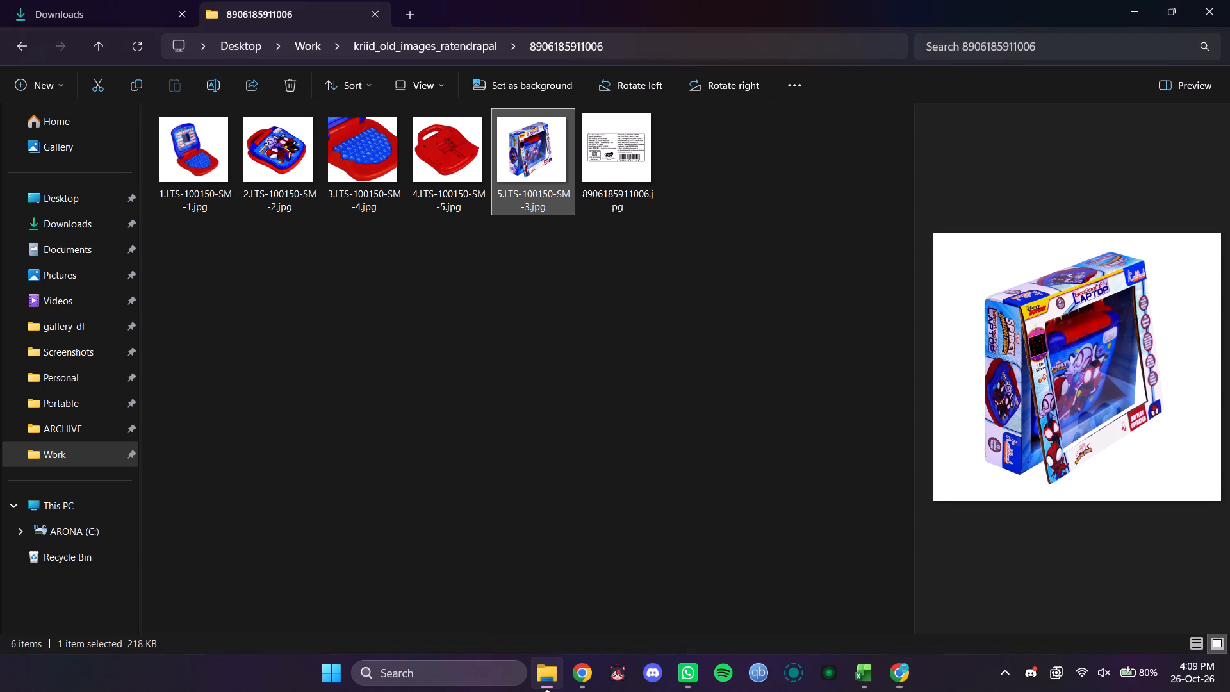
click(138, 15)
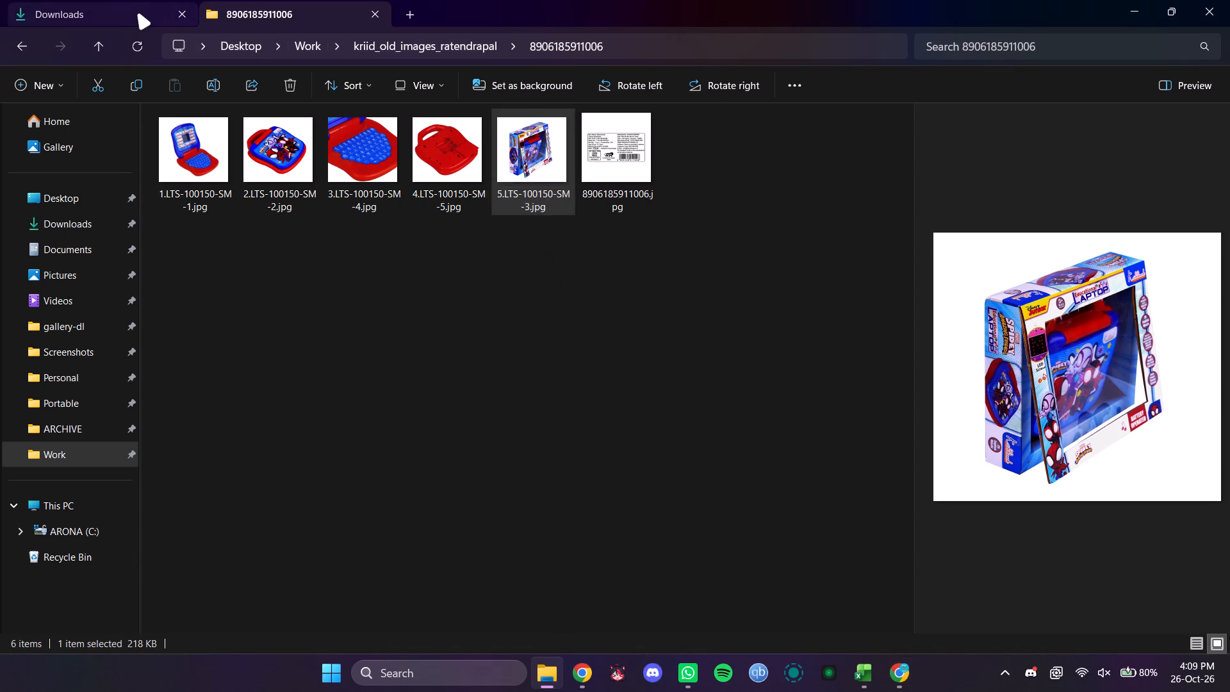
click(145, 47)
drag(216, 158, 801, 479)
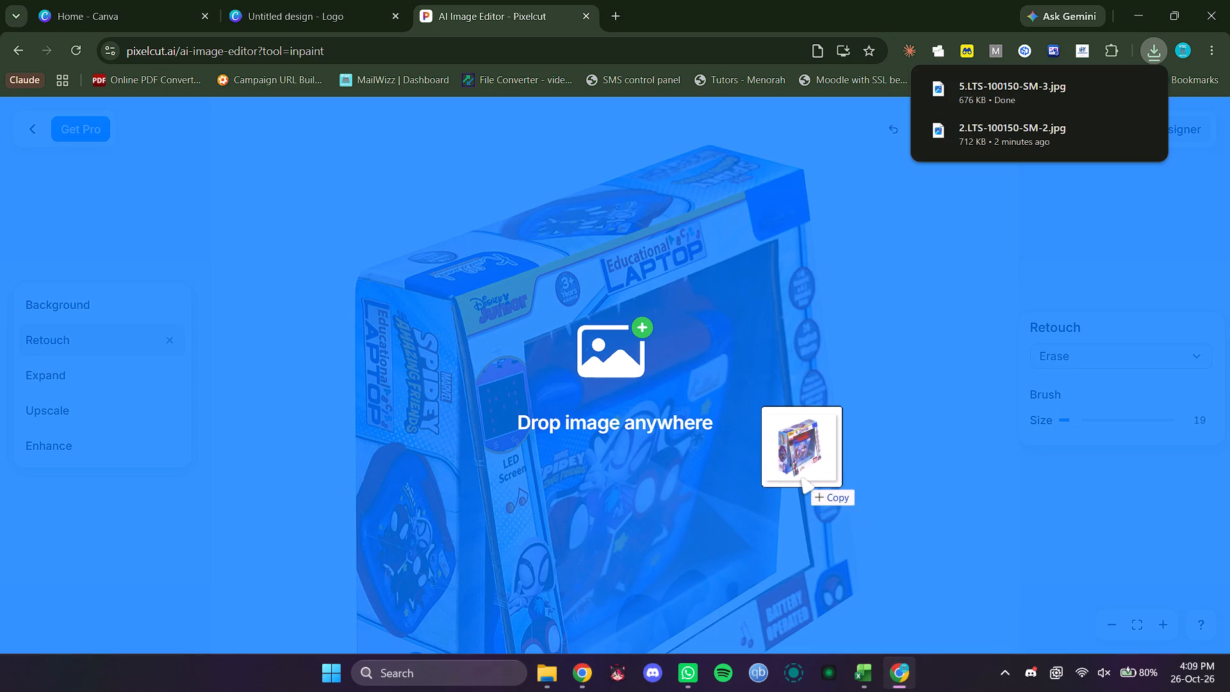
drag(801, 479, 719, 396)
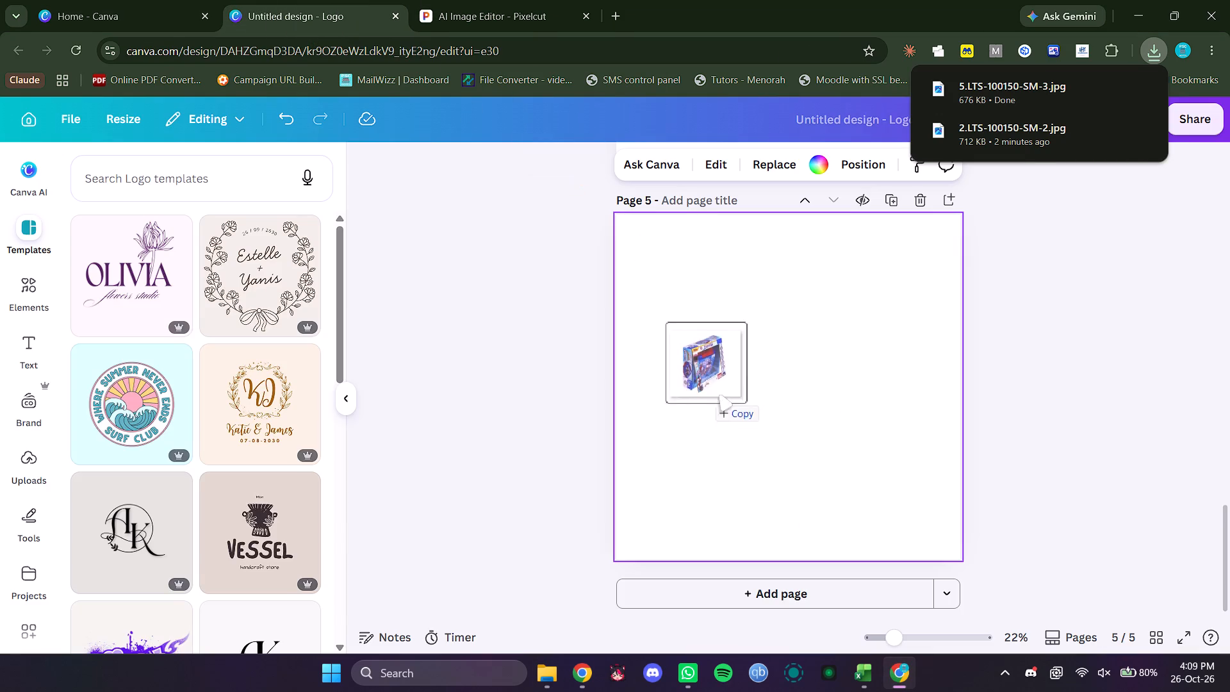
drag(719, 396, 761, 418)
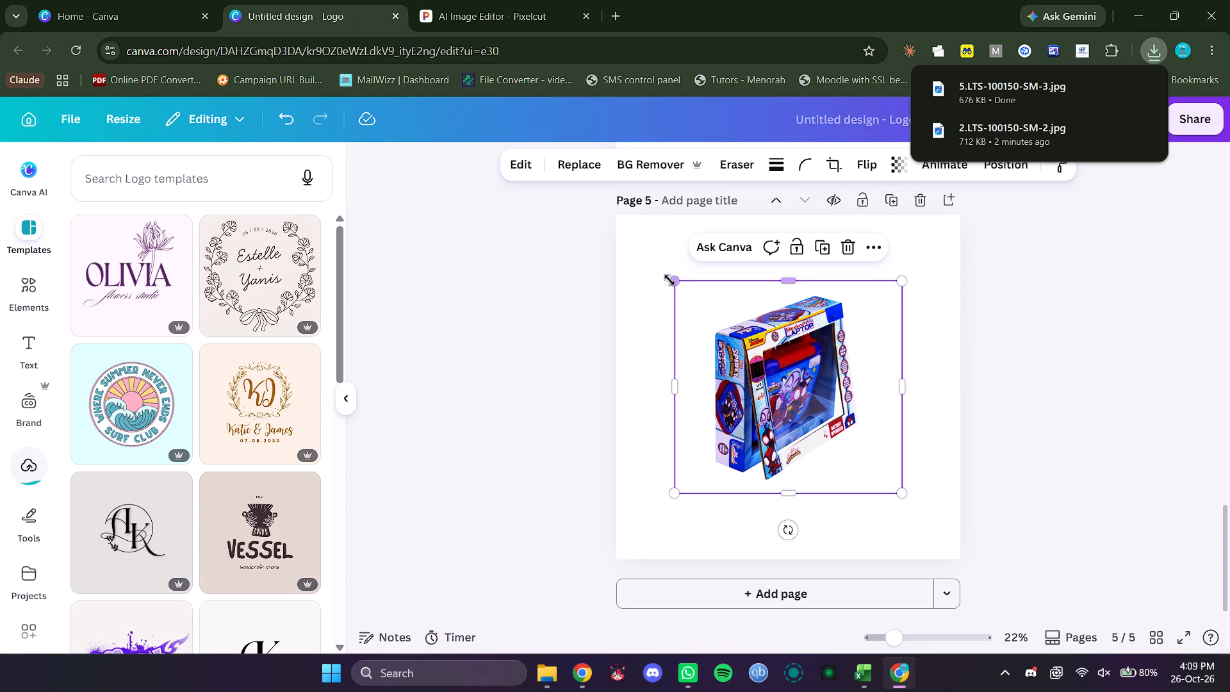
Enlarge the laptop box image on page 5 to the full page height and crop its sides to the page edges.
drag(669, 280, 605, 206)
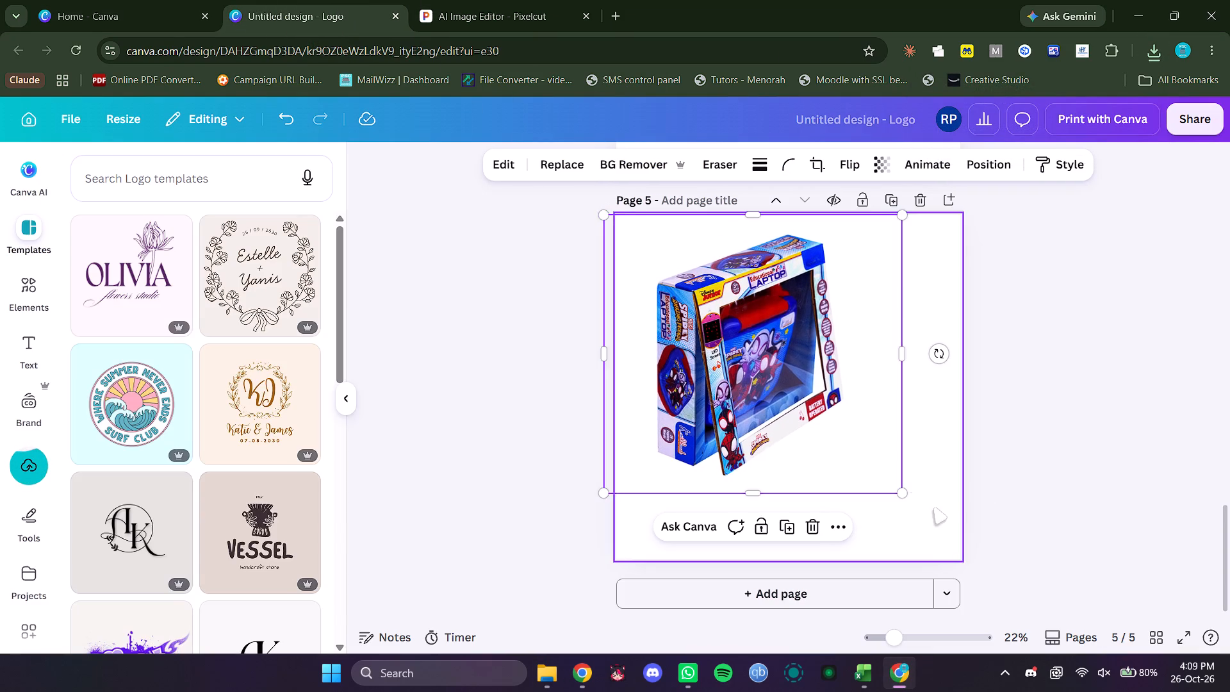
drag(904, 491, 971, 557)
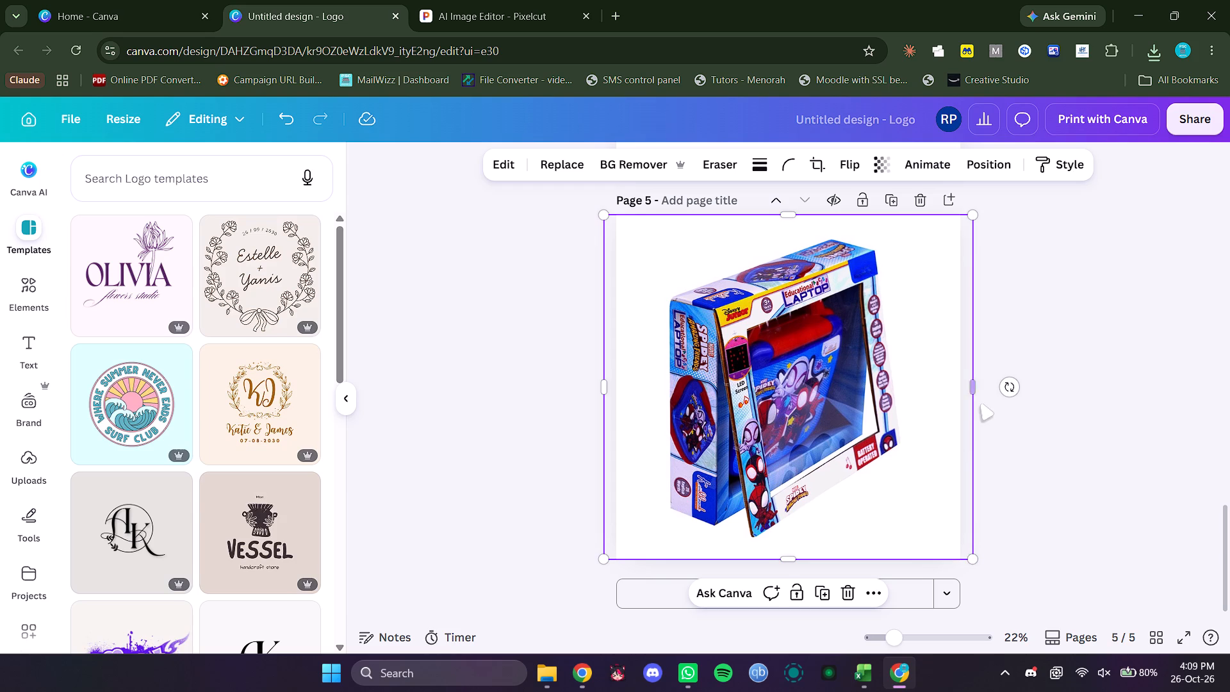
drag(976, 388, 967, 388)
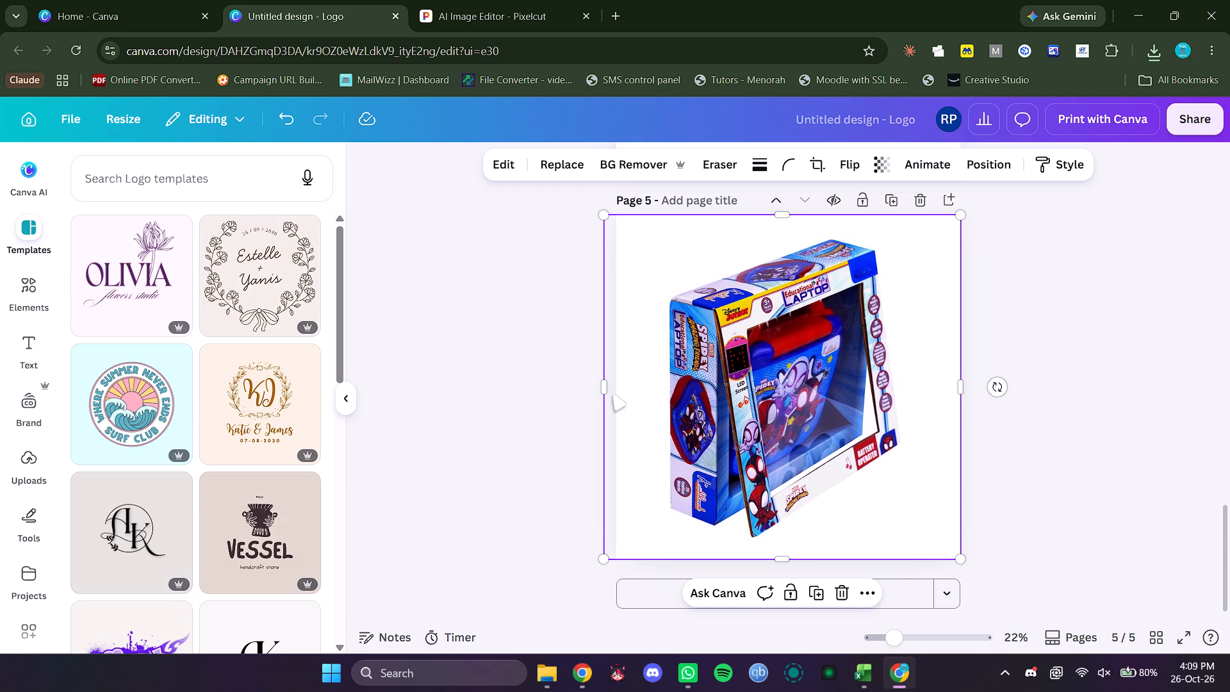
drag(602, 386, 614, 388)
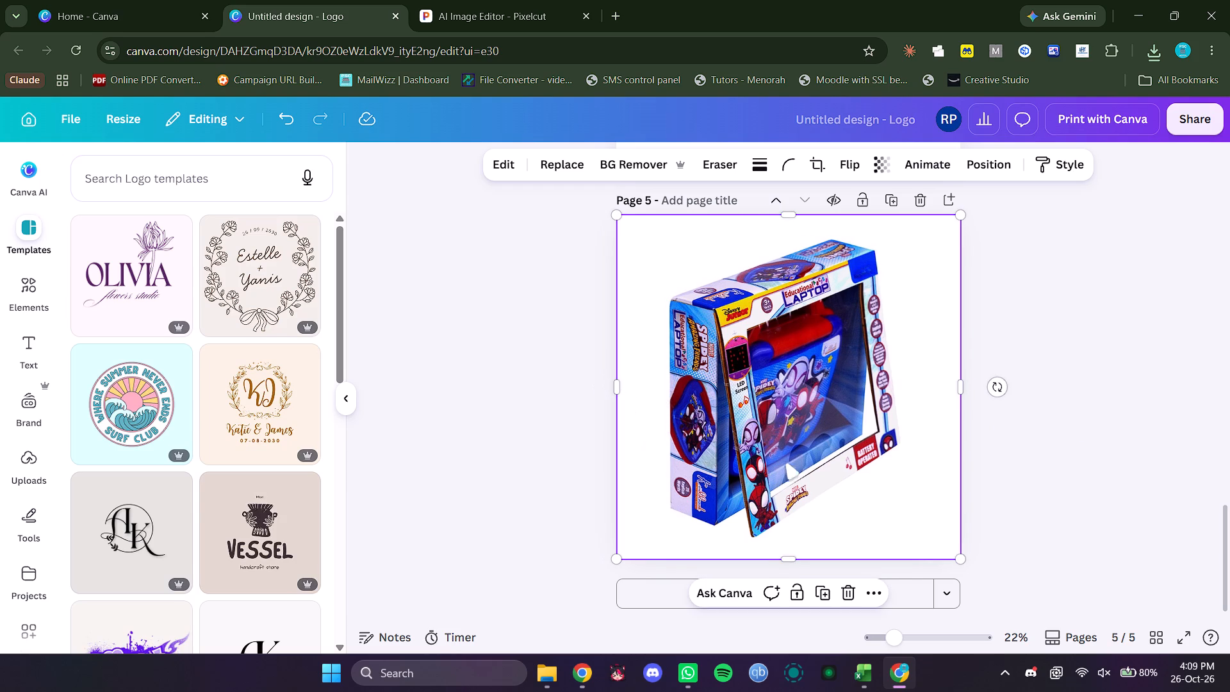
Review the product images on pages 1 to 5, checking how each one fits its page.
scroll(803, 451, up, 11)
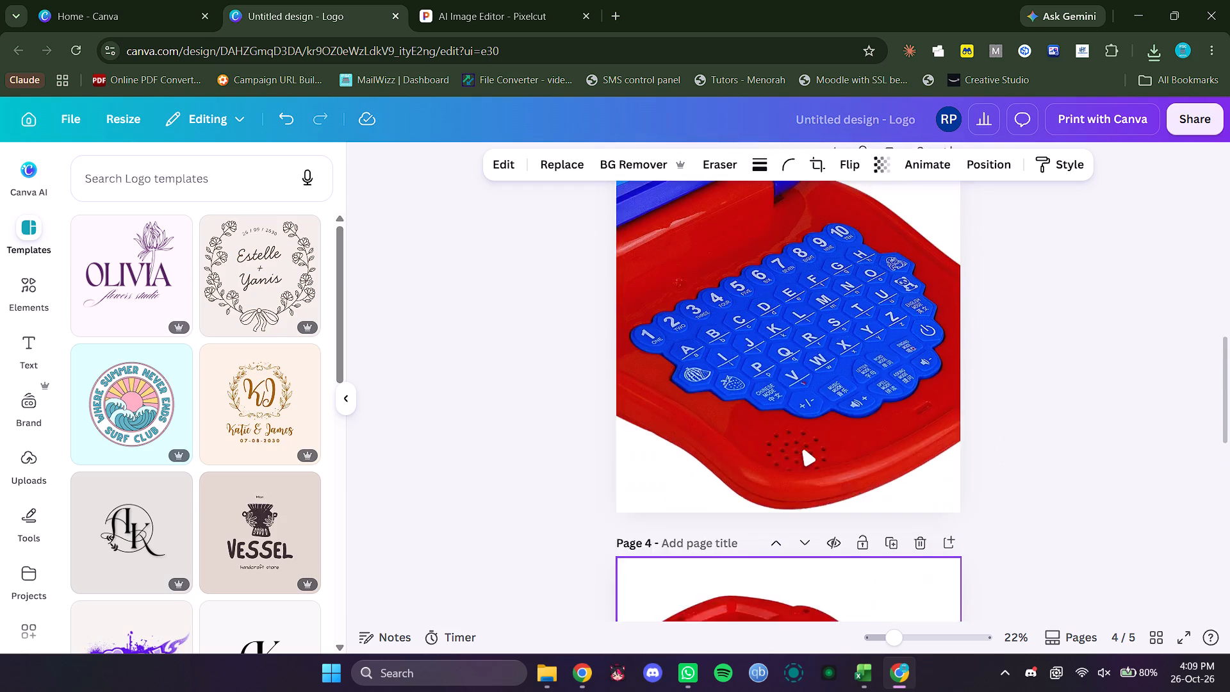
scroll(803, 451, up, 1)
scroll(803, 451, down, 1)
scroll(803, 451, up, 8)
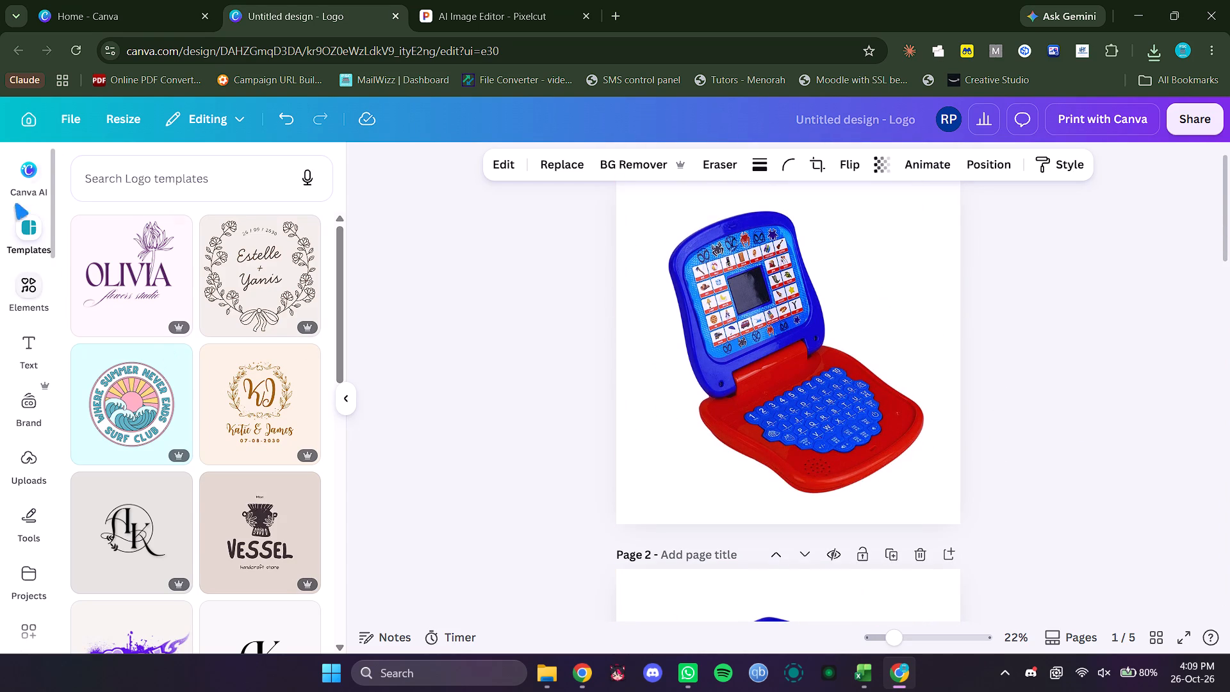
click(26, 172)
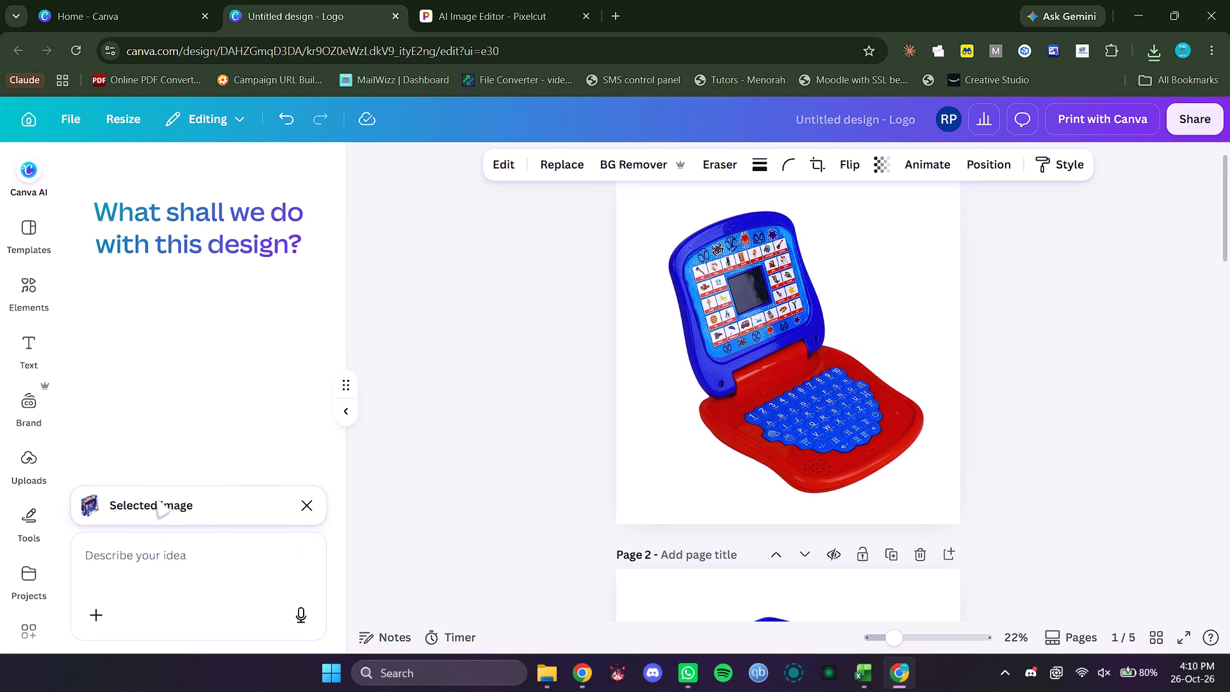
scroll(229, 477, up, 2)
scroll(766, 456, up, 6)
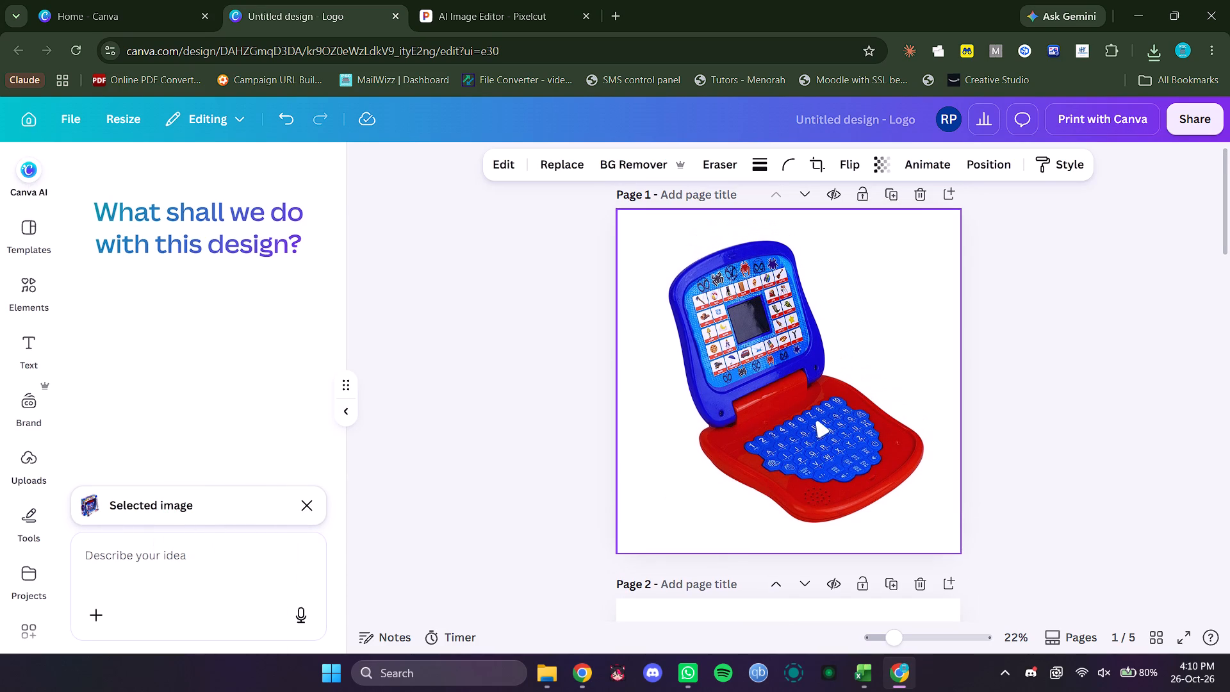
ctrl+scroll(816, 422, down, 4)
ctrl+scroll(816, 422, up, 4)
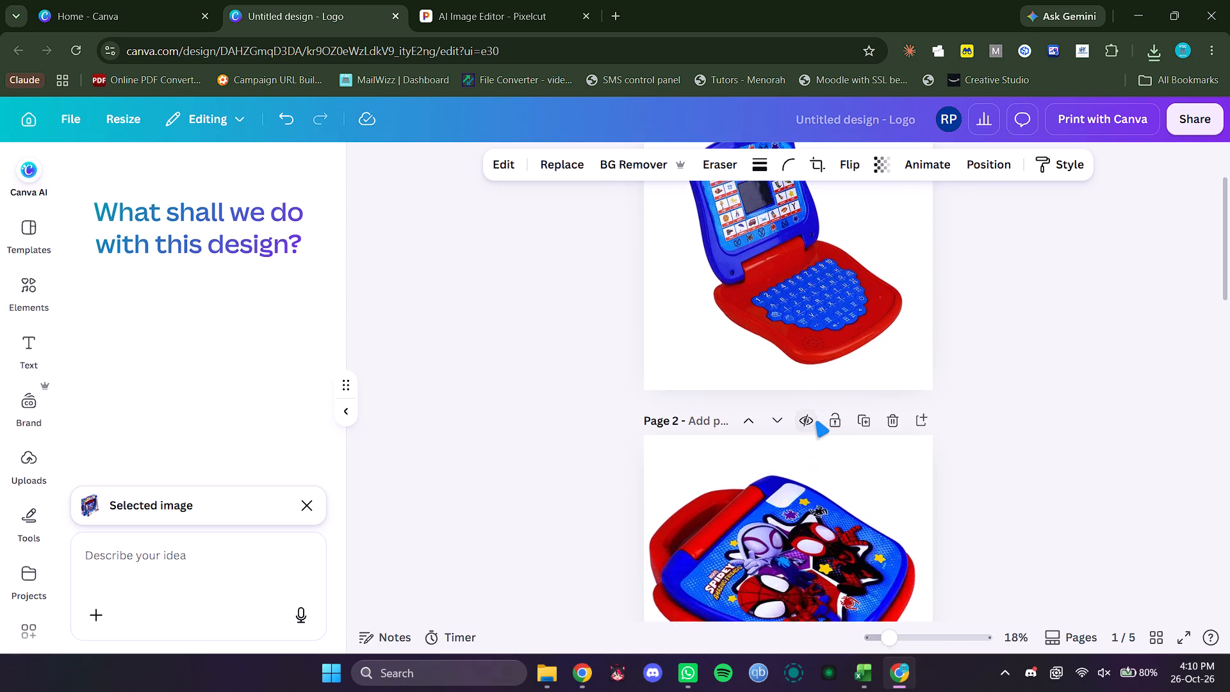
ctrl+scroll(816, 422, up, 1)
click(710, 324)
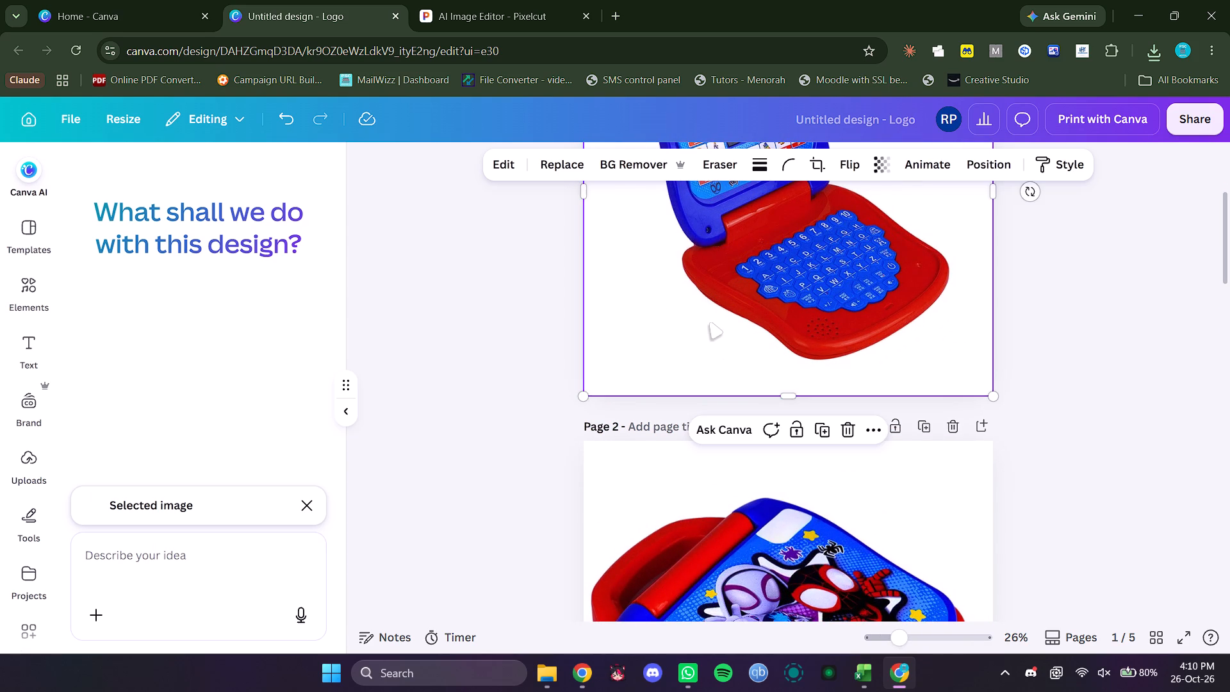
ctrl+click(731, 507)
ctrl+click(721, 318)
ctrl+click(695, 508)
scroll(765, 452, down, 4)
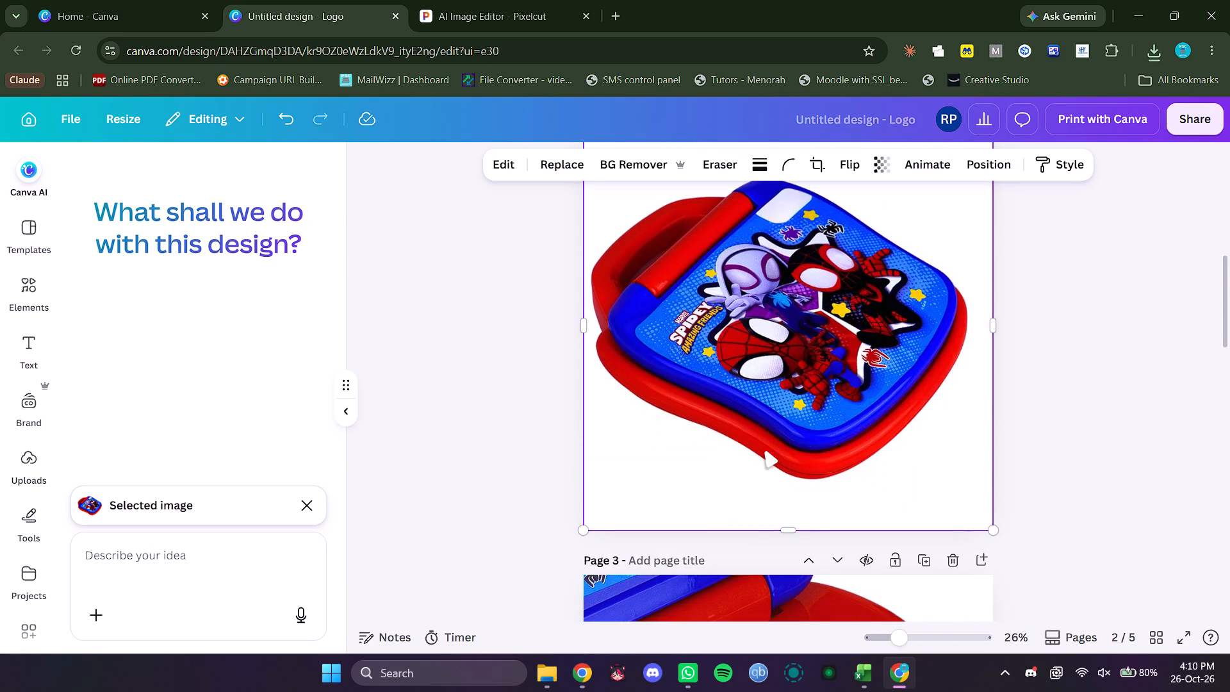
scroll(765, 452, down, 9)
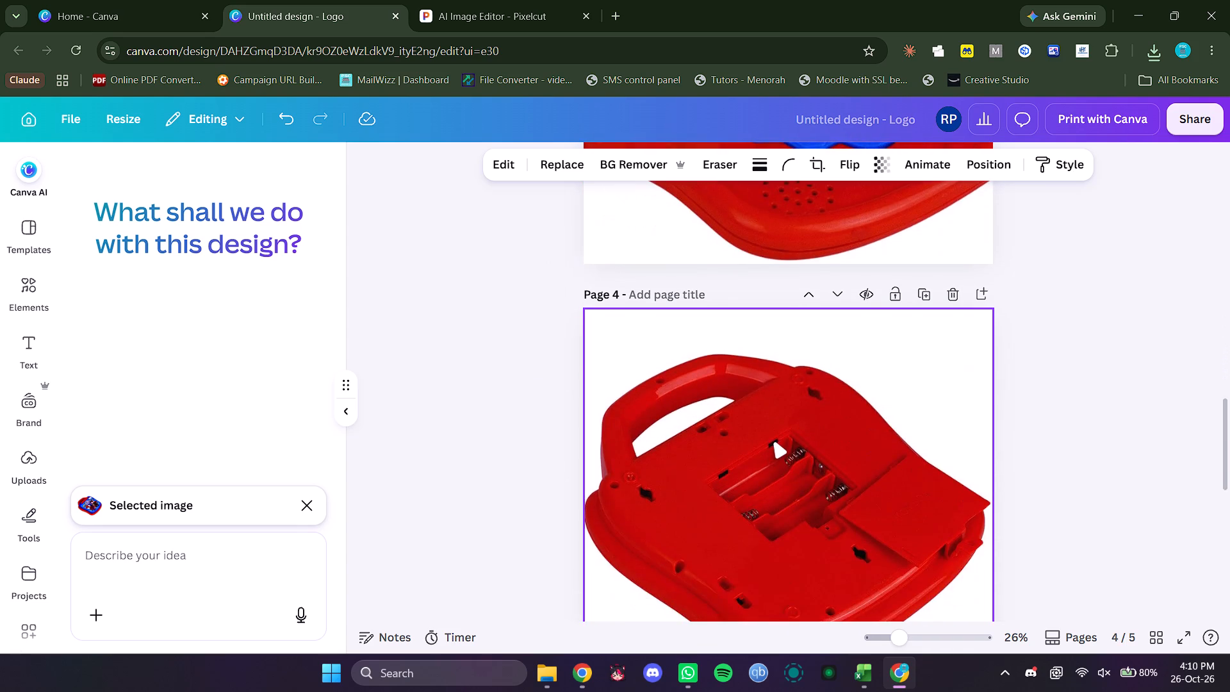
scroll(774, 443, down, 8)
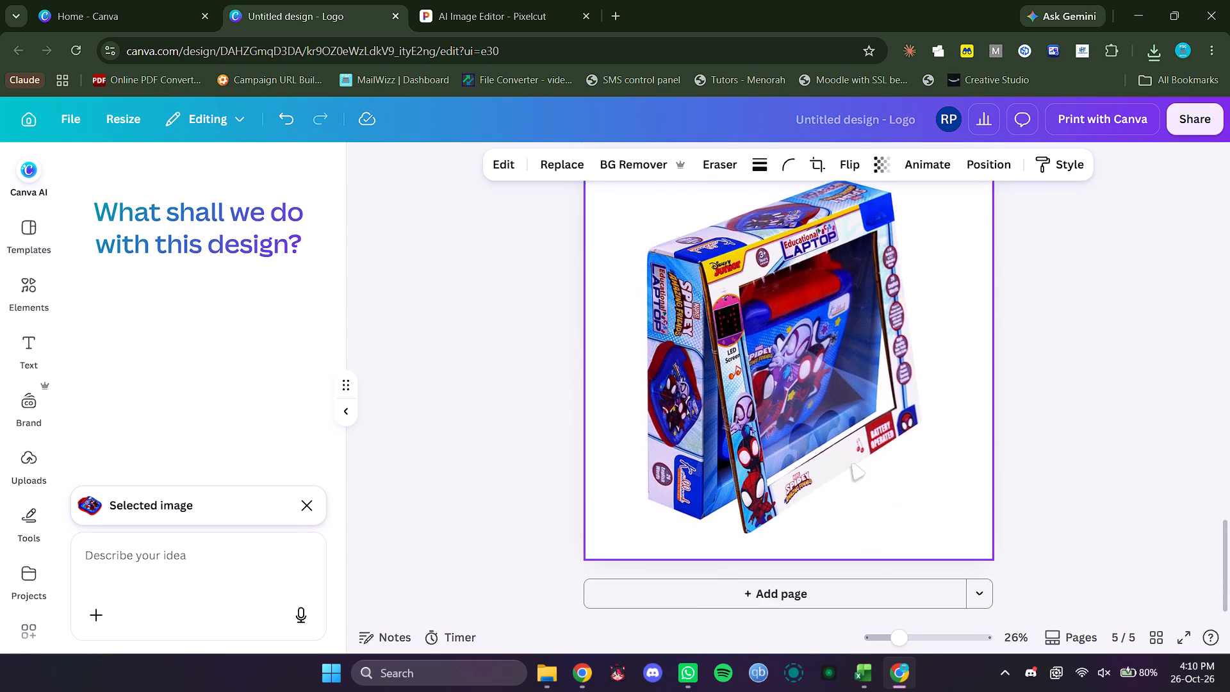
Add a blank page 6 after the laptop box page.
click(880, 585)
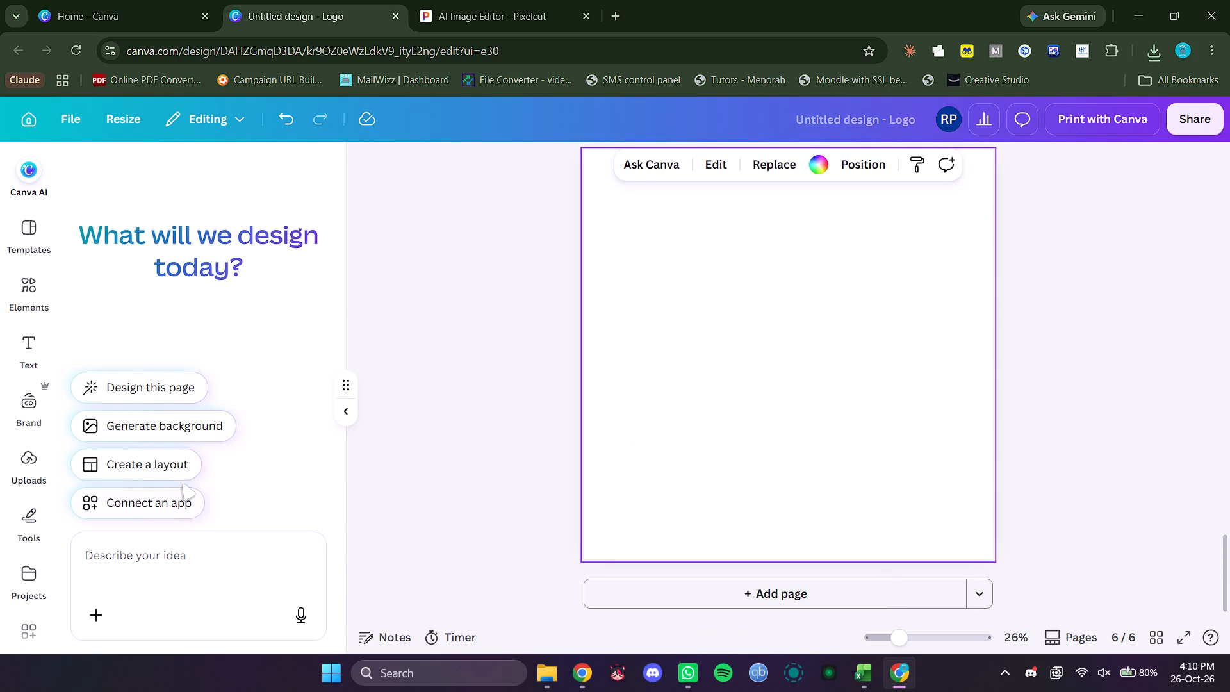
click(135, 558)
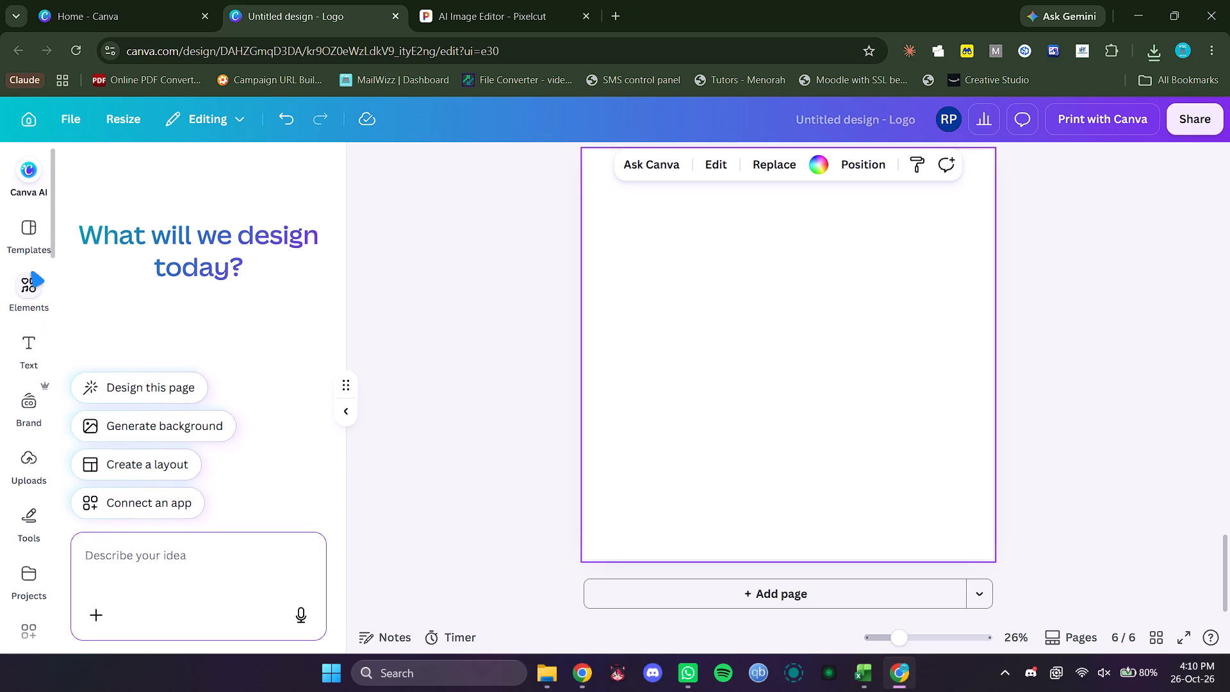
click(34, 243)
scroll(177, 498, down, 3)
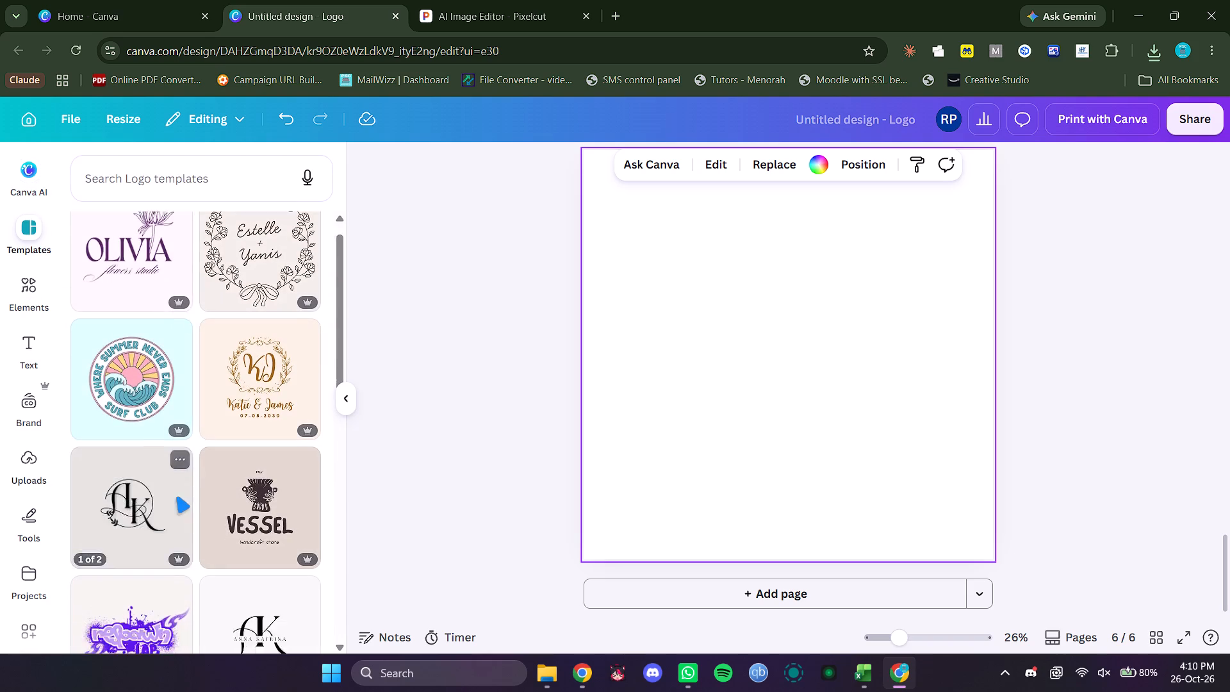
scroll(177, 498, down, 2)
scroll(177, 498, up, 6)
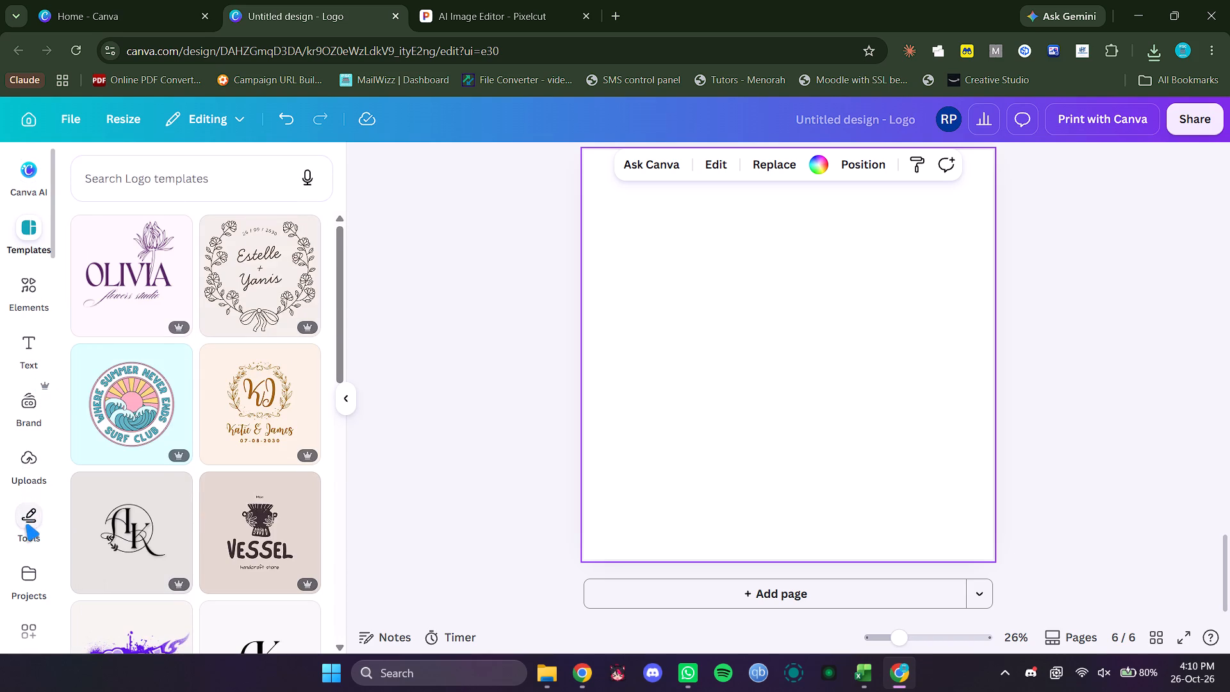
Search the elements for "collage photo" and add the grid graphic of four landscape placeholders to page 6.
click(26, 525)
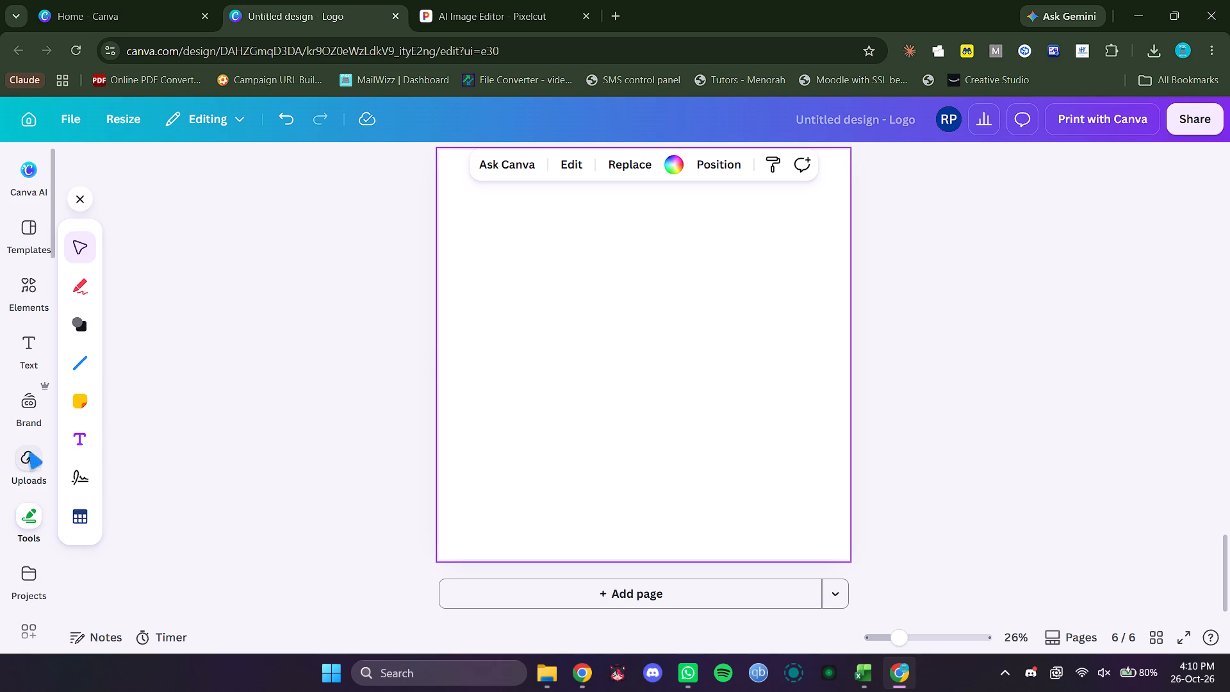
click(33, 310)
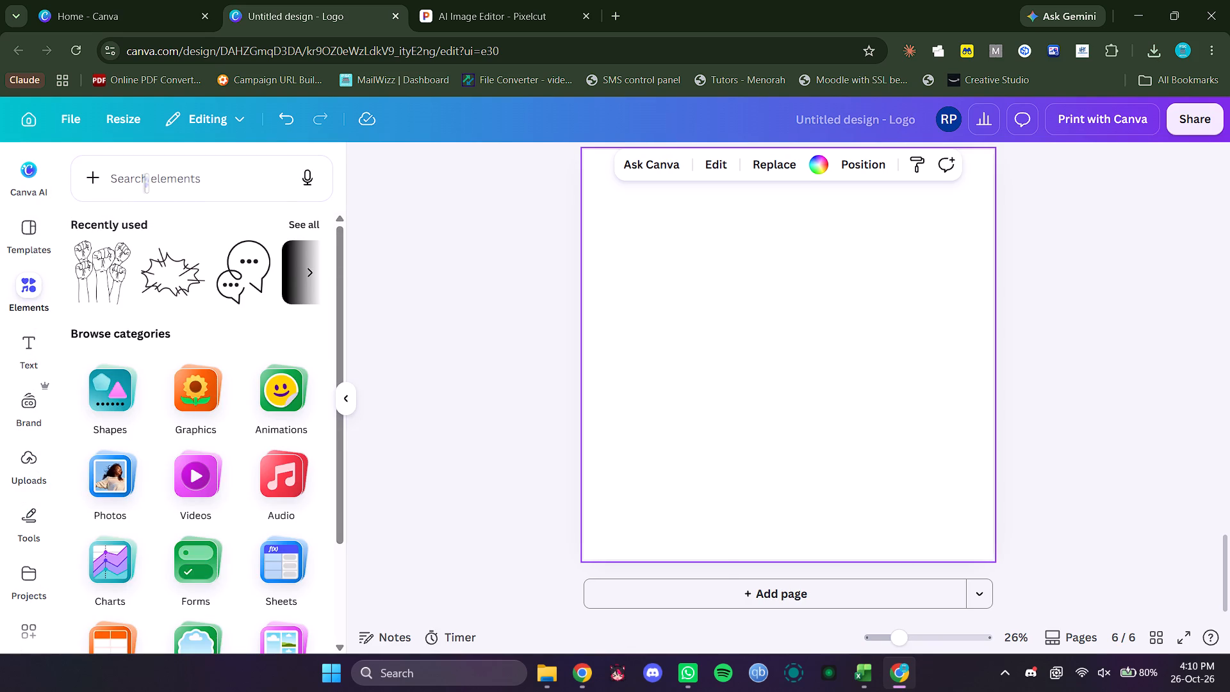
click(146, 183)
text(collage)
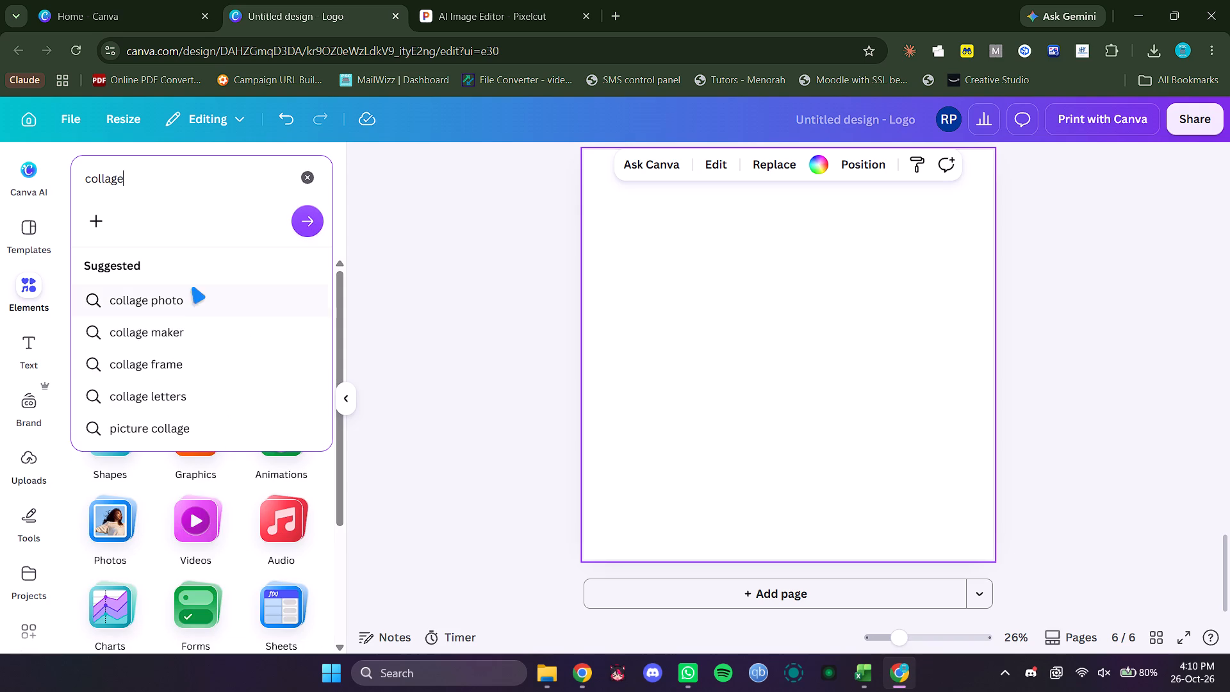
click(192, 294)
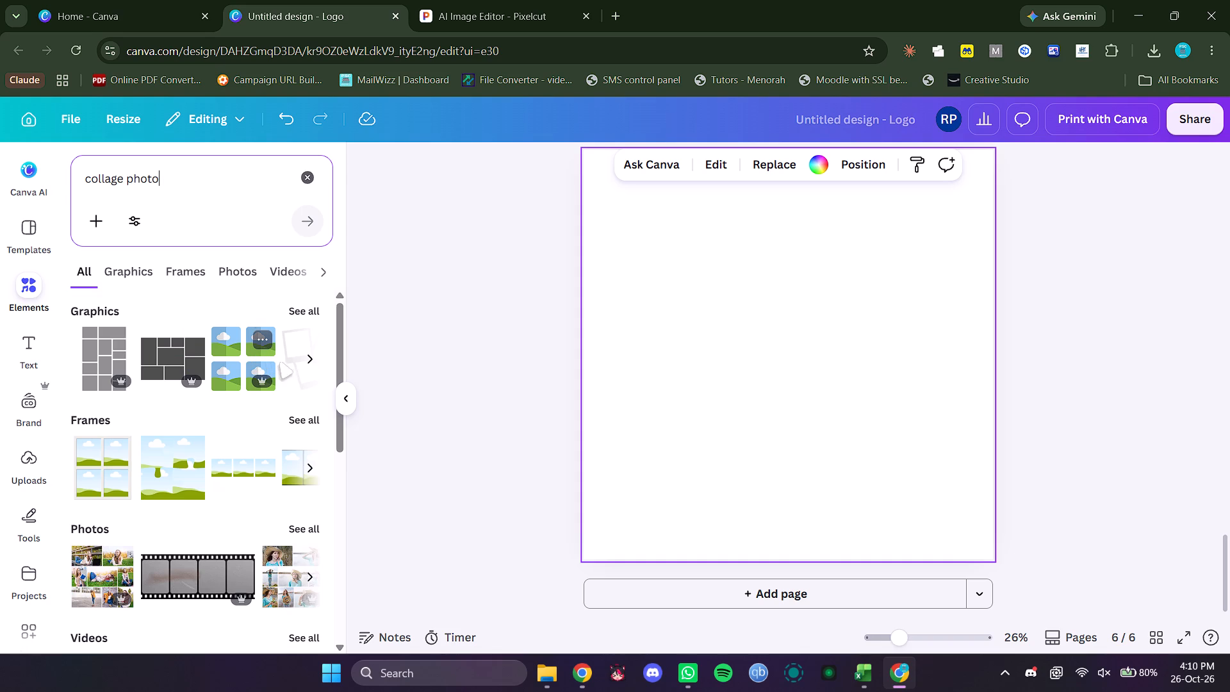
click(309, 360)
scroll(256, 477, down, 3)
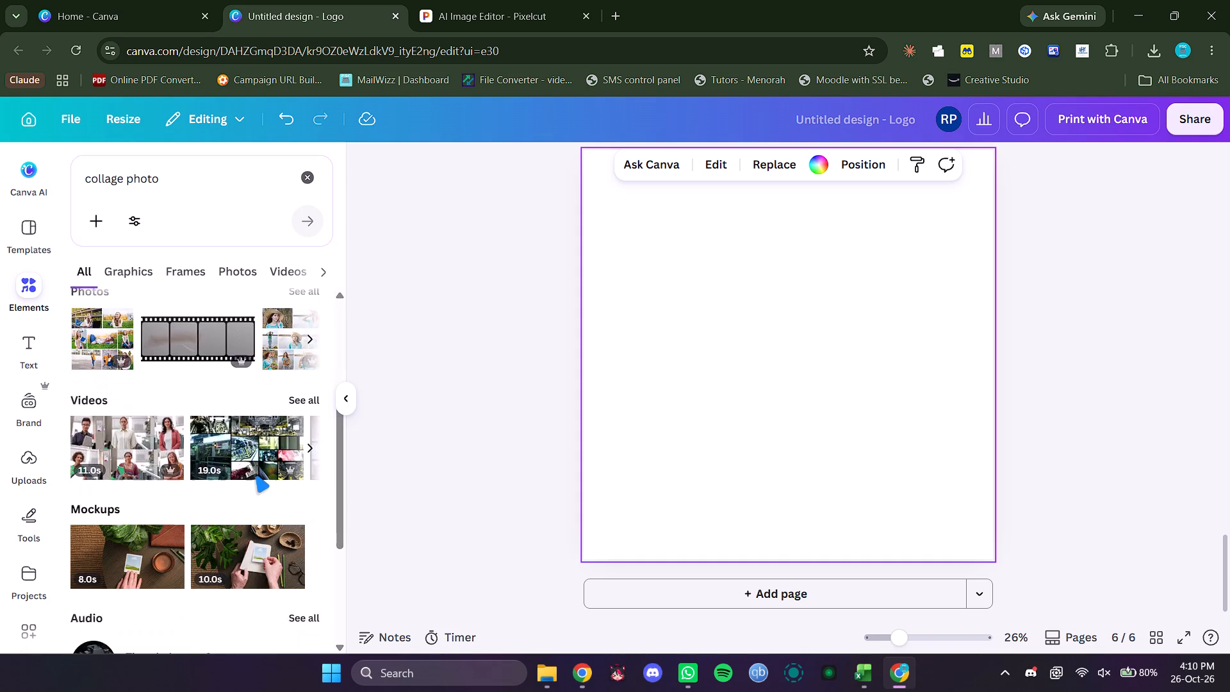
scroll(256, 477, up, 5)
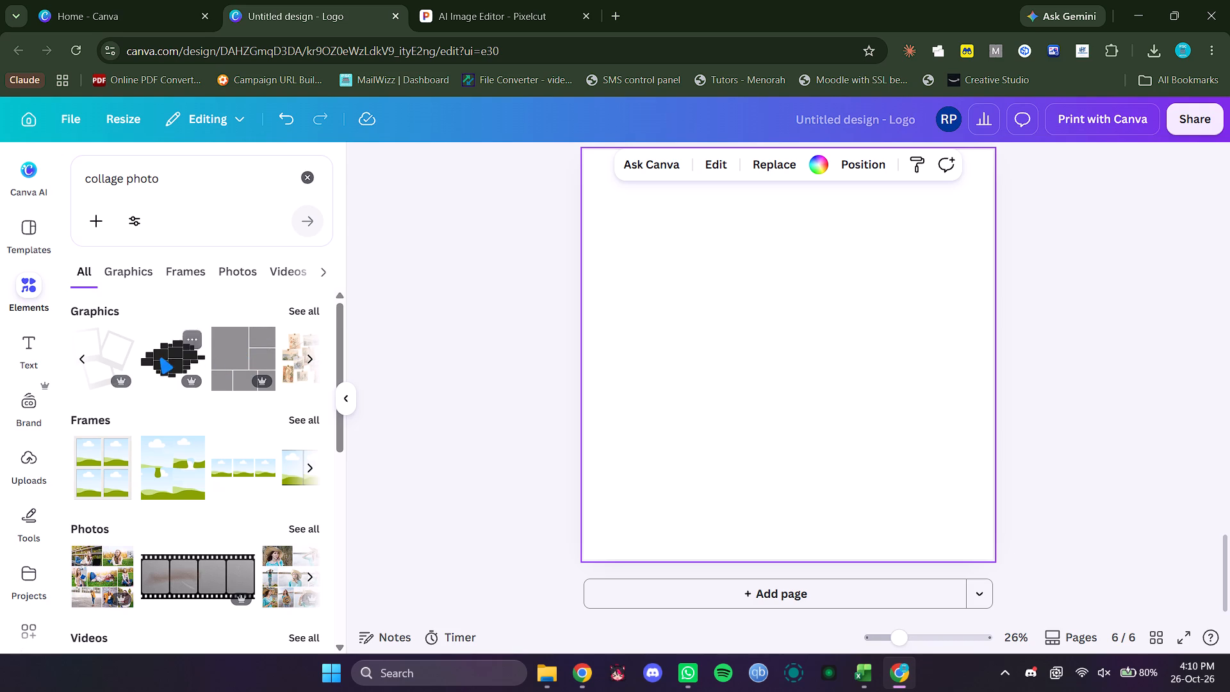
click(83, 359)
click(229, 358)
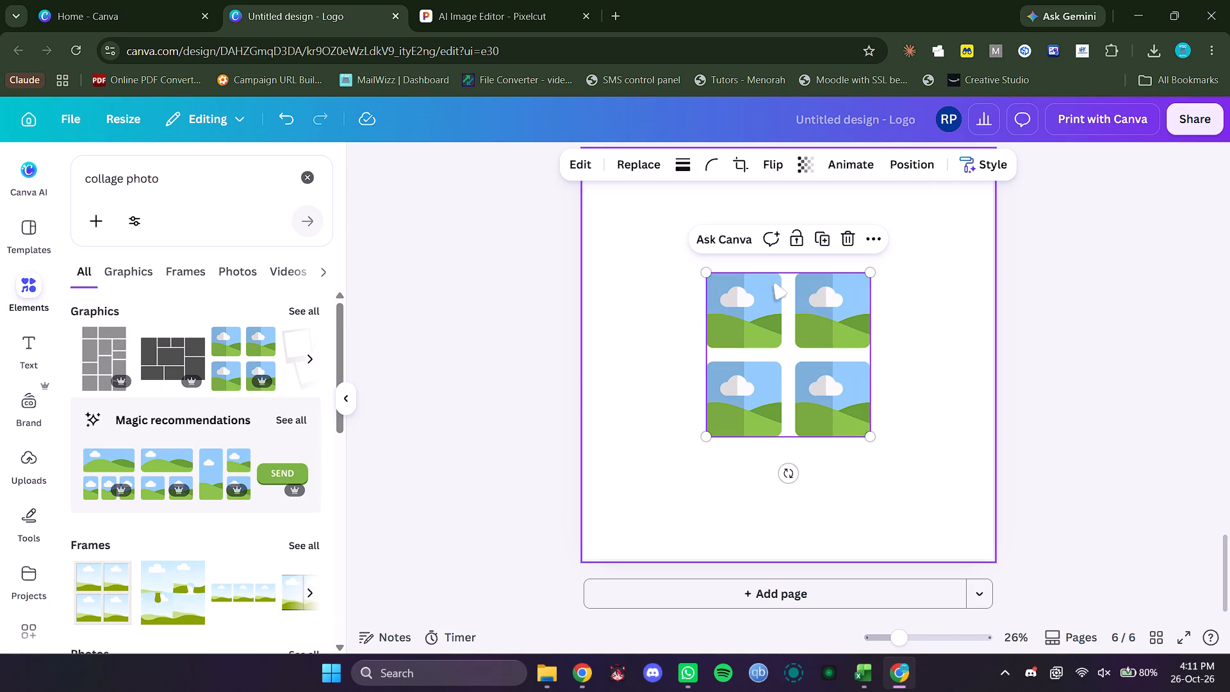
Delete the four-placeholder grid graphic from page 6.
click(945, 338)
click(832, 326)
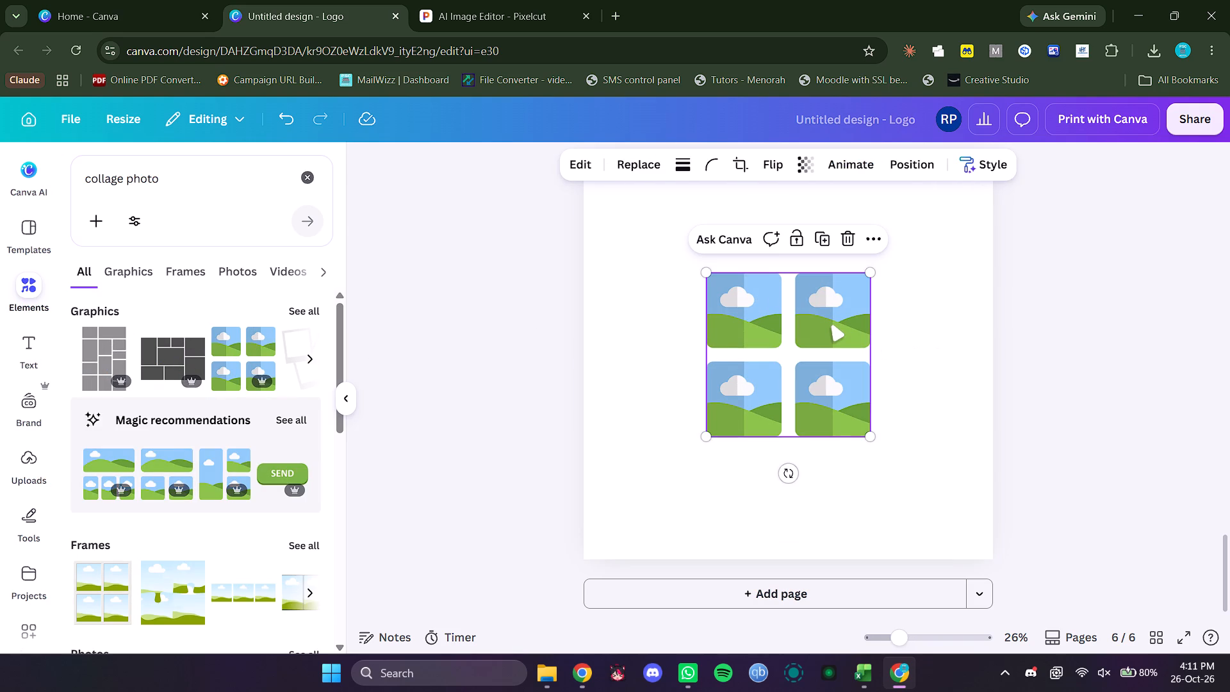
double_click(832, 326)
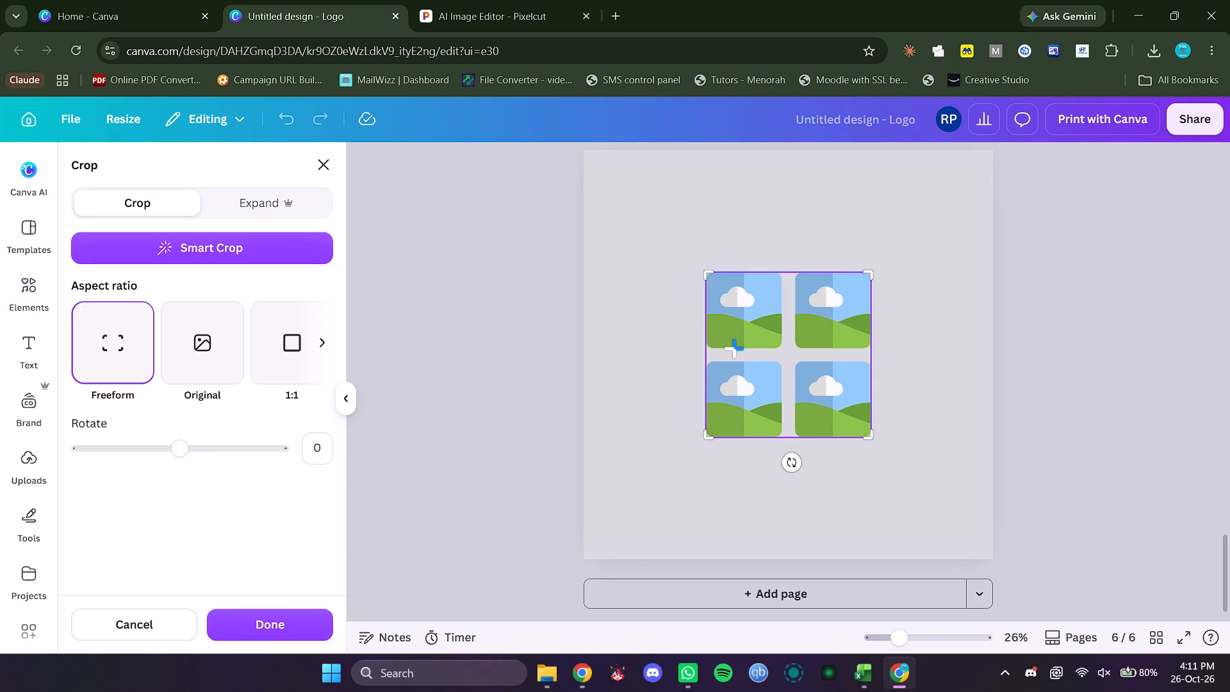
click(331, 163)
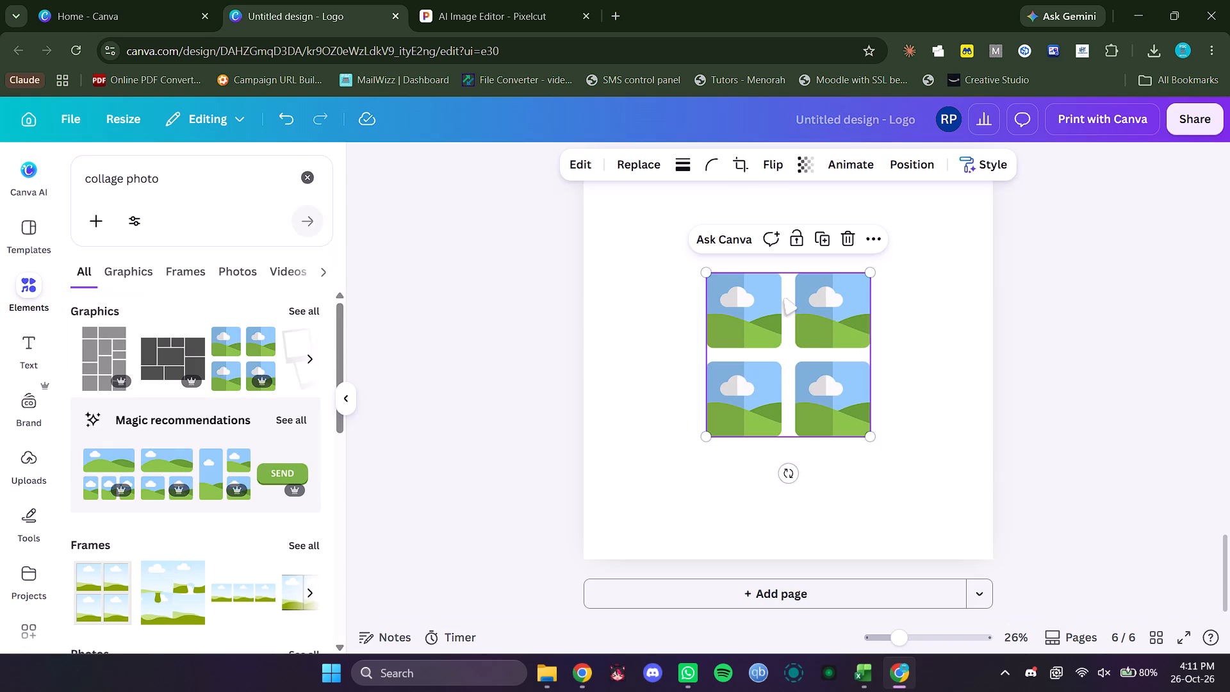
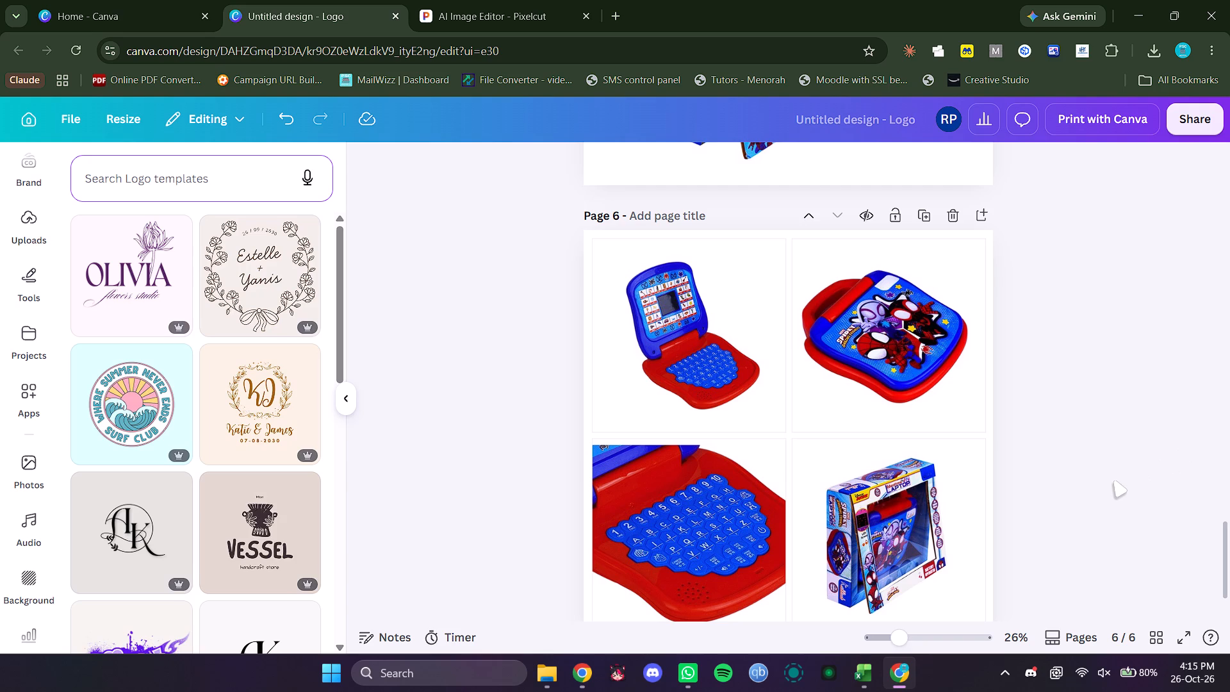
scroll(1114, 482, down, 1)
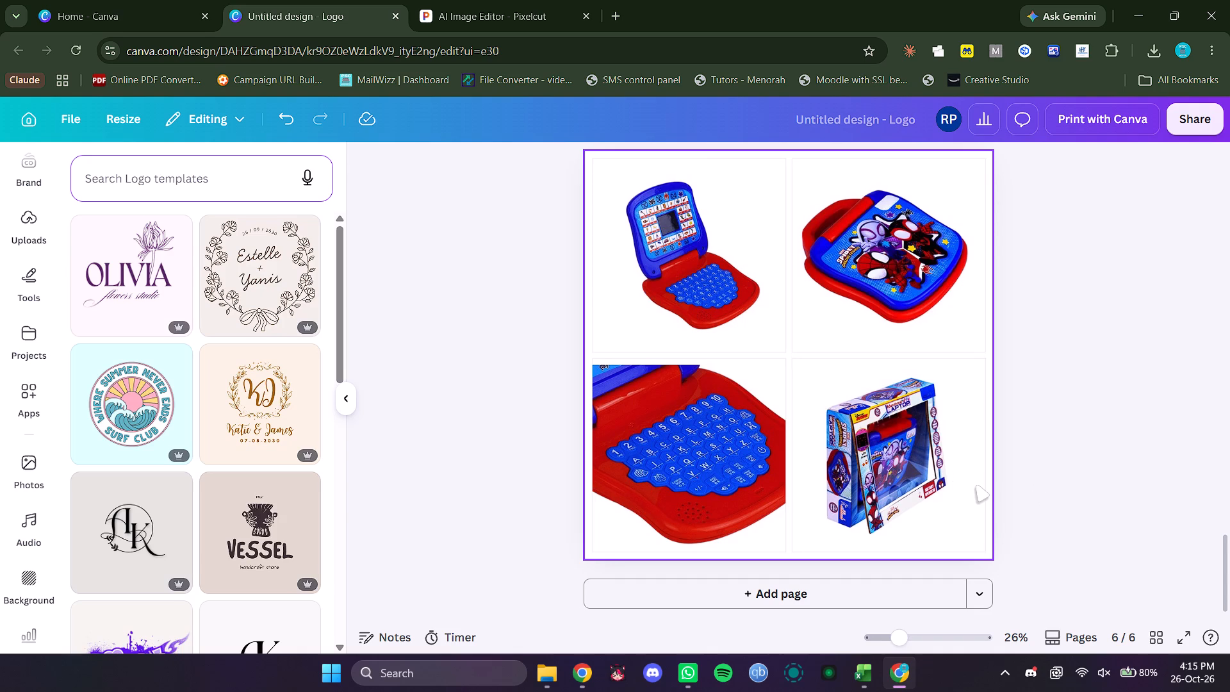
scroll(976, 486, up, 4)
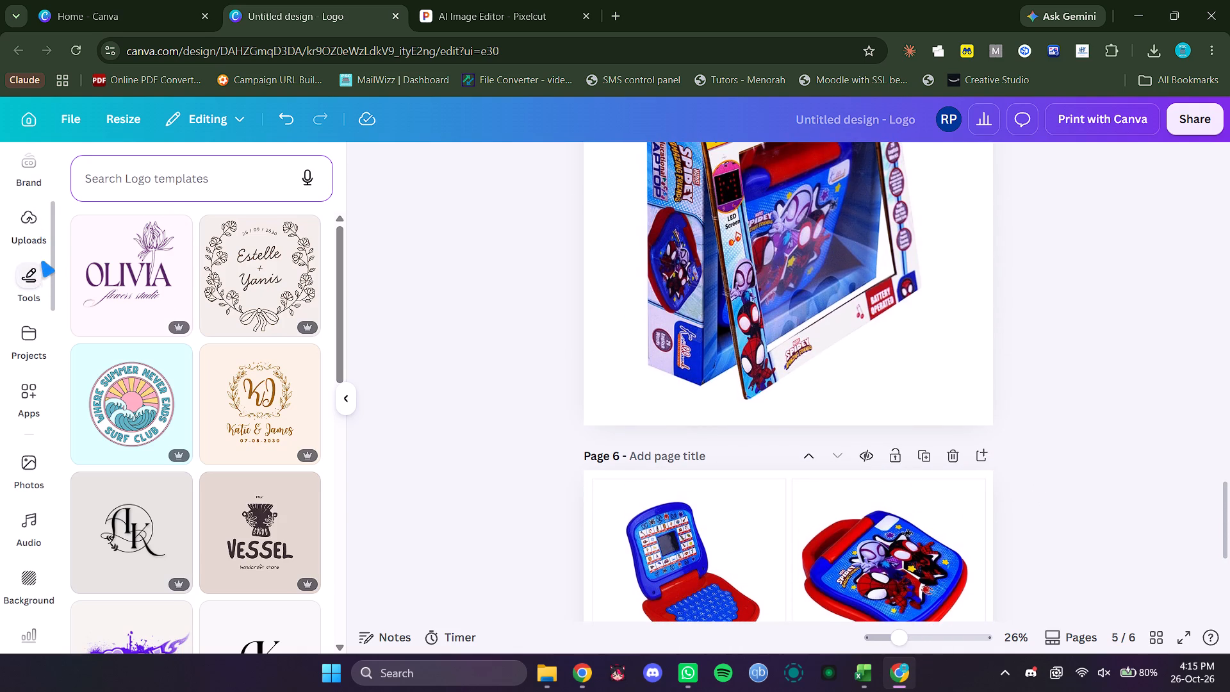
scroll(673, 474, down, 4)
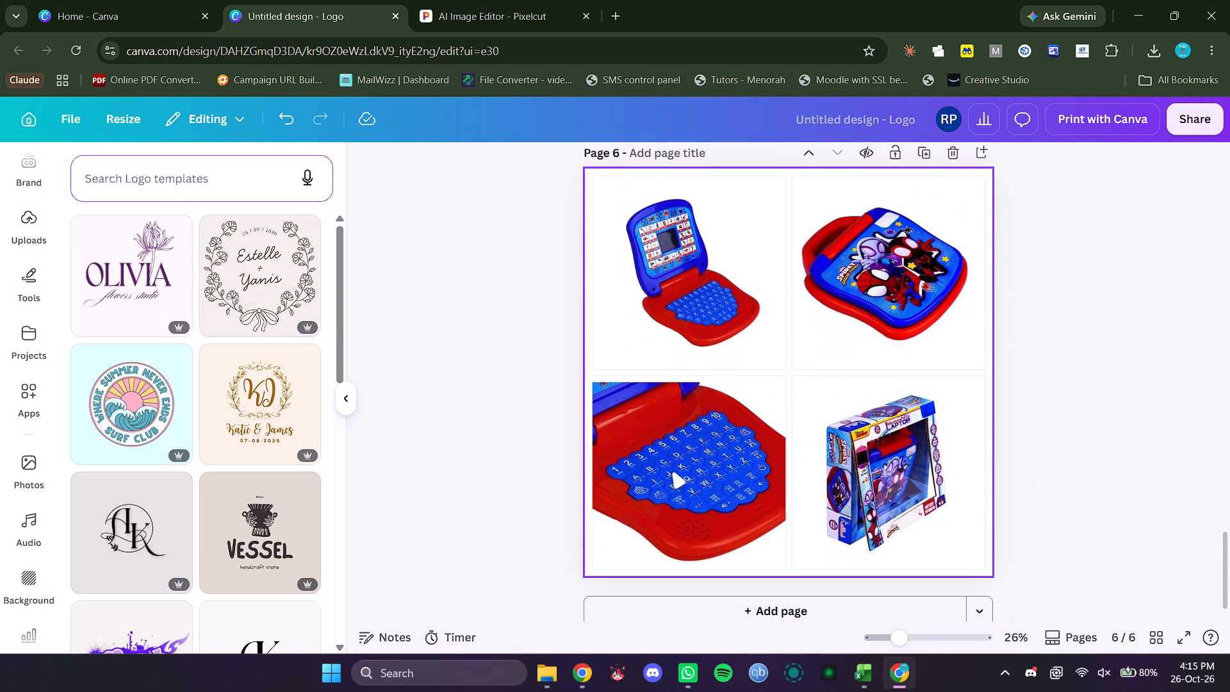
Look through the uploaded images for a JAM & HONEY logo and check it against the design's first page.
click(32, 224)
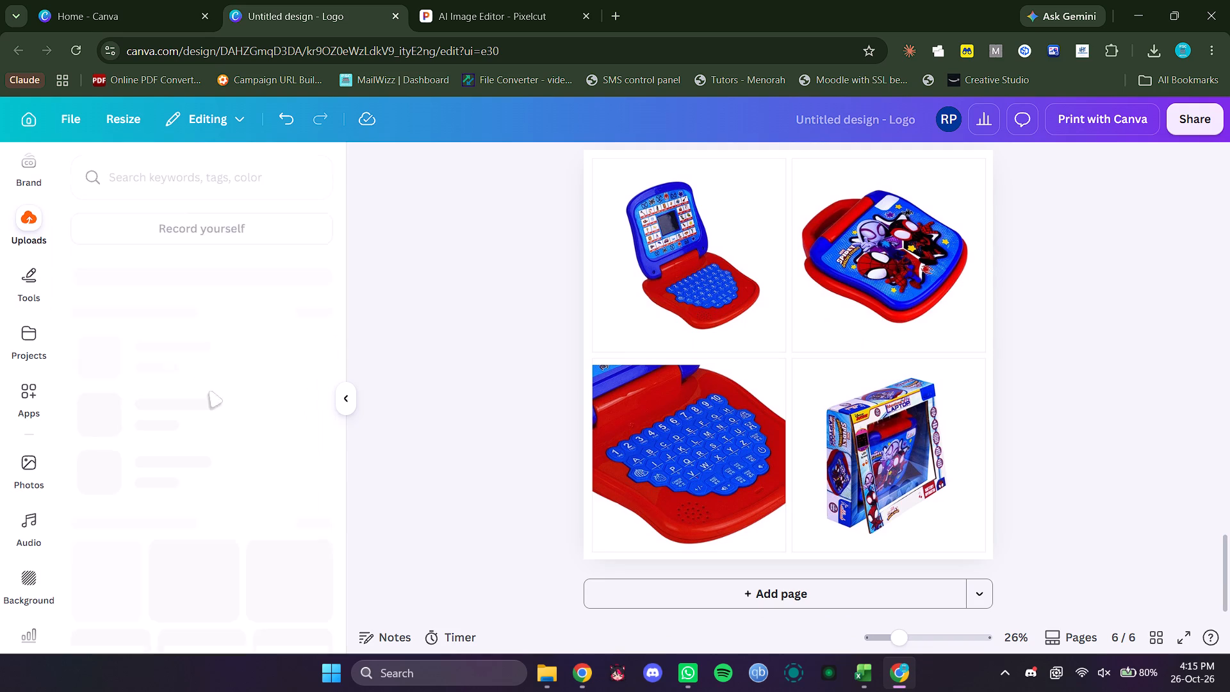
scroll(188, 500, down, 2)
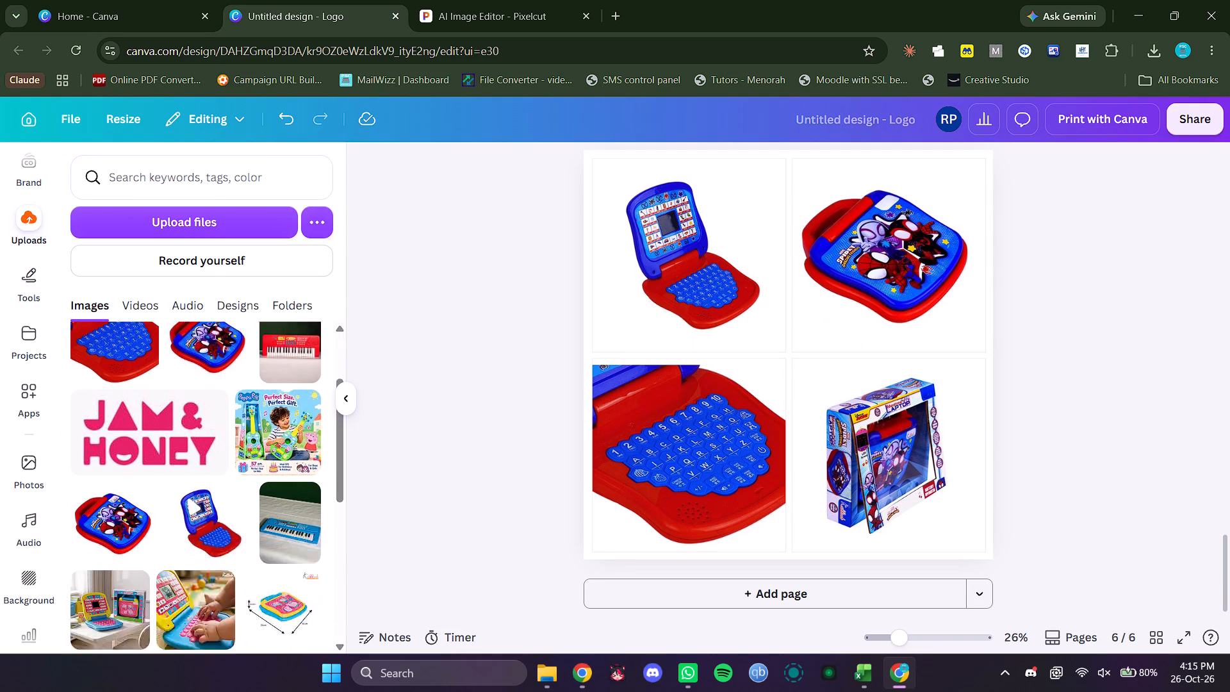
scroll(684, 469, up, 19)
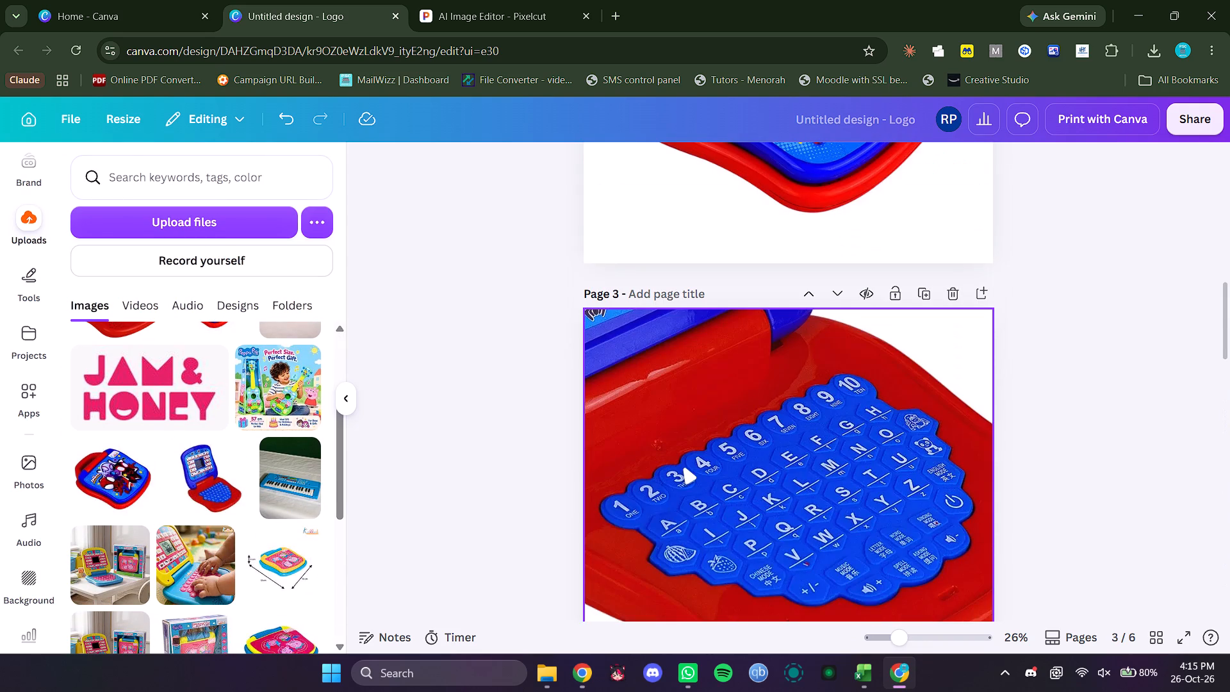
scroll(684, 469, up, 10)
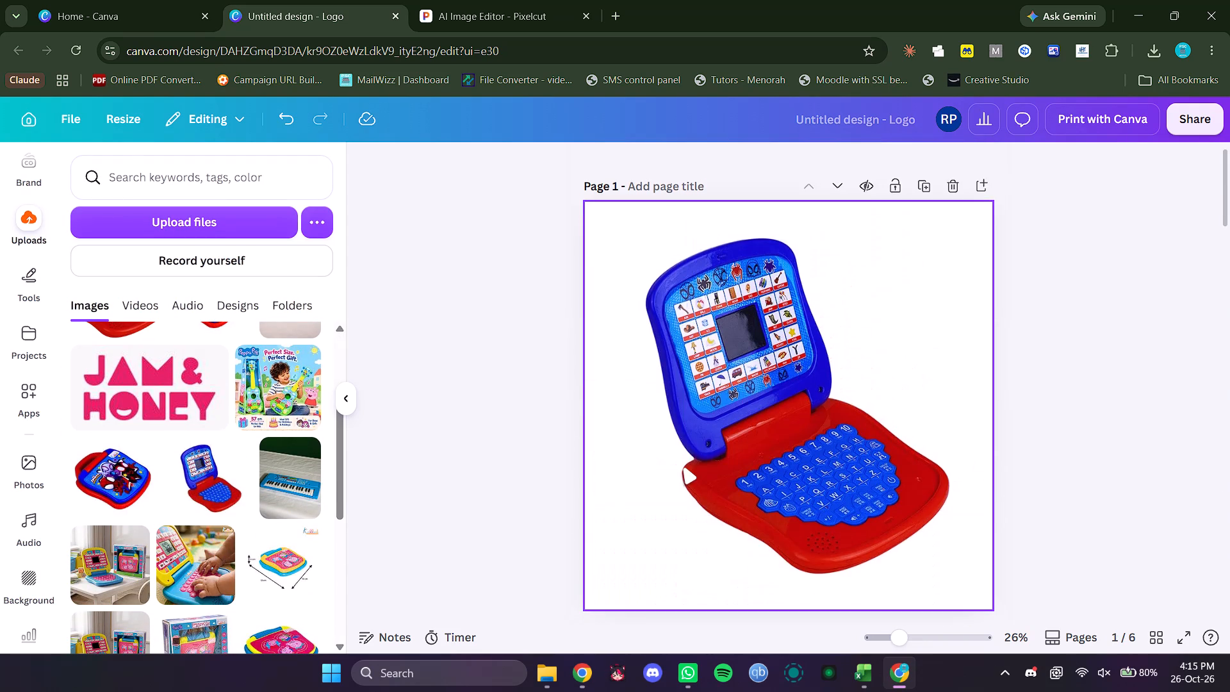
scroll(684, 469, up, 3)
scroll(245, 476, down, 3)
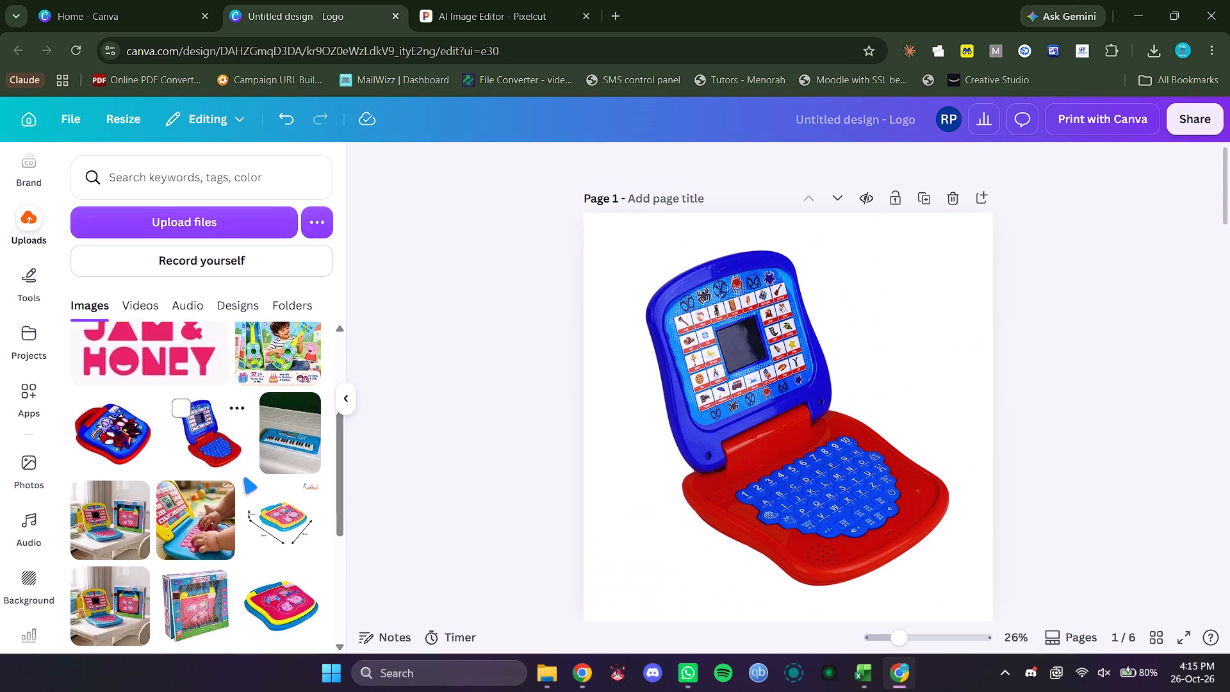
scroll(244, 479, down, 2)
scroll(222, 475, up, 2)
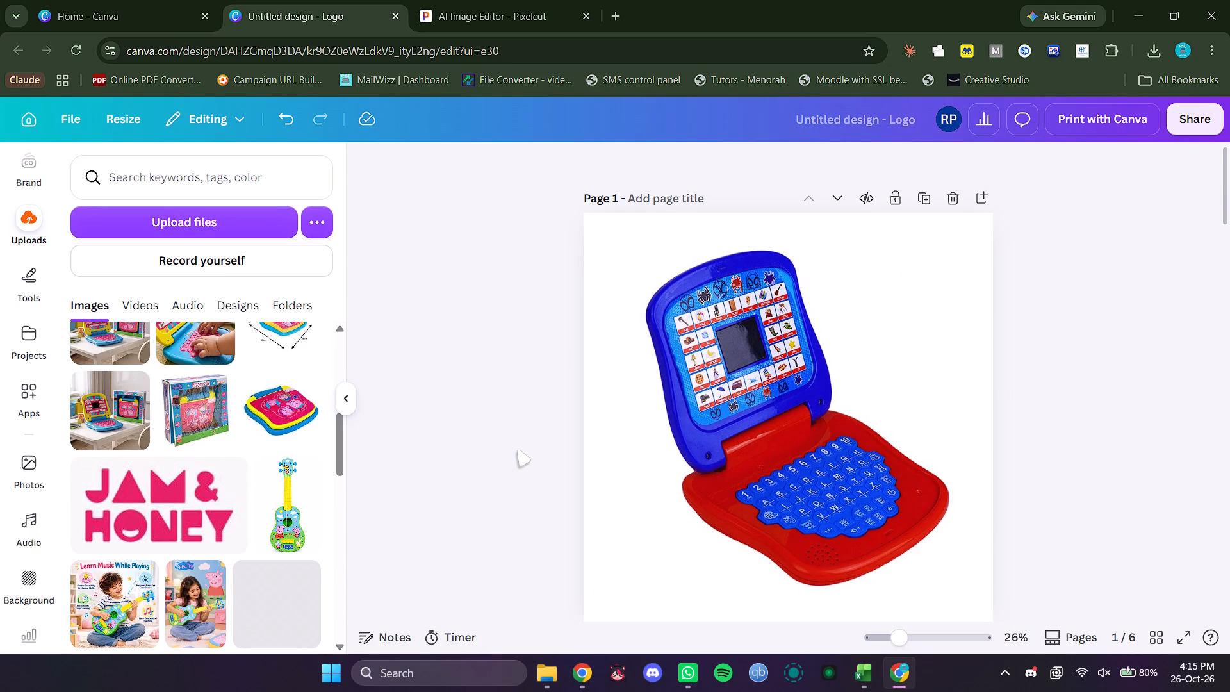
scroll(194, 450, up, 3)
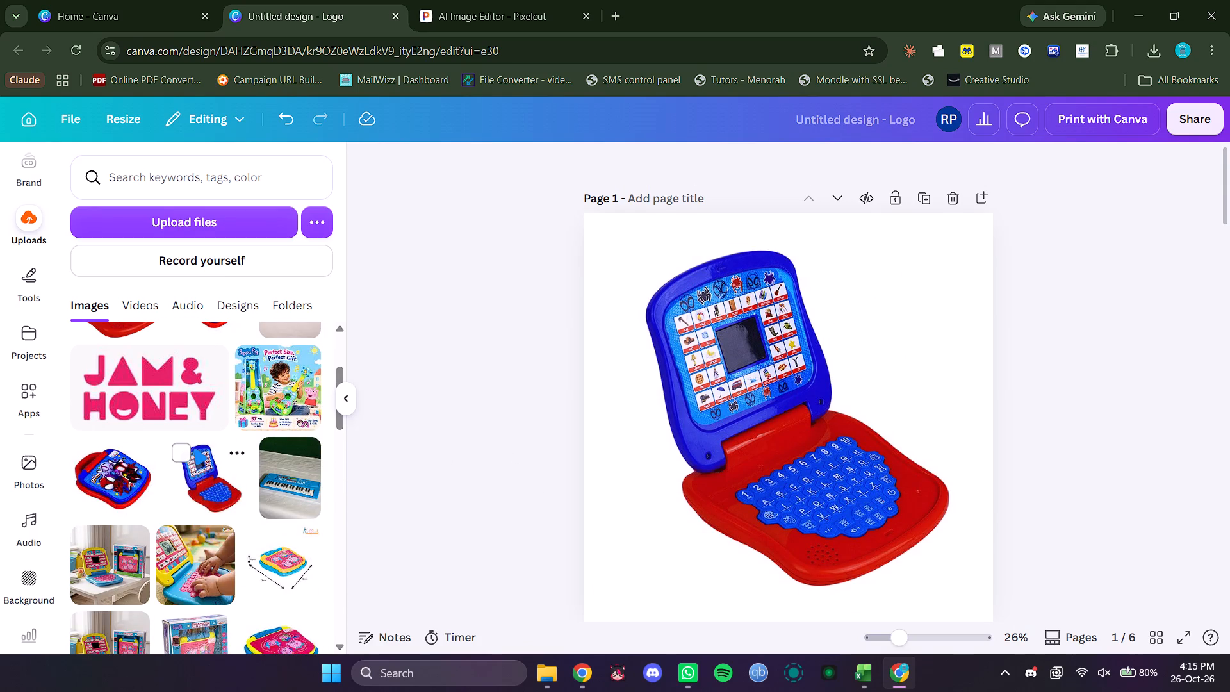
scroll(194, 450, up, 1)
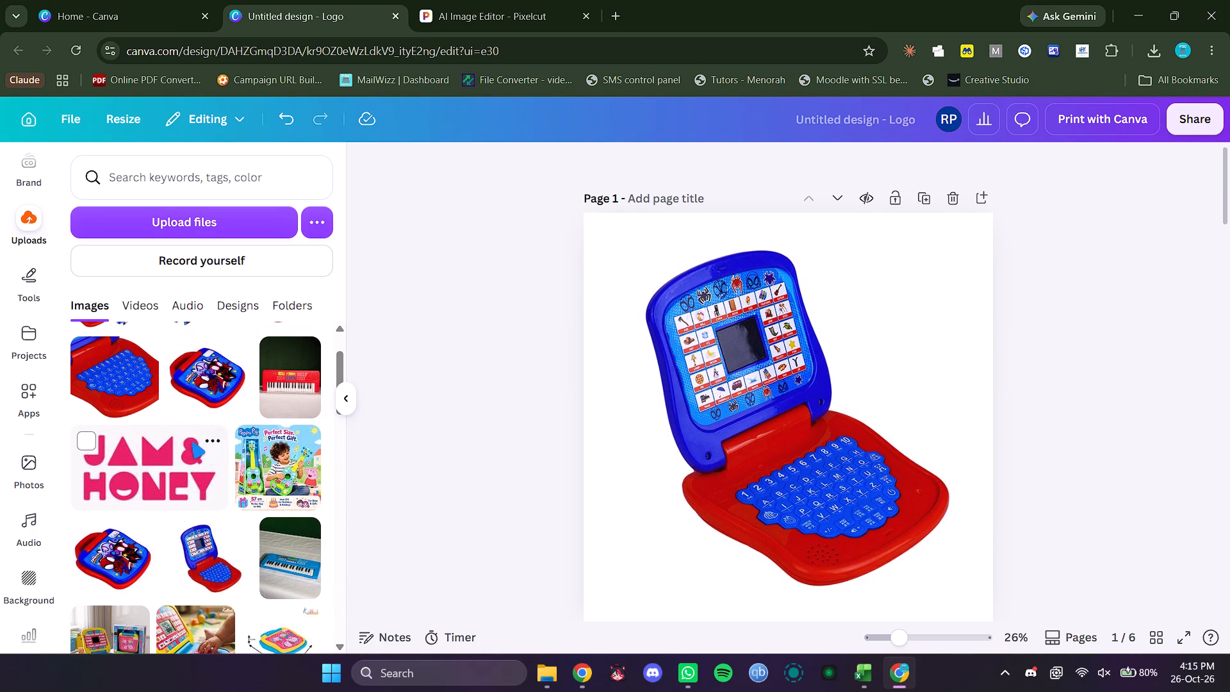
Look through the uploaded images for a suitable JAM & HONEY logo to use on the laptop pictures.
scroll(166, 500, down, 3)
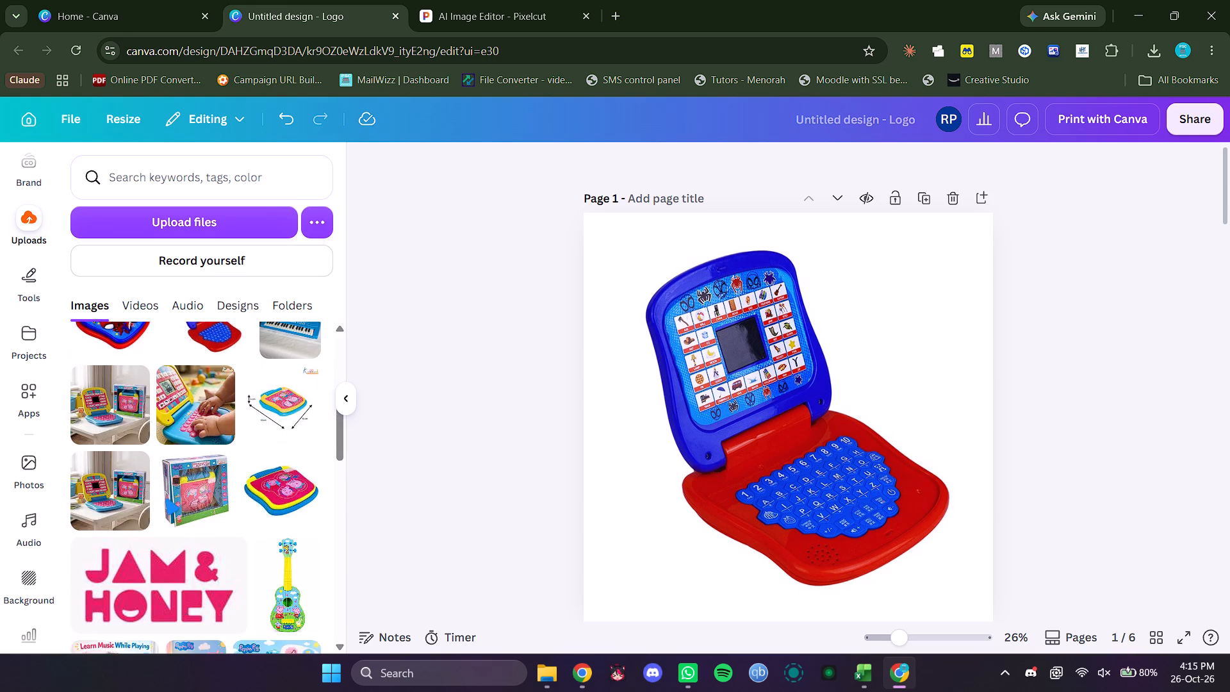
scroll(166, 500, down, 3)
scroll(166, 500, up, 12)
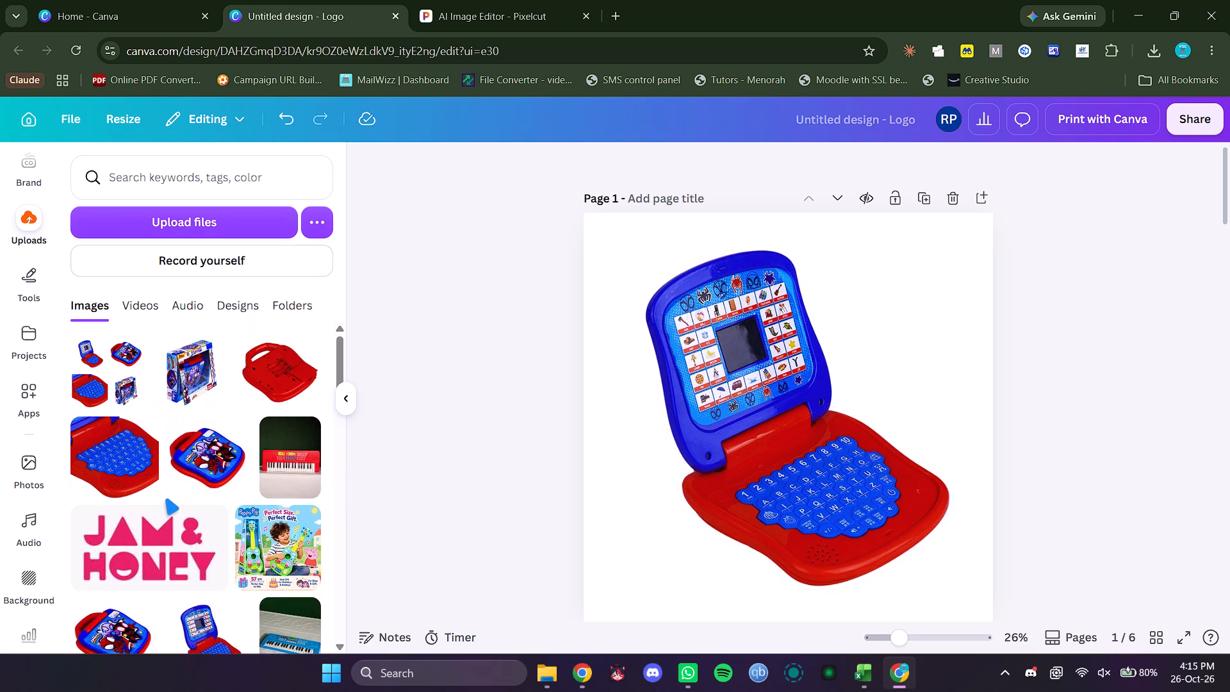
scroll(166, 500, down, 20)
scroll(166, 500, down, 2)
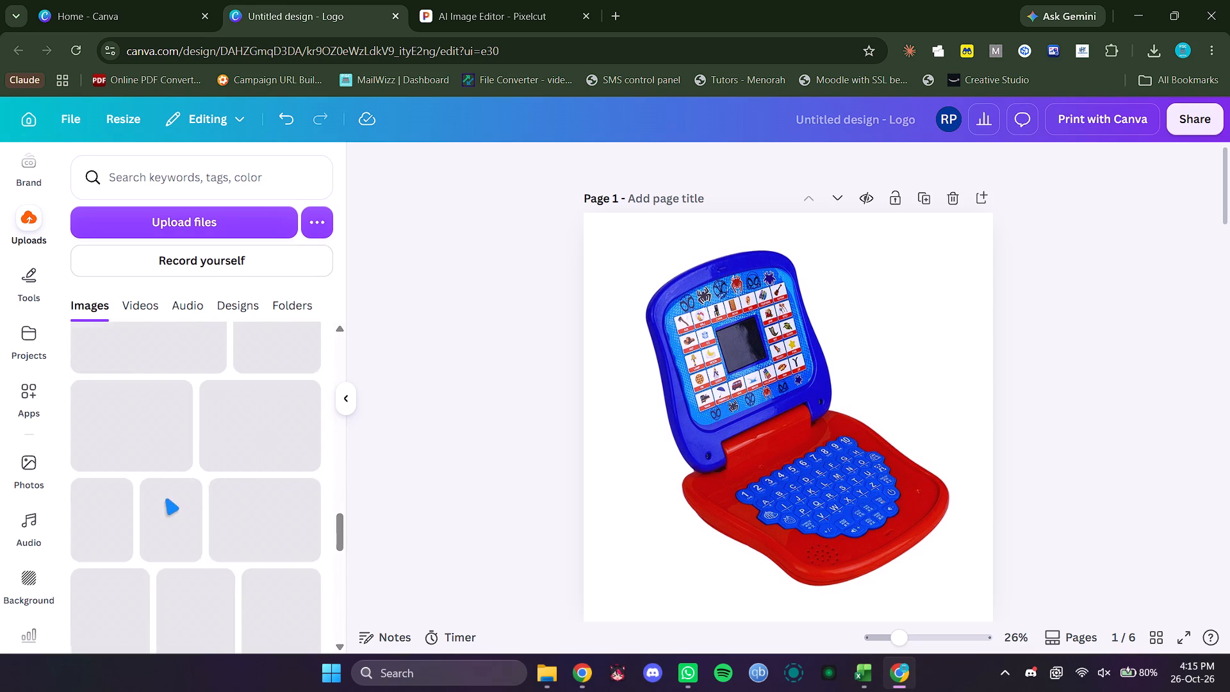
scroll(166, 500, down, 20)
scroll(166, 500, down, 7)
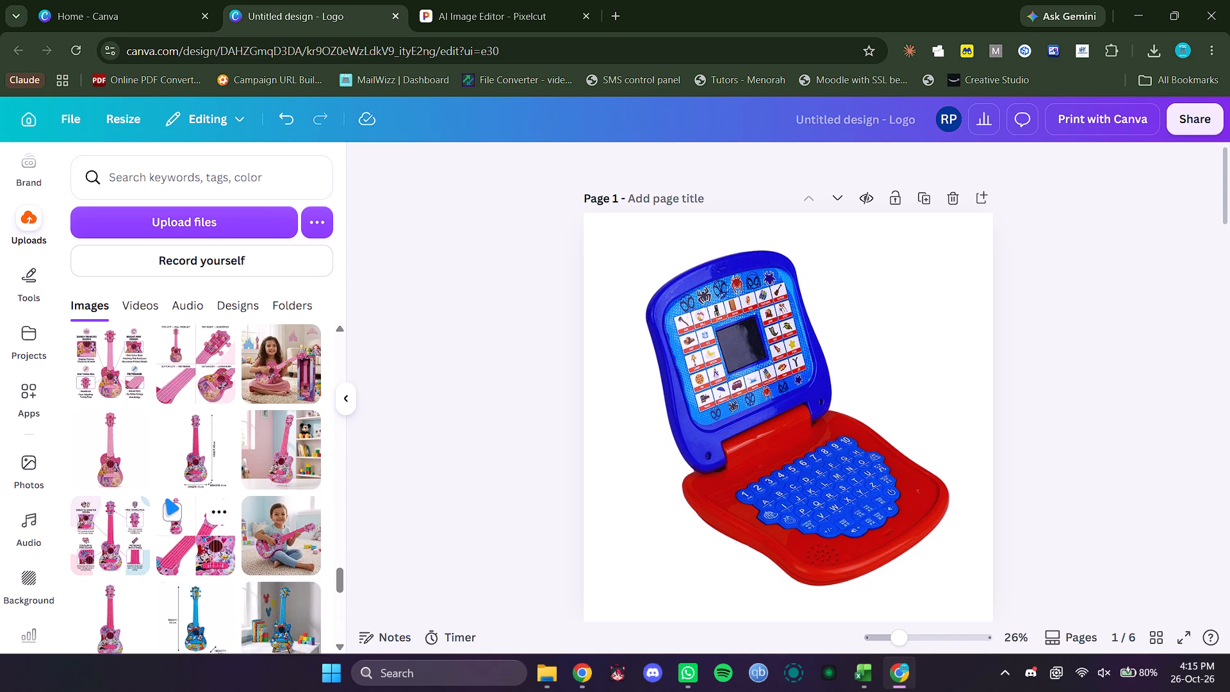
scroll(166, 500, down, 12)
Upload the blue JAM & HONEY logo, WhatsApp Image 2026-10-19 at 2.54.45 PM.jpeg, from the Downloads folder.
click(175, 222)
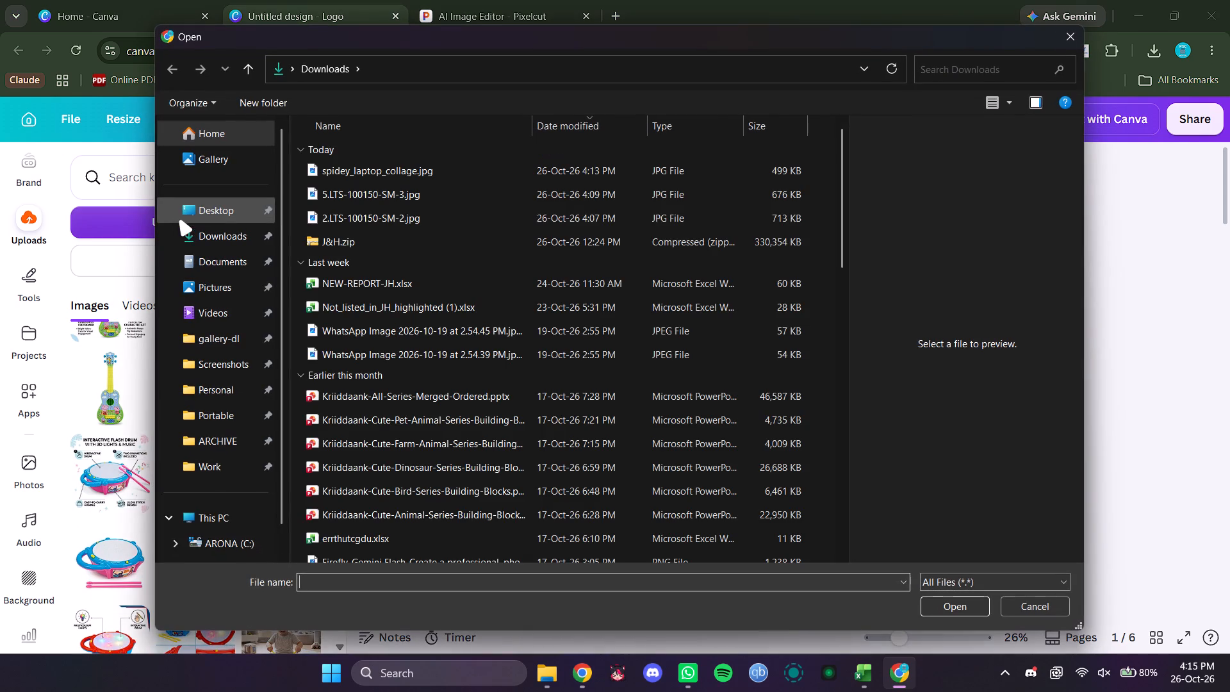
click(369, 334)
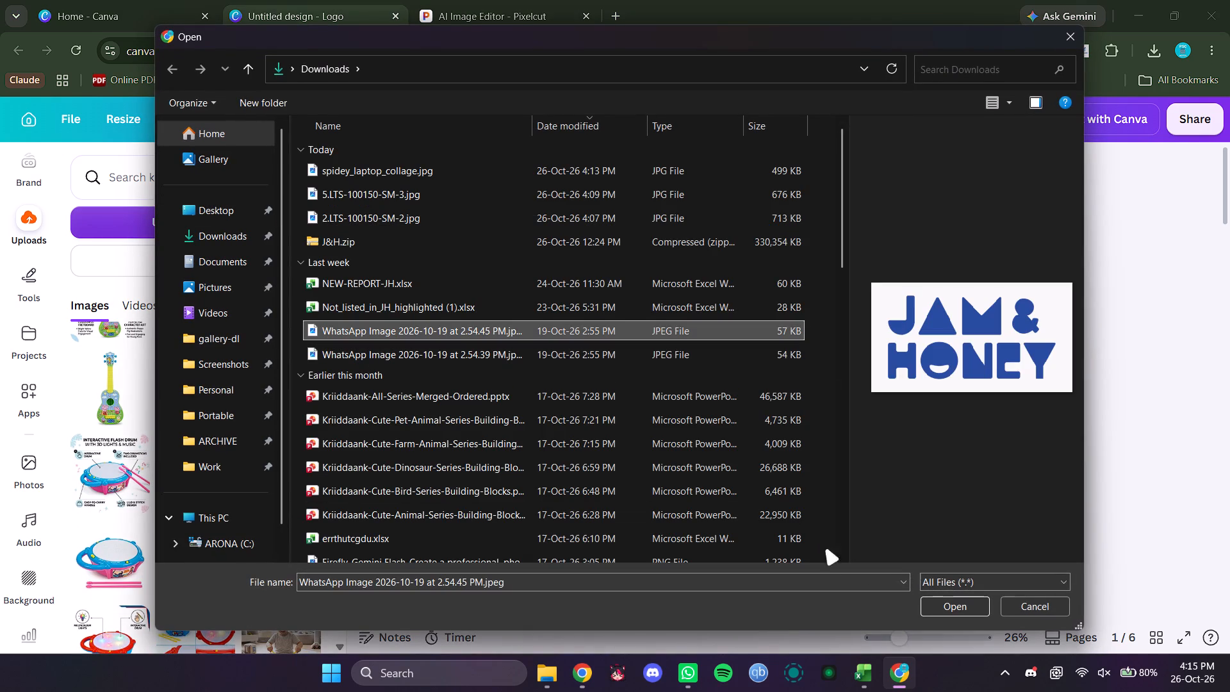
click(959, 619)
click(960, 612)
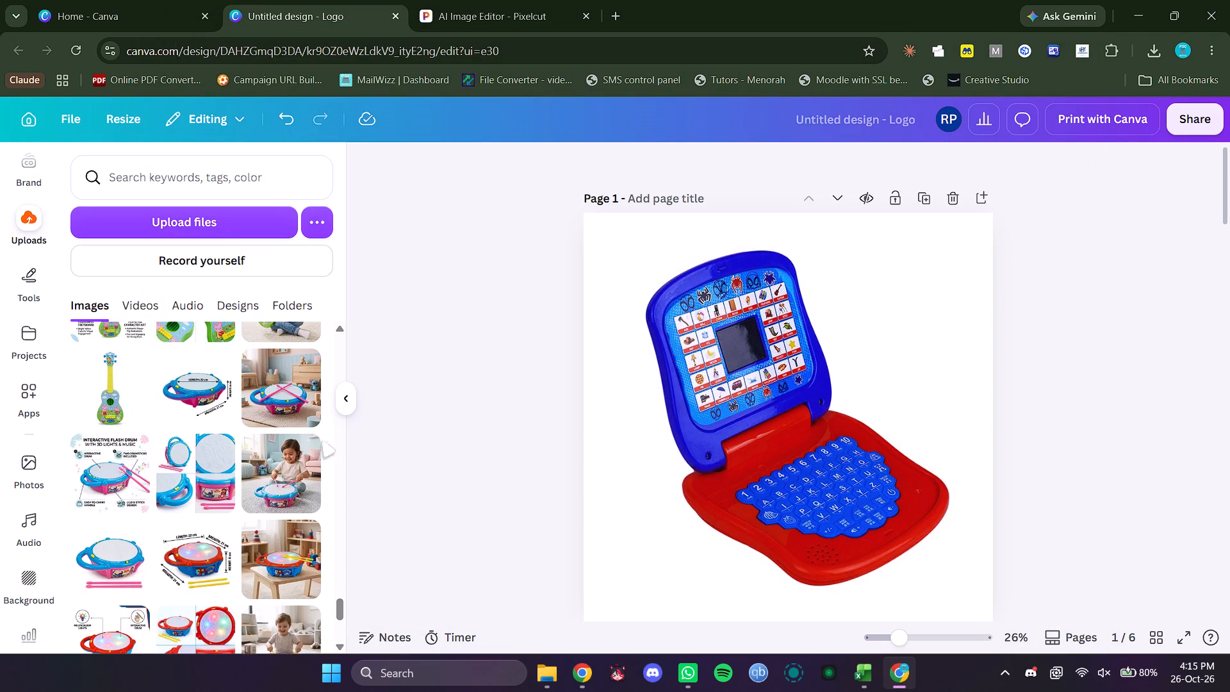
Place the blue JAM & HONEY logo on page 2 of the design and shrink it to about 463 × 253.
drag(339, 604, 339, 539)
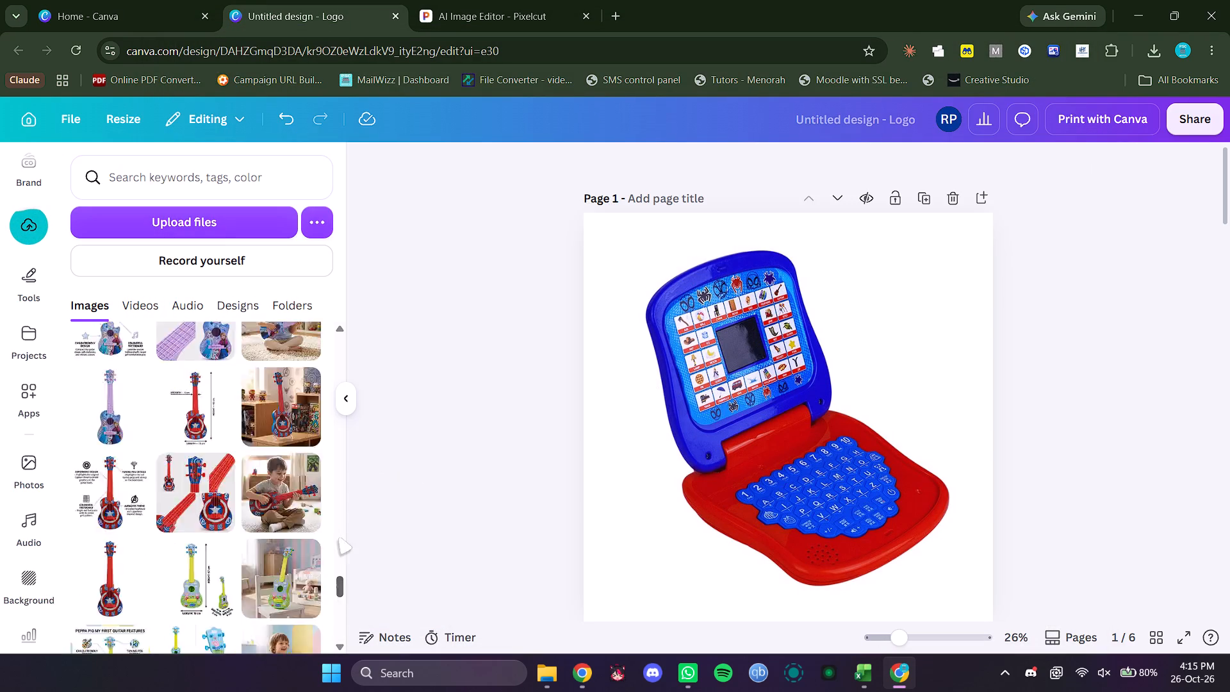
drag(339, 539, 348, 276)
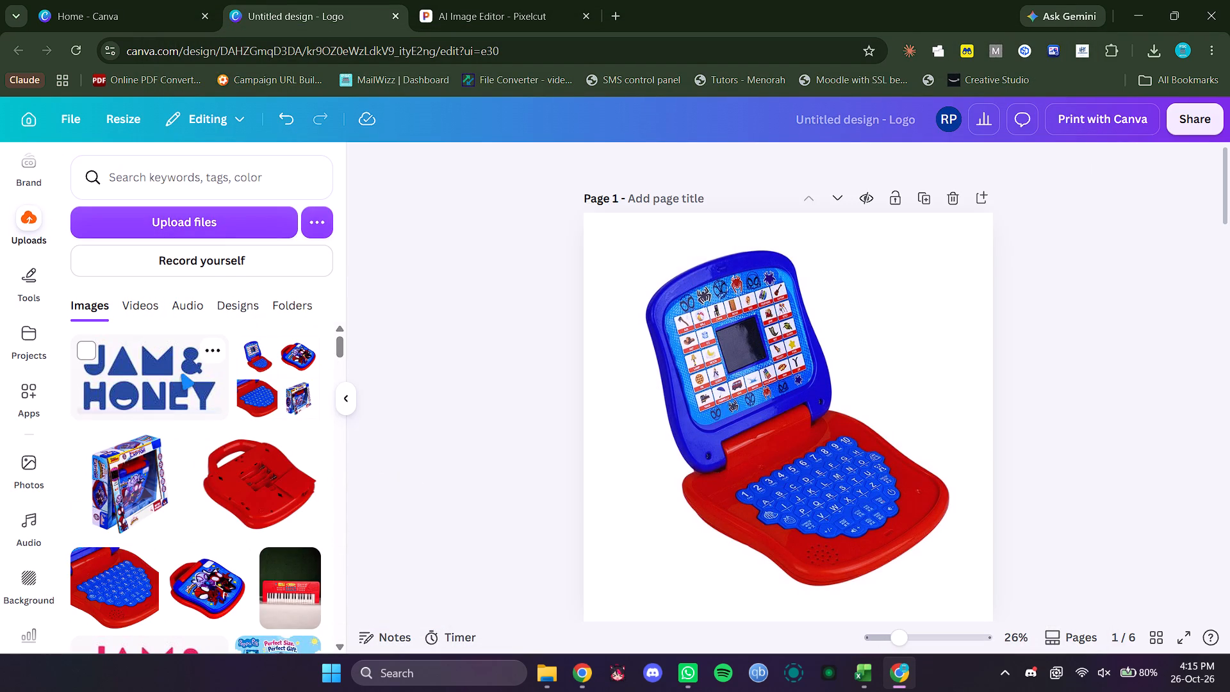
scroll(606, 464, down, 6)
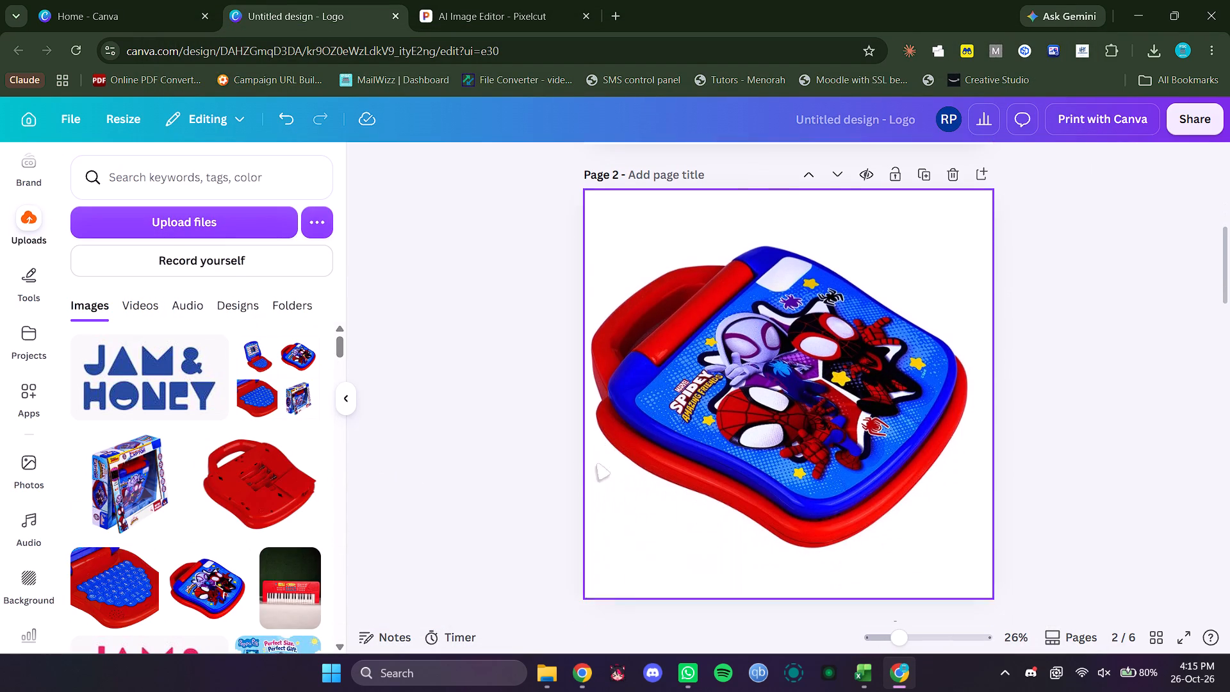
click(144, 379)
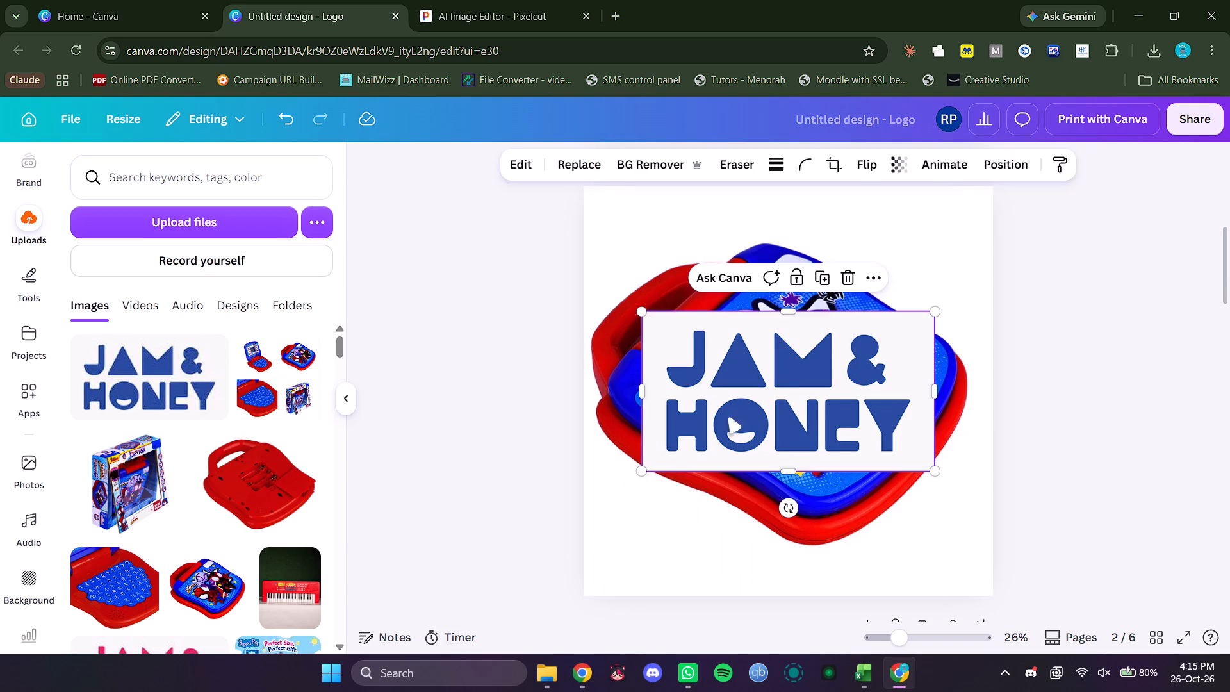
drag(641, 474, 849, 369)
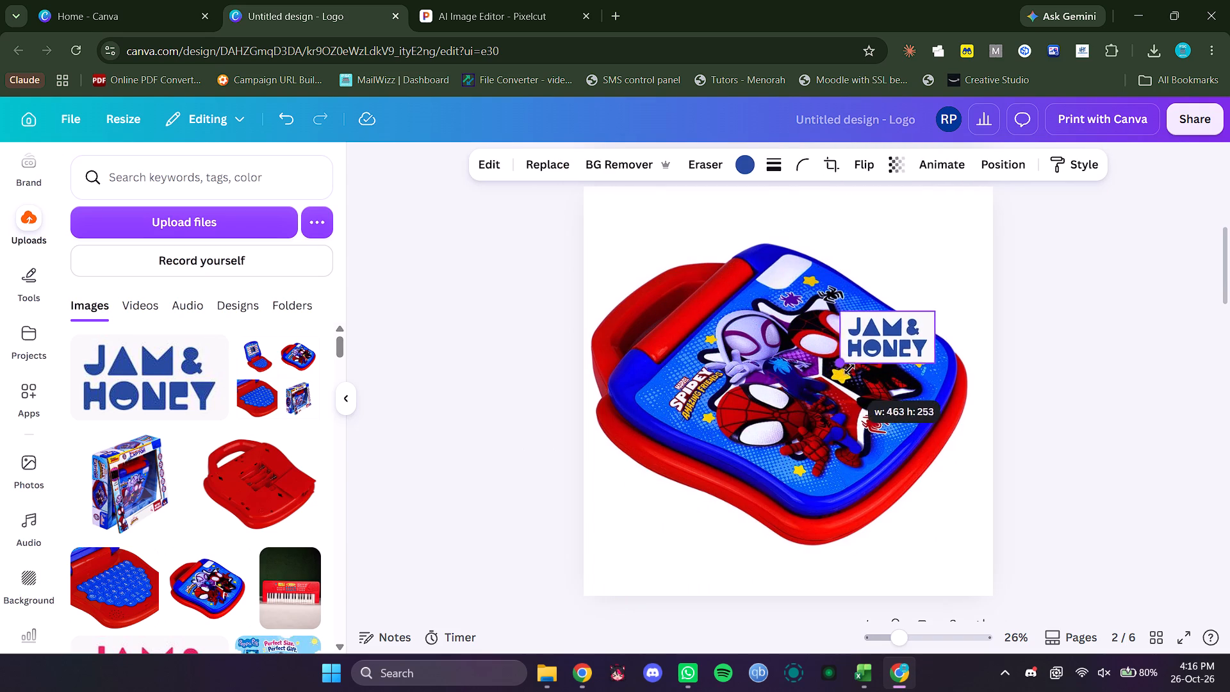
Shrink the blue JAM & HONEY logo on page 2 and move it into the page's top-right corner.
drag(849, 369, 852, 368)
scroll(853, 480, up, 1)
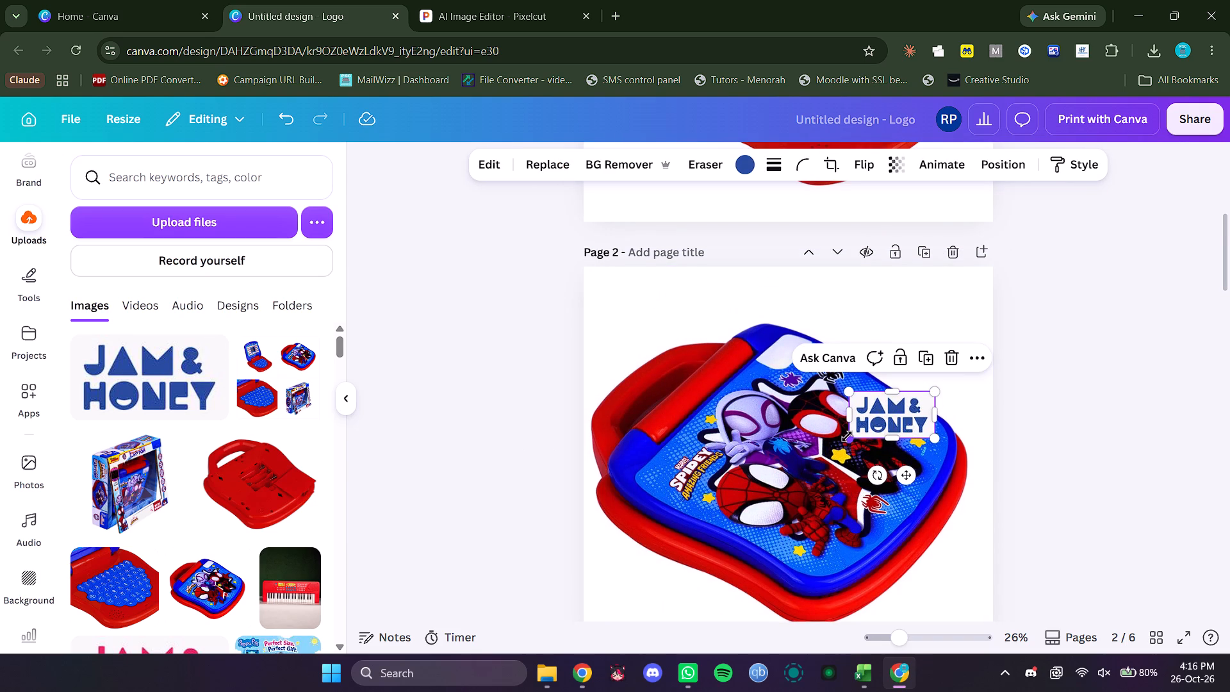
drag(851, 439, 865, 426)
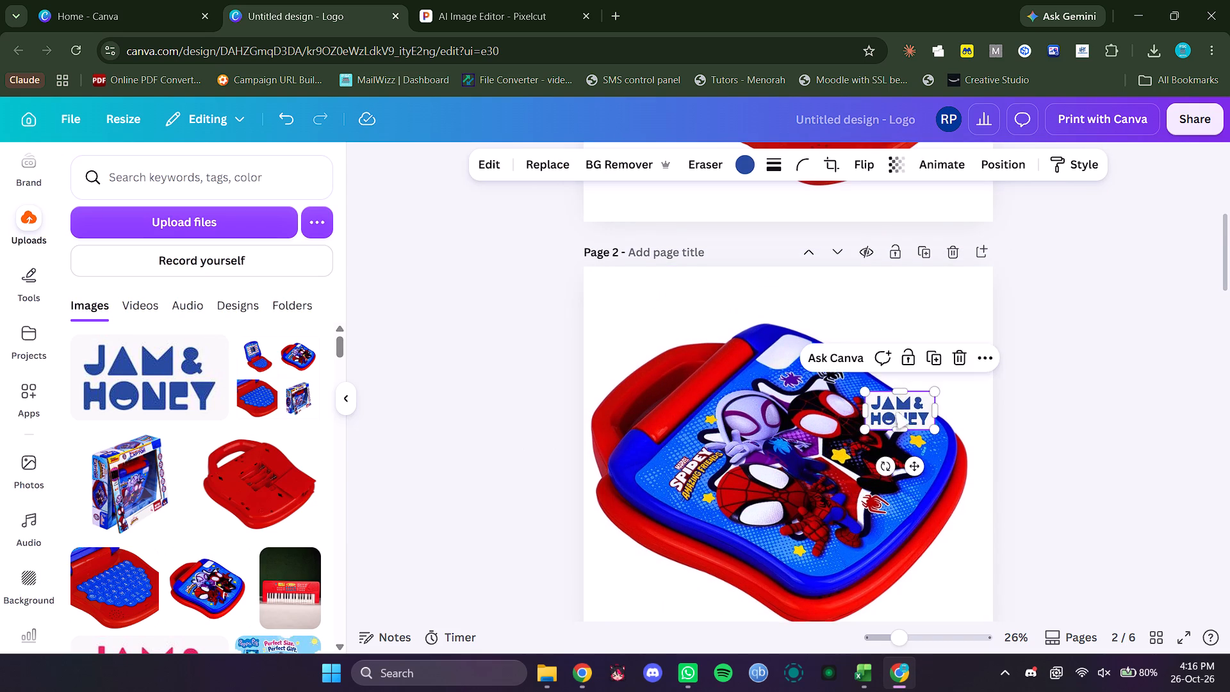
drag(896, 413, 956, 288)
Add the blue JAM & HONEY logo to page 3, the keyboard close-up, in the page's top-right corner.
scroll(1067, 440, down, 3)
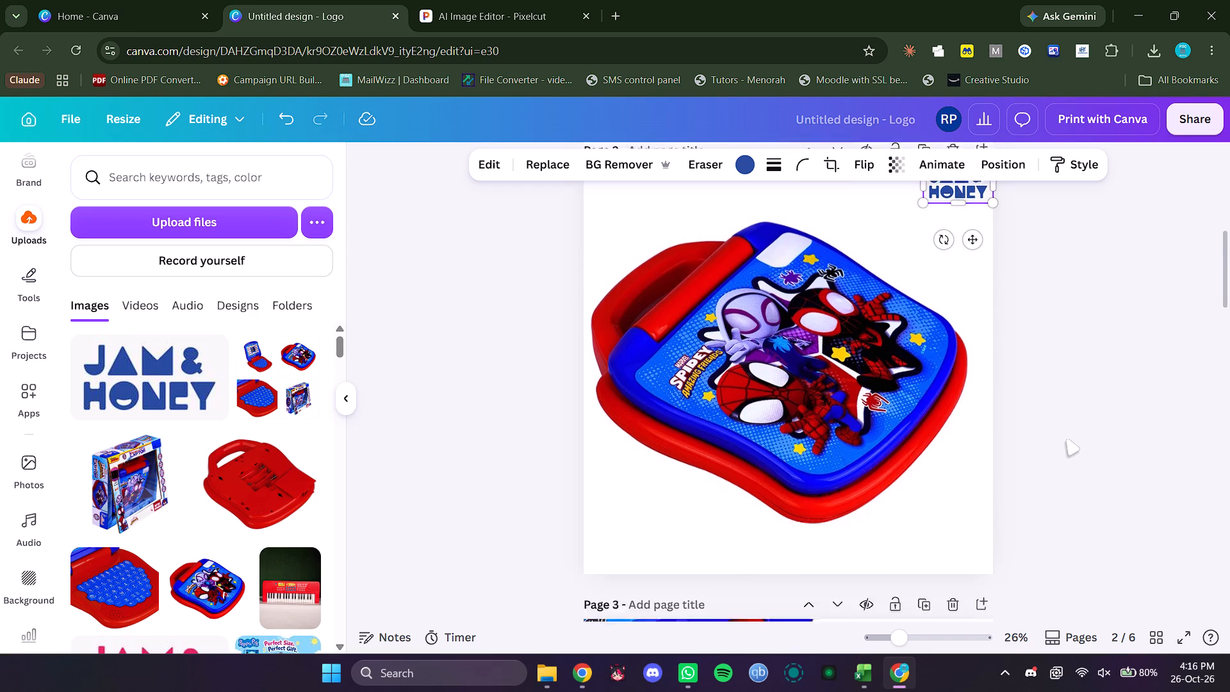
scroll(1067, 440, down, 3)
click(133, 375)
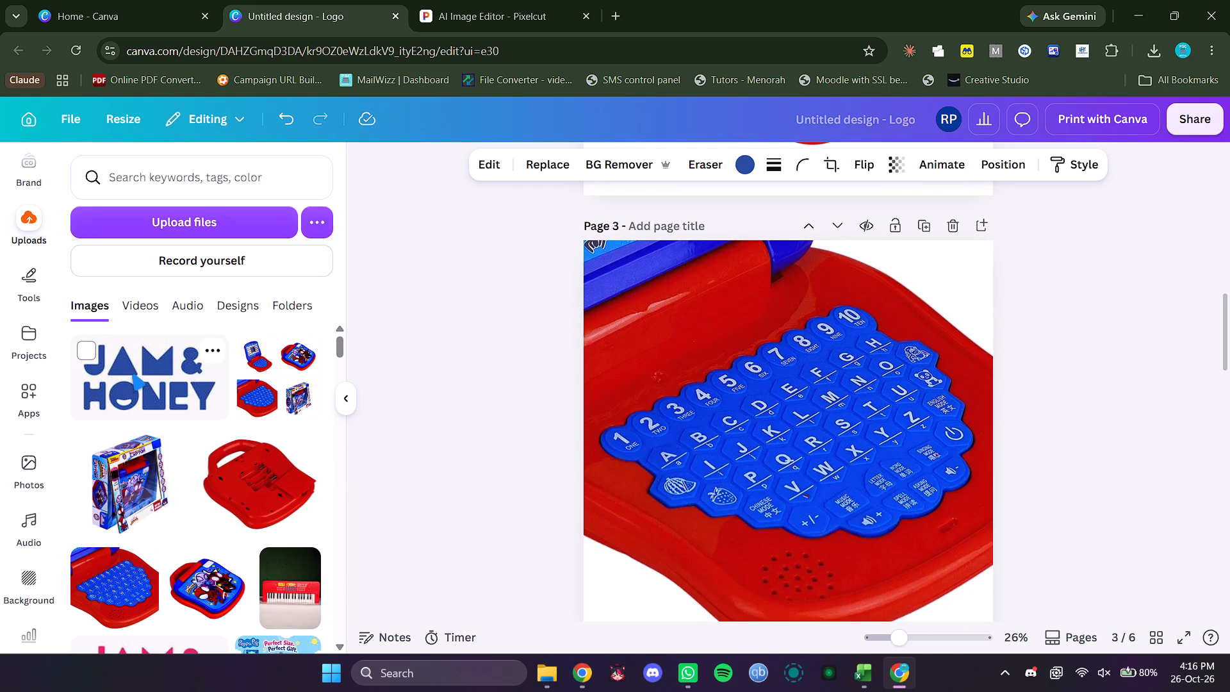
drag(794, 444, 967, 259)
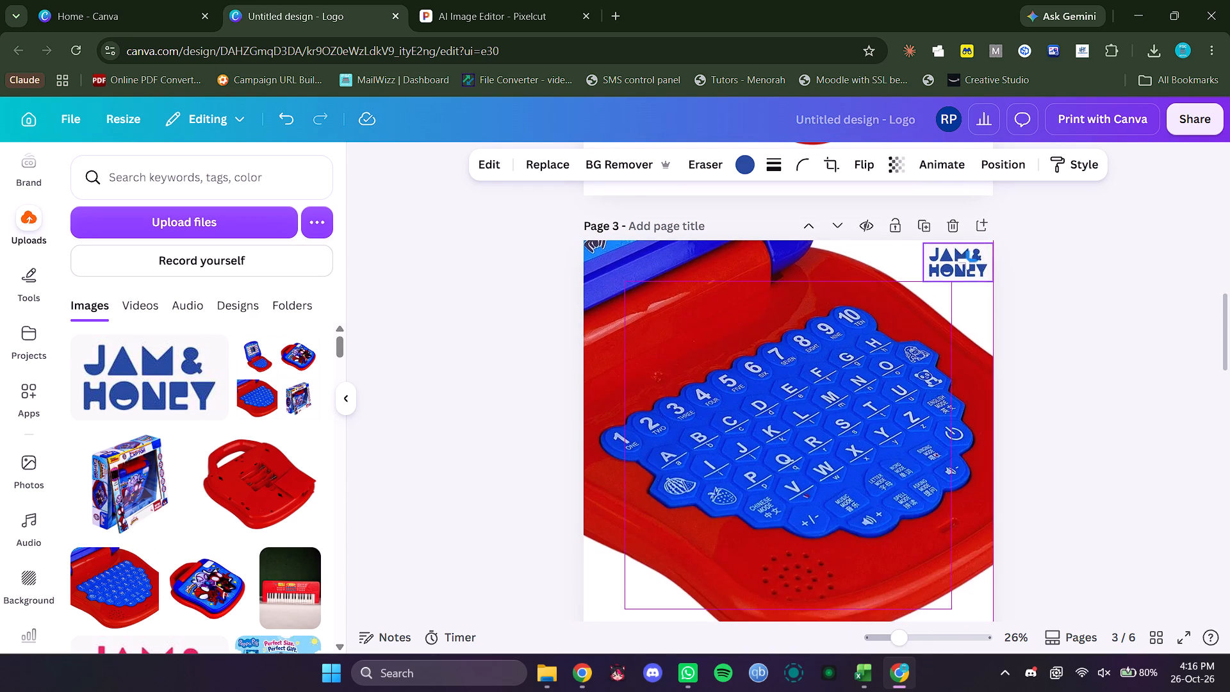
drag(967, 259, 963, 256)
click(1065, 344)
Add the blue JAM & HONEY logo to page 4, the laptop's underside, in the page's top-right corner.
scroll(1063, 532, down, 3)
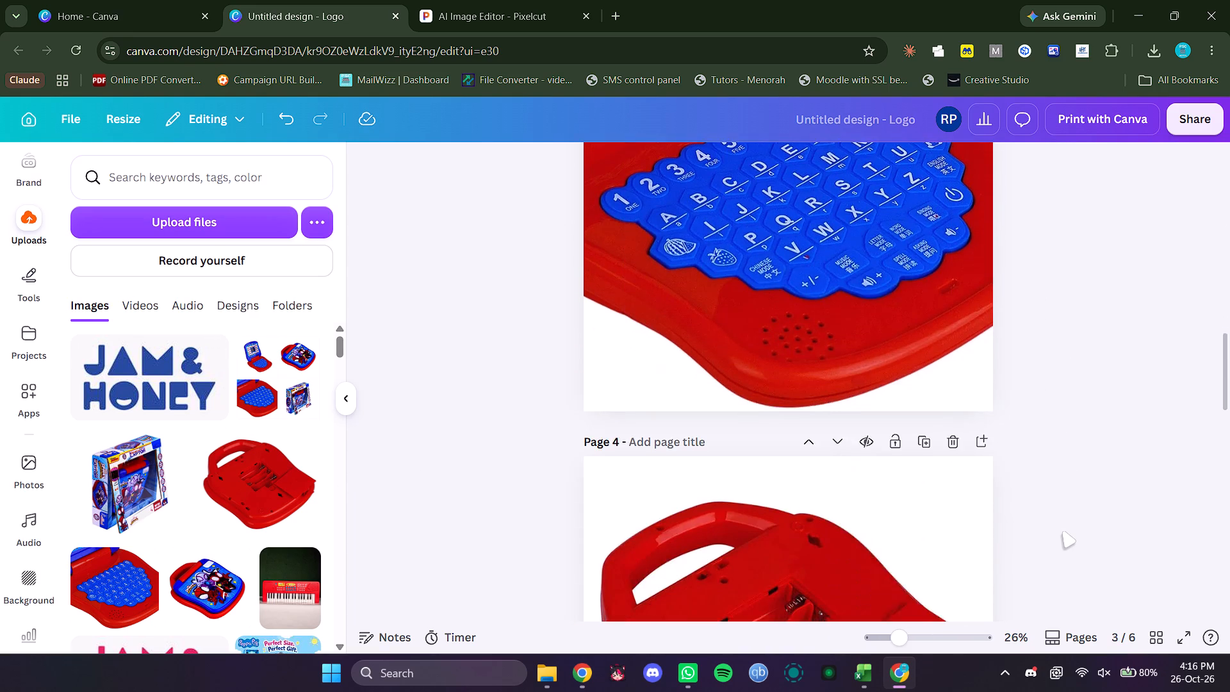
scroll(1063, 532, down, 3)
click(163, 378)
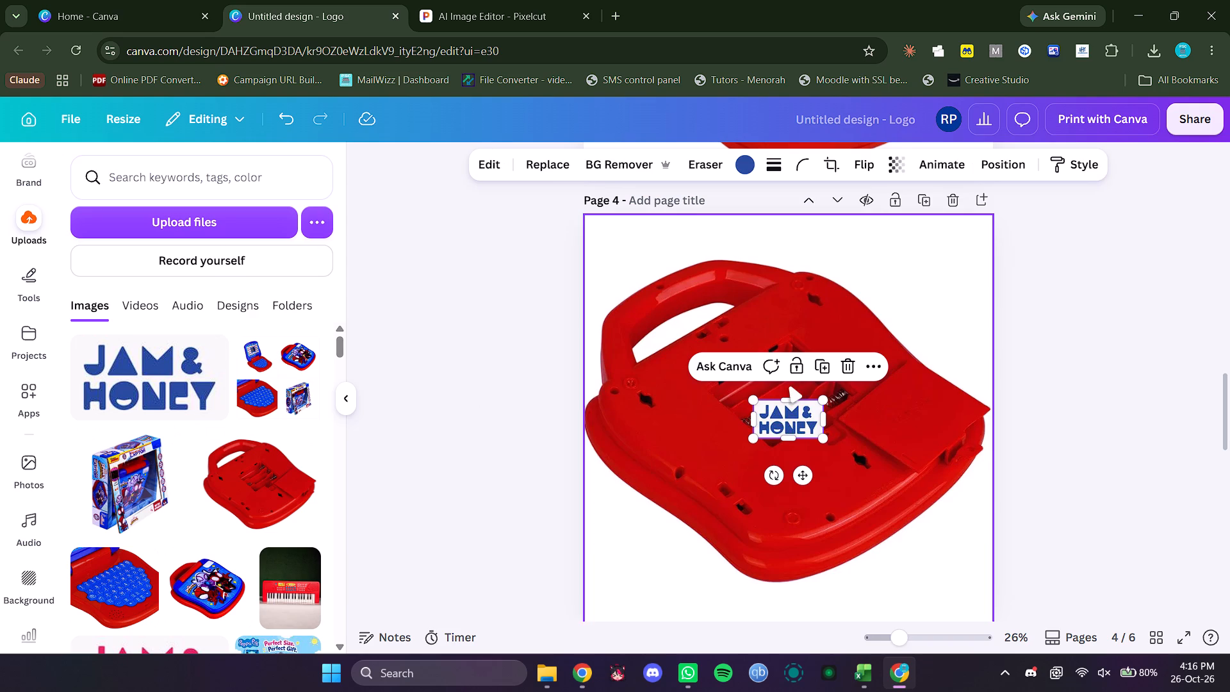
drag(781, 420, 953, 233)
click(1119, 411)
scroll(1090, 489, down, 4)
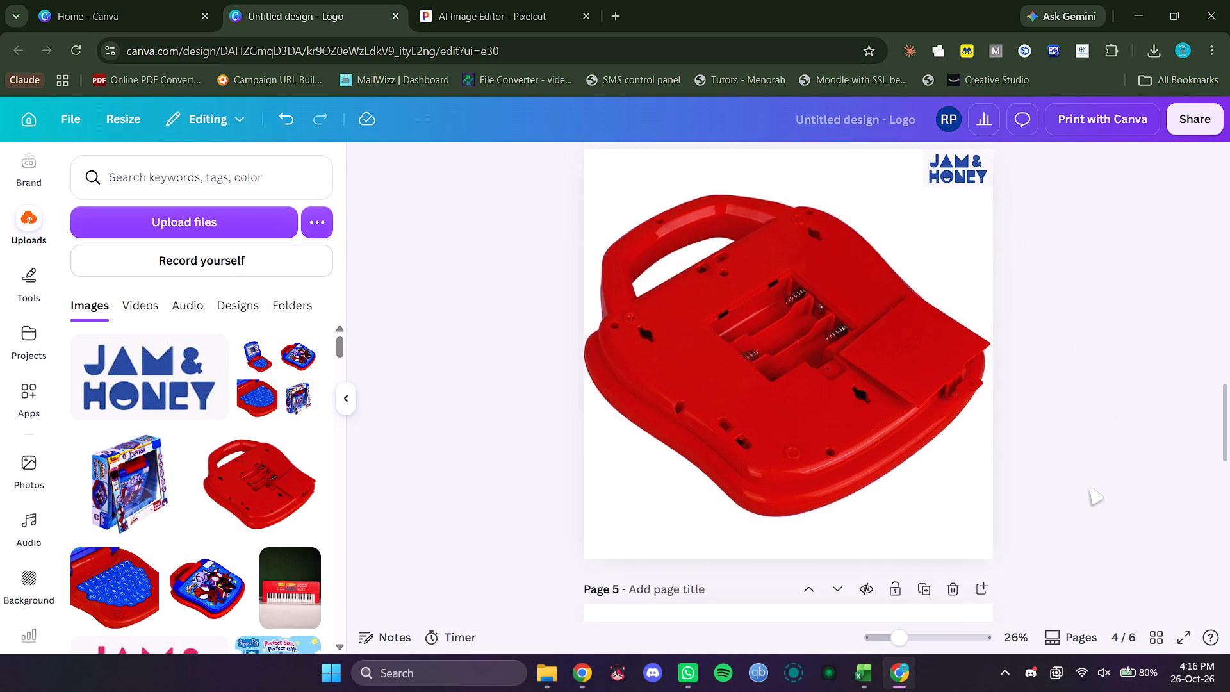
Add the blue JAM & HONEY logo to page 5, the boxed laptop, in the page's top-right corner.
scroll(1090, 489, down, 2)
click(176, 376)
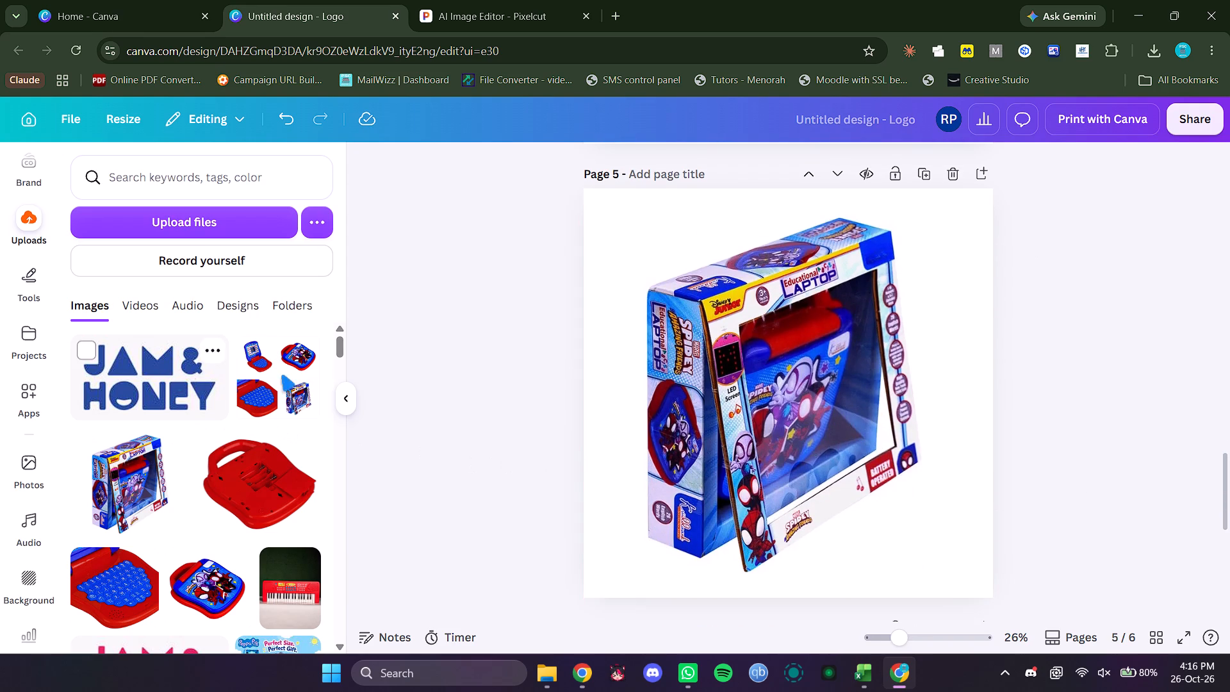
drag(790, 389, 962, 201)
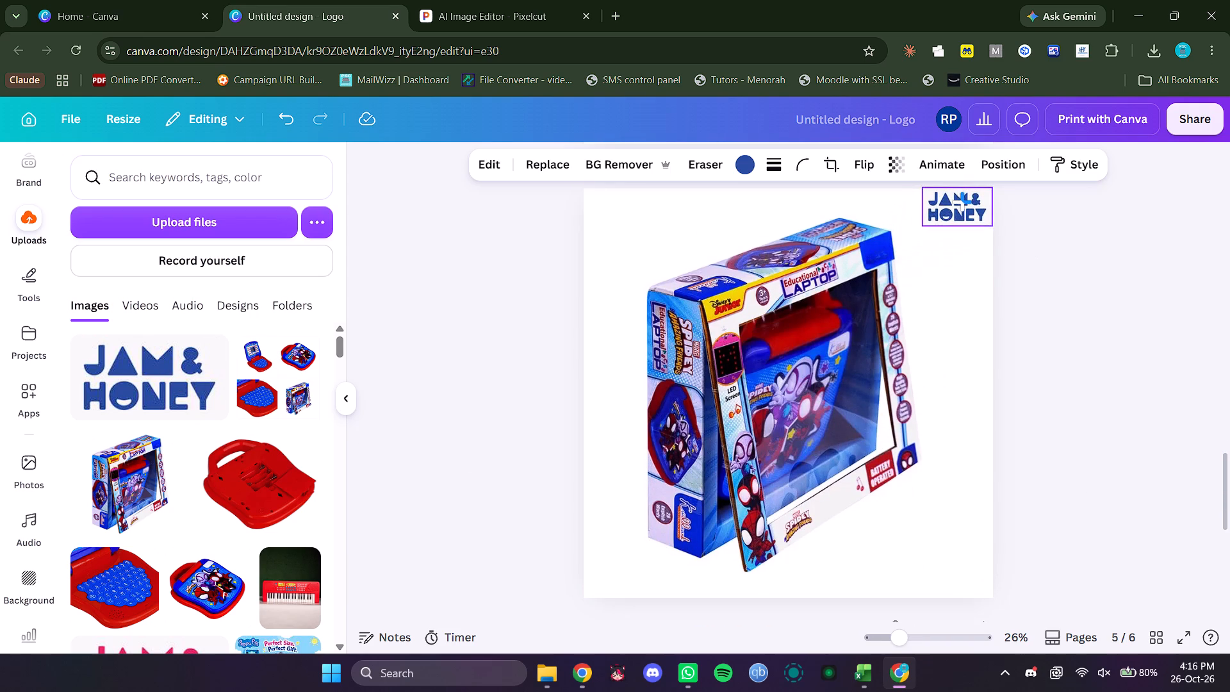
drag(962, 201, 963, 199)
click(1133, 345)
Delete the four-picture collage from page 6.
scroll(1029, 482, down, 2)
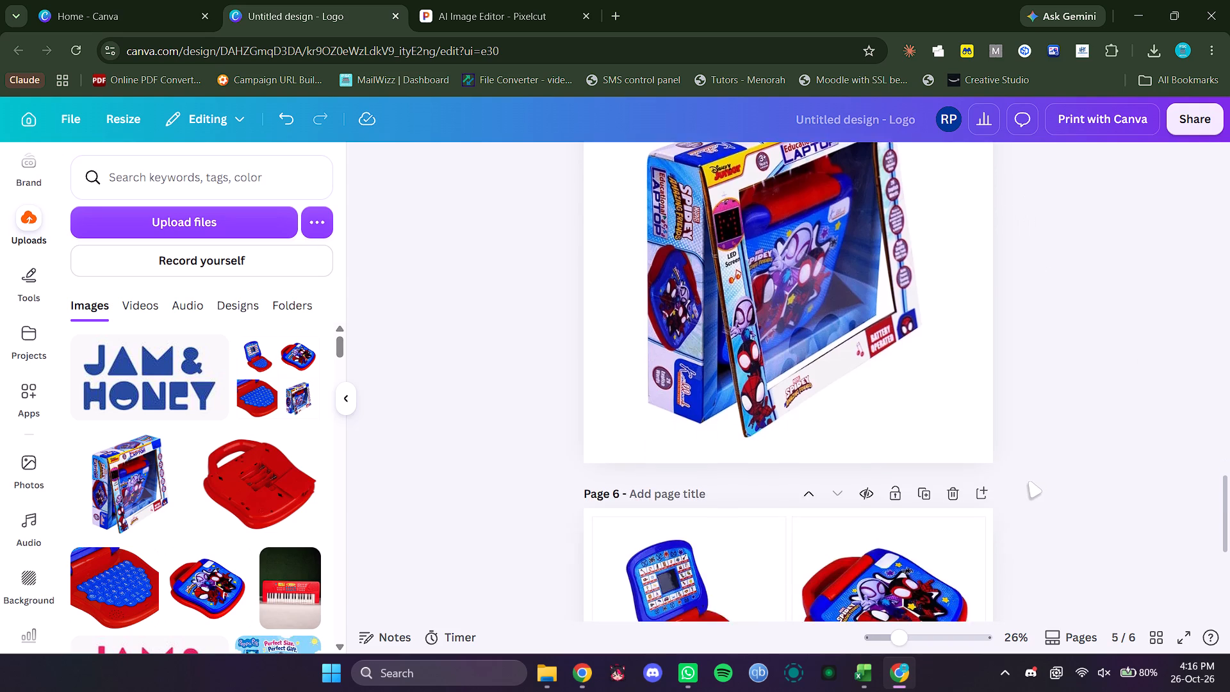
scroll(1029, 482, down, 3)
click(855, 345)
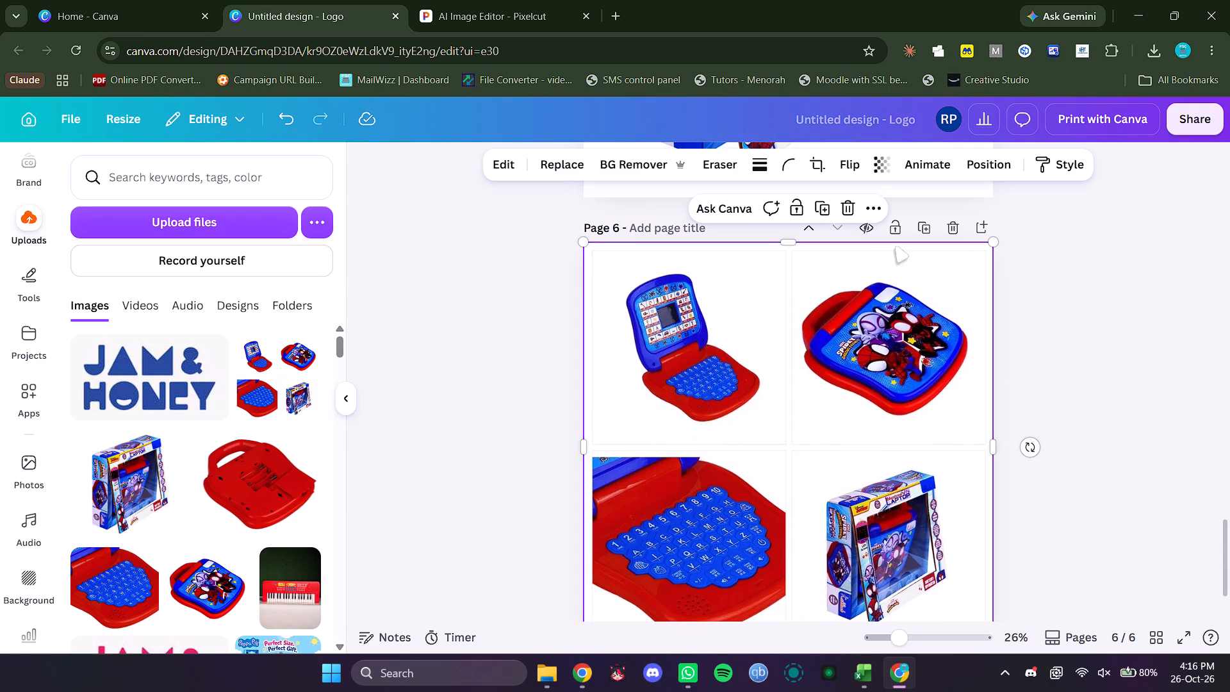
click(843, 212)
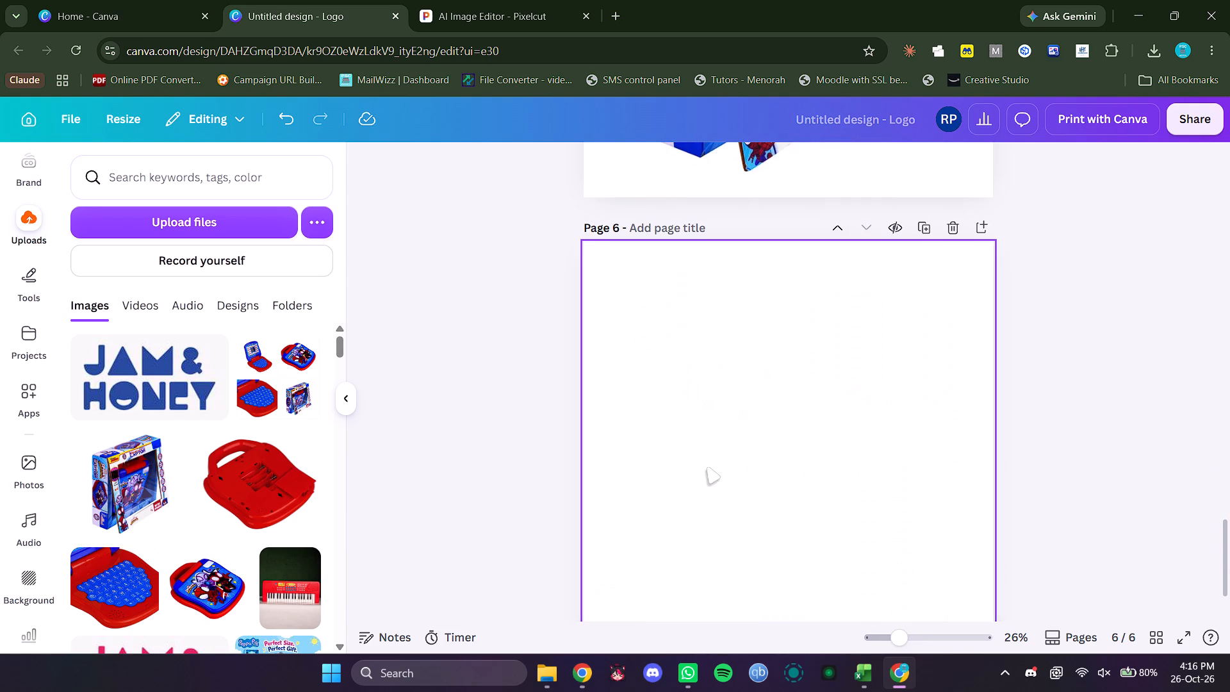
click(587, 682)
click(429, 611)
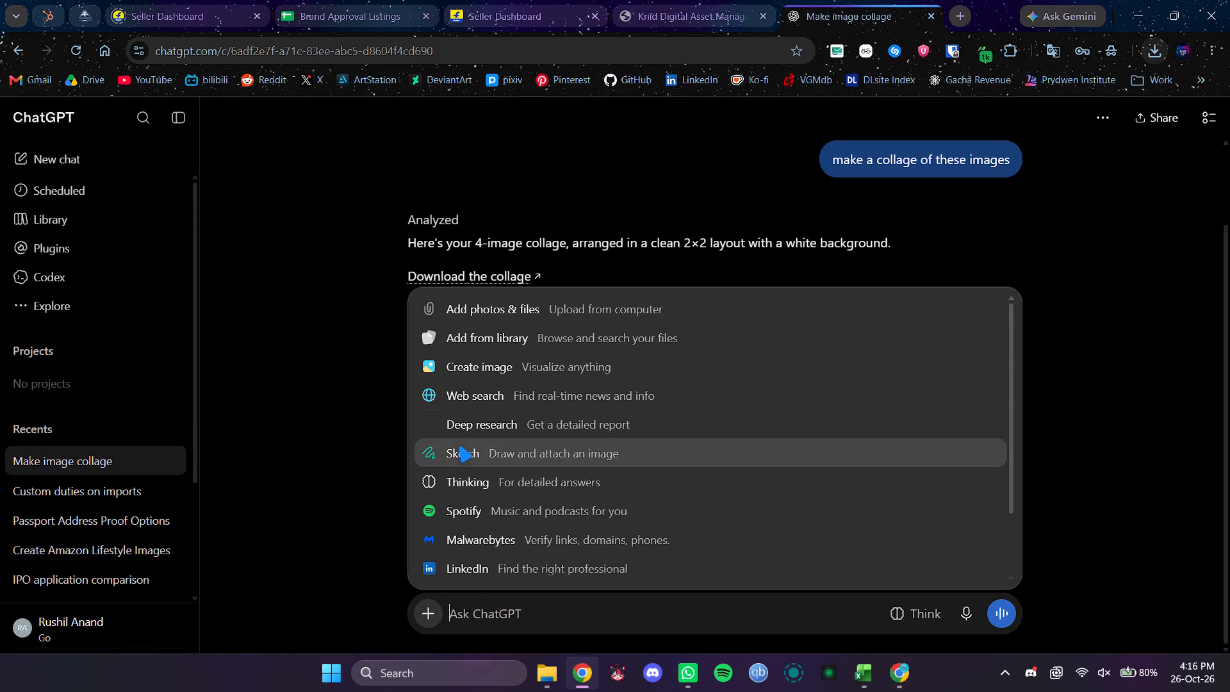
click(490, 308)
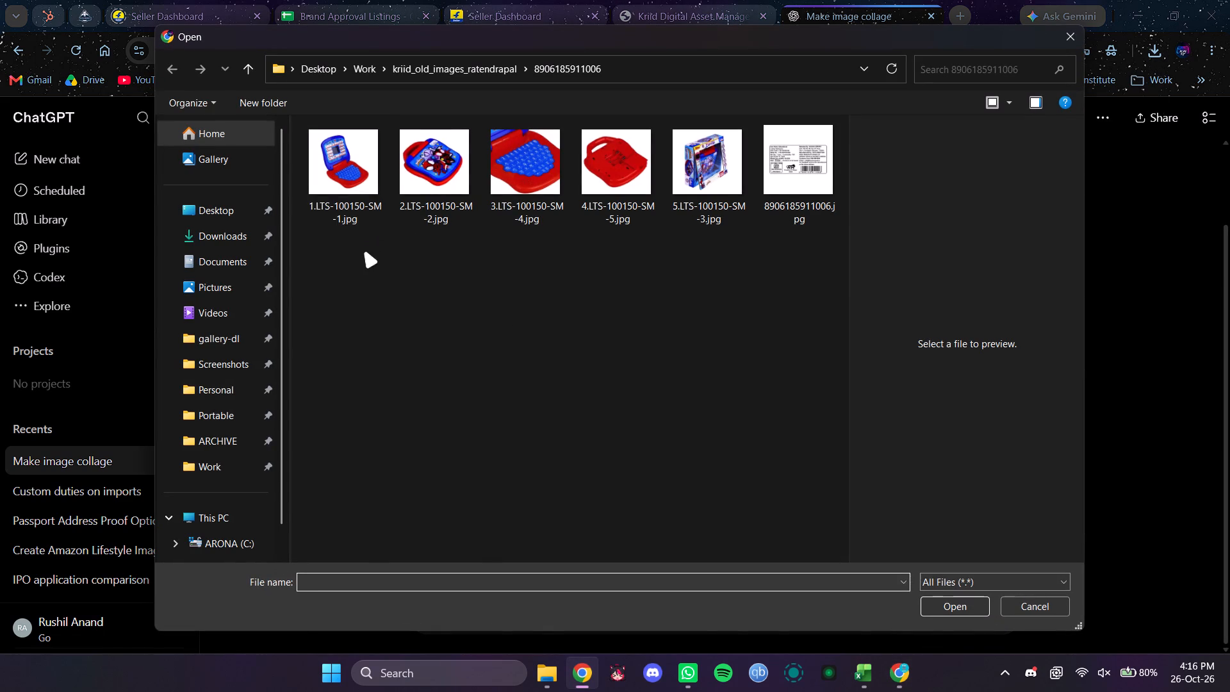
ctrl+click(353, 187)
ctrl+click(436, 188)
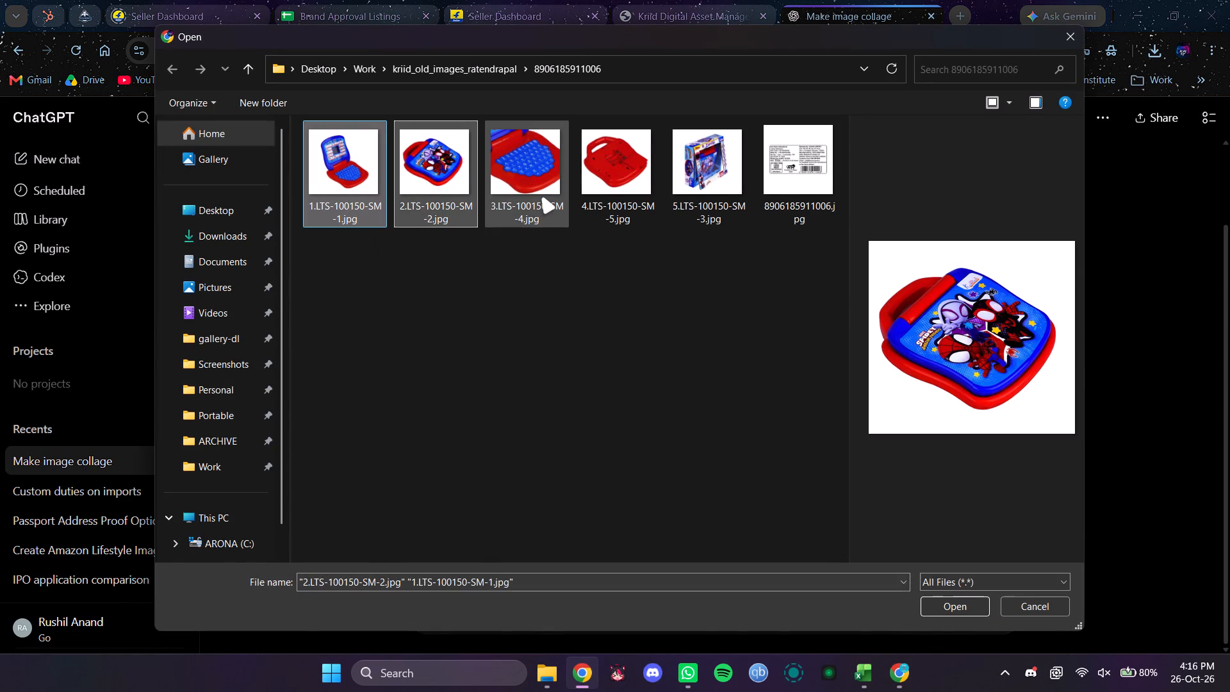
click(431, 208)
click(354, 249)
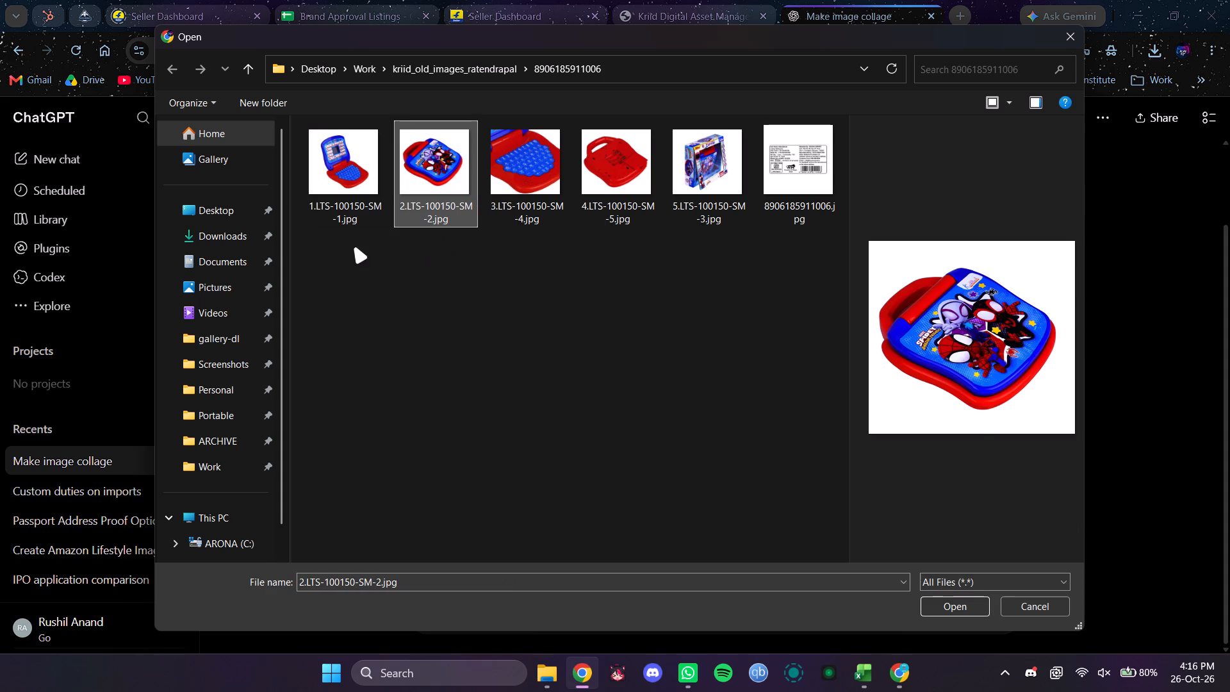
ctrl+click(350, 190)
ctrl+click(527, 205)
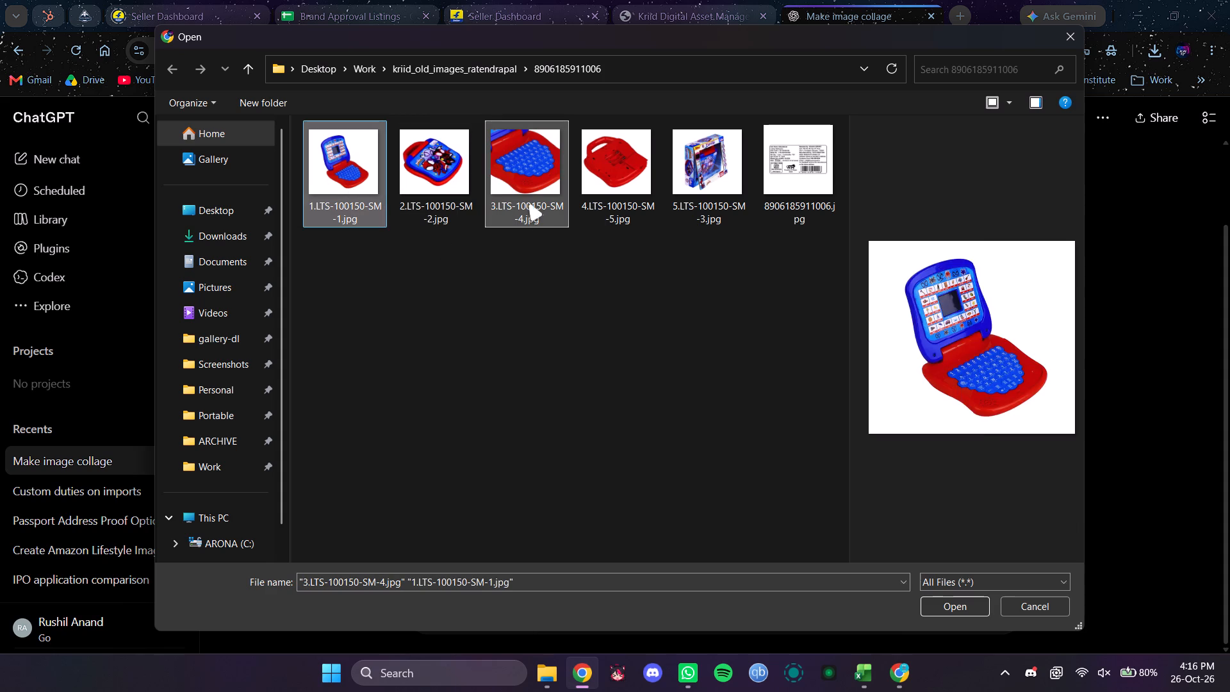
ctrl+click(623, 199)
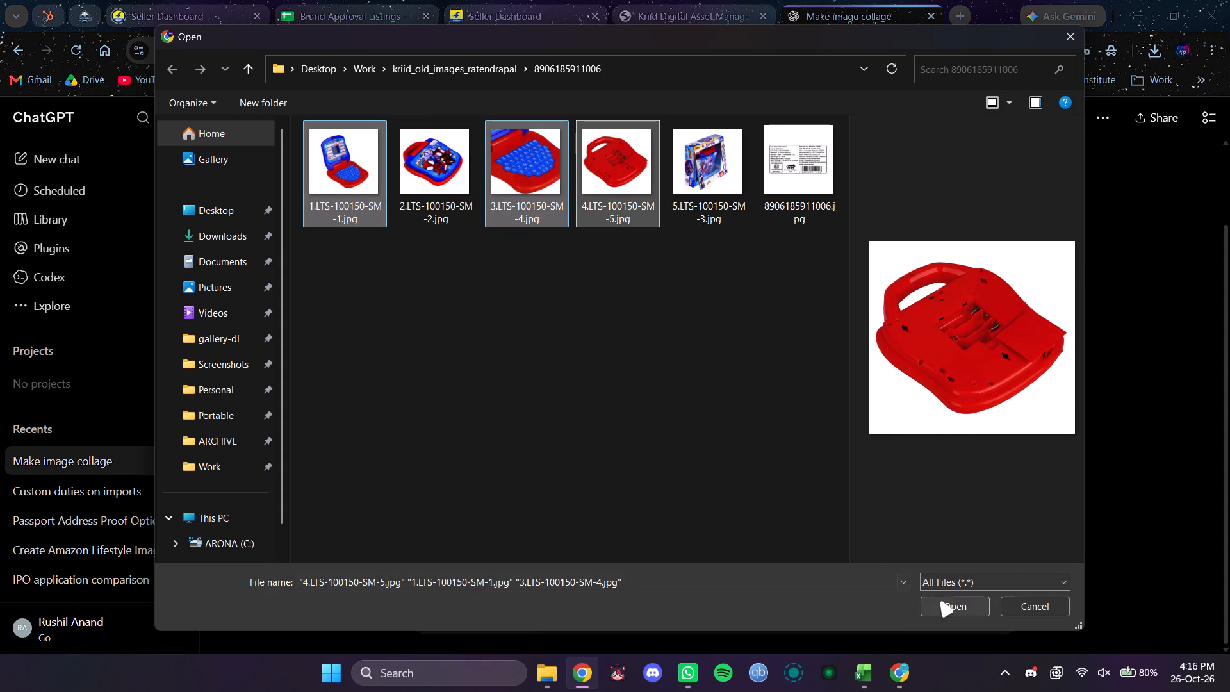
click(940, 602)
click(436, 607)
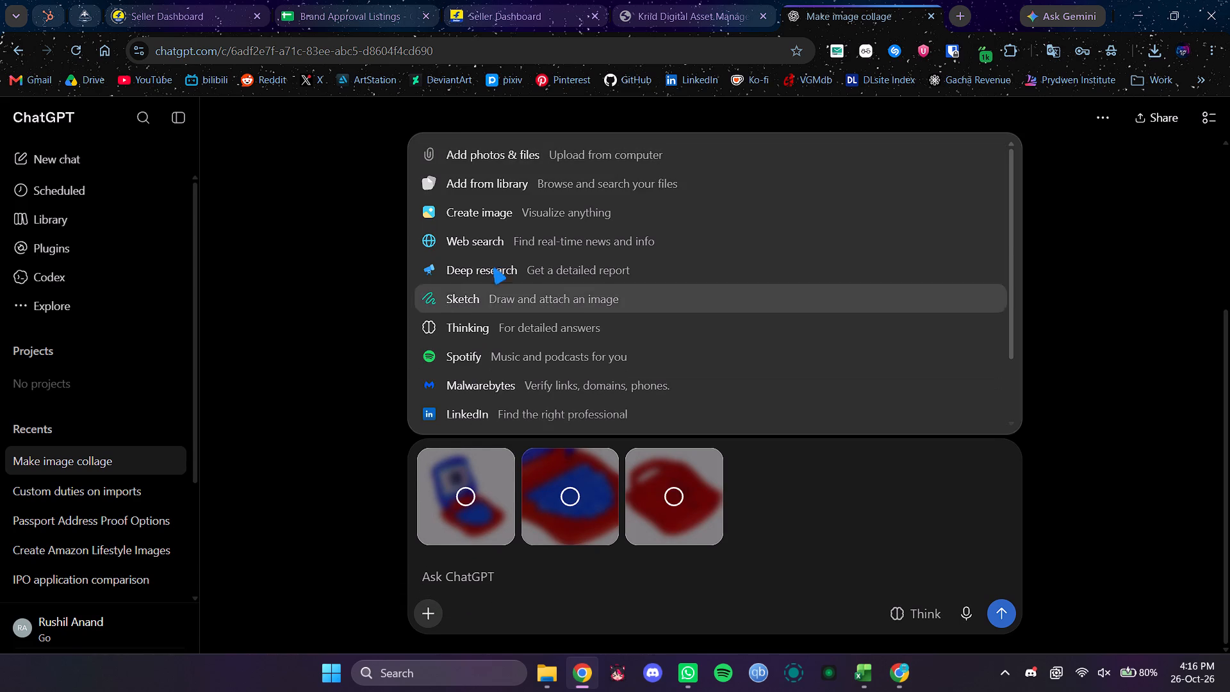
click(506, 152)
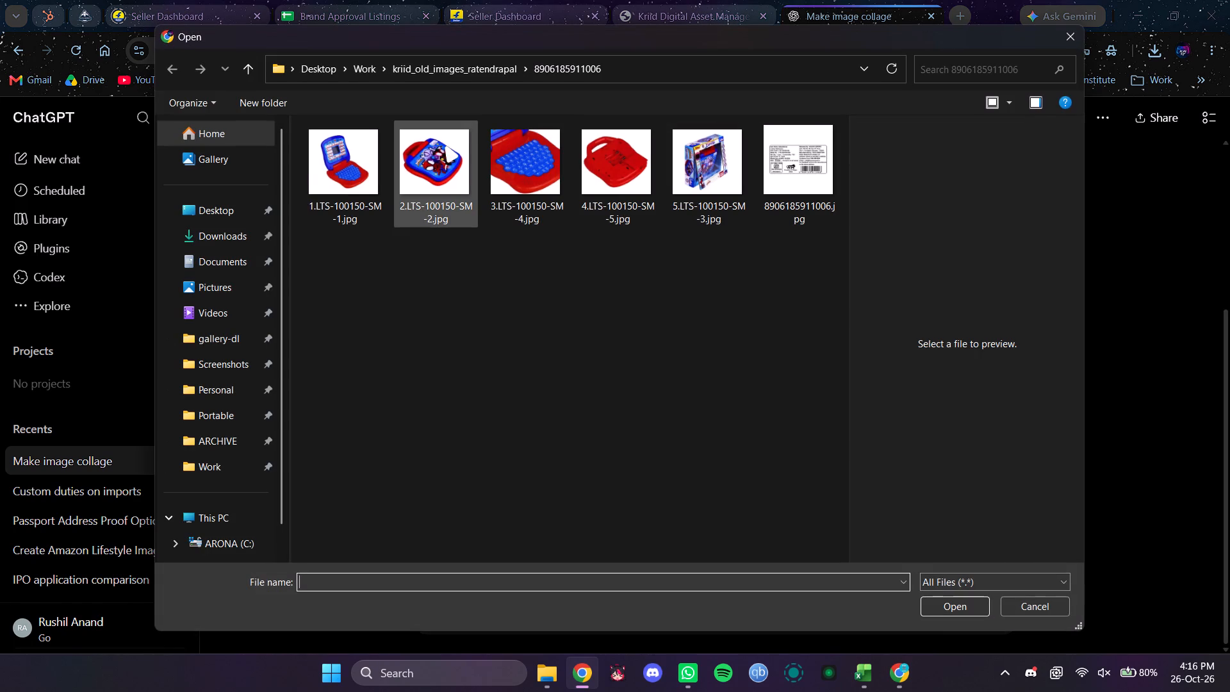
click(238, 230)
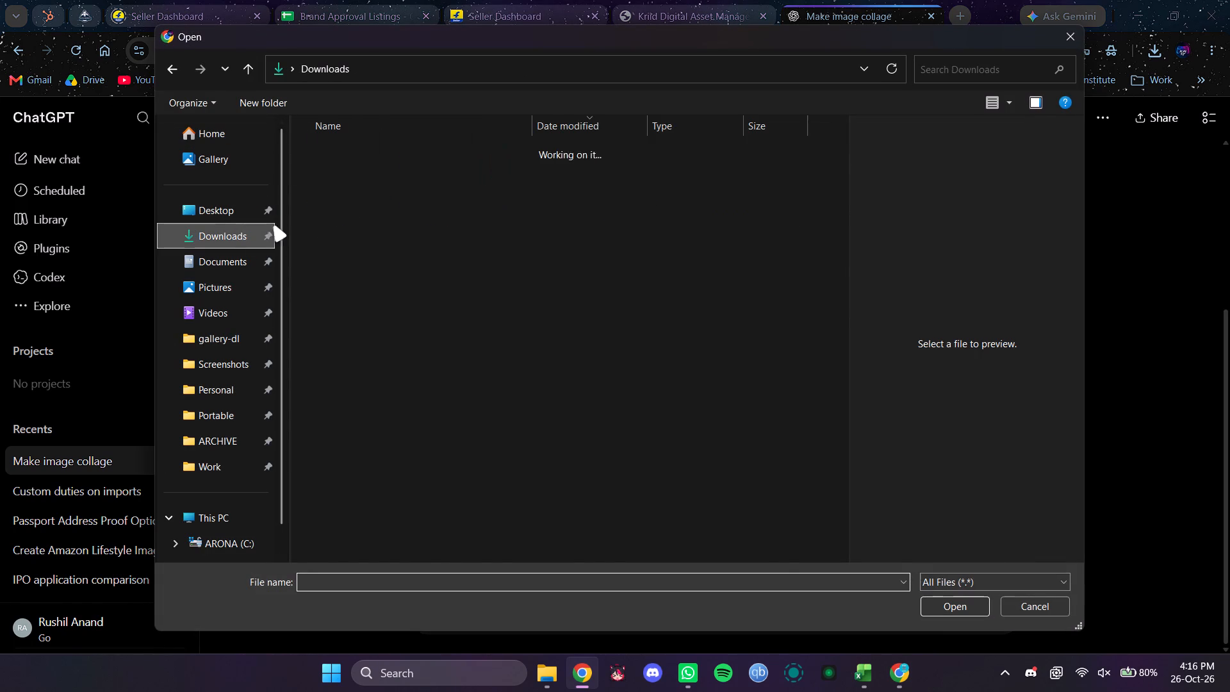
click(373, 167)
click(382, 193)
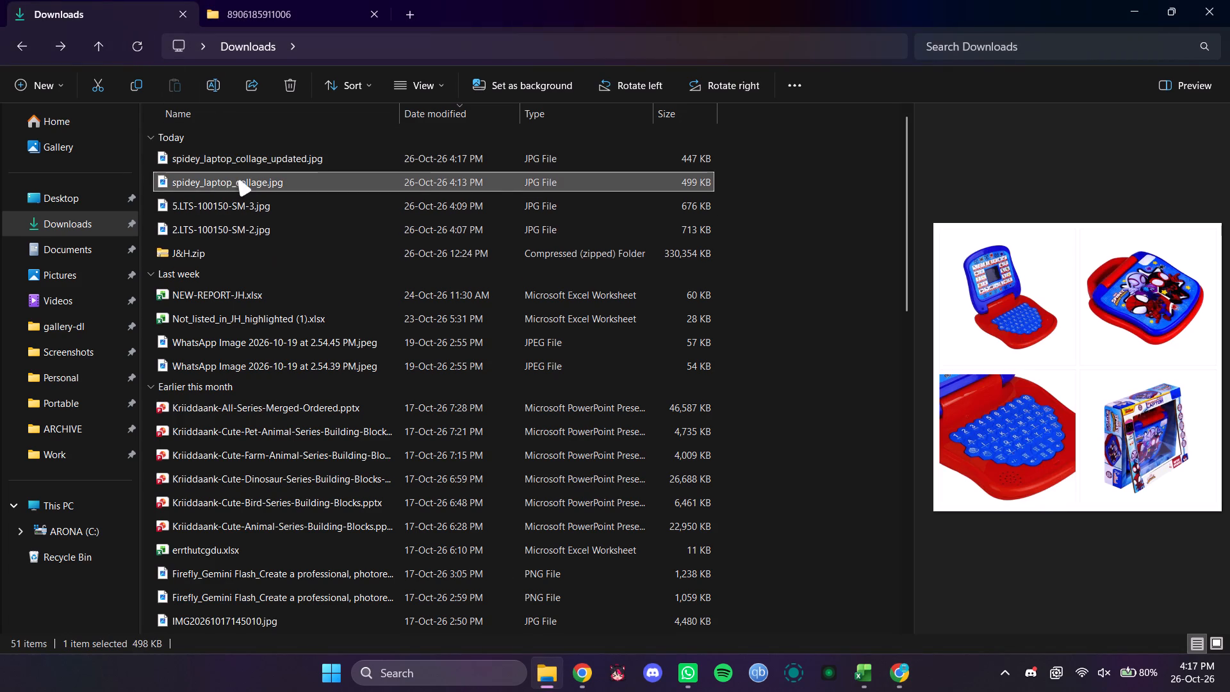
click(288, 86)
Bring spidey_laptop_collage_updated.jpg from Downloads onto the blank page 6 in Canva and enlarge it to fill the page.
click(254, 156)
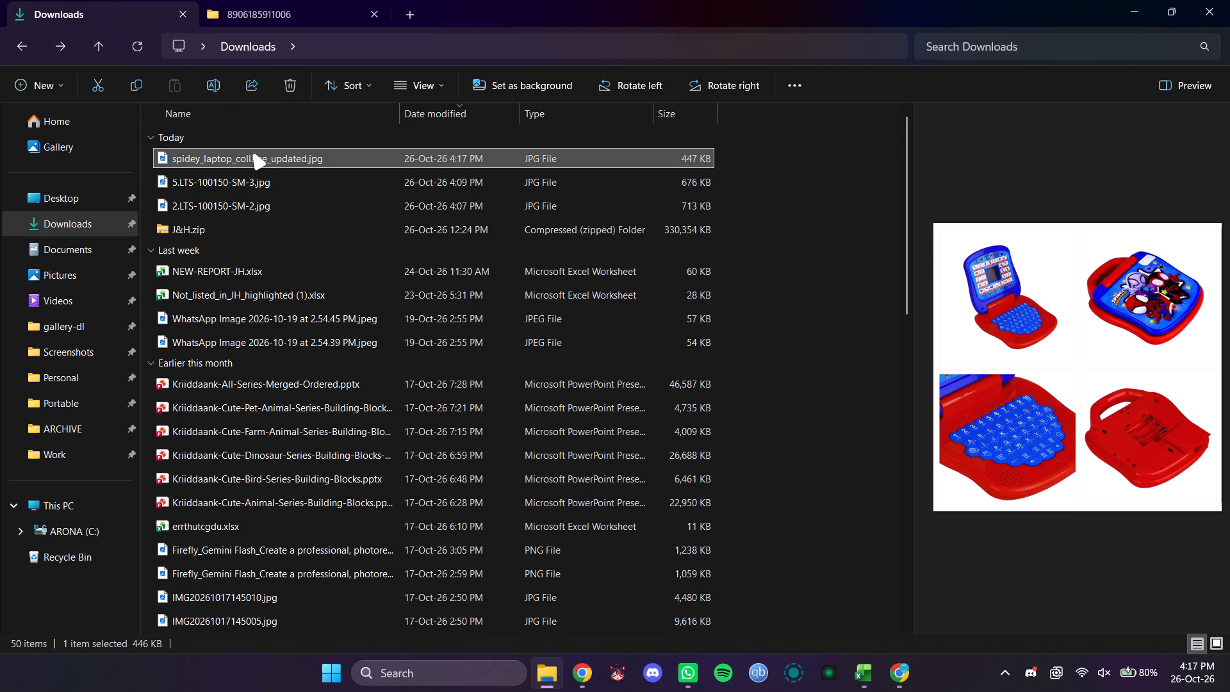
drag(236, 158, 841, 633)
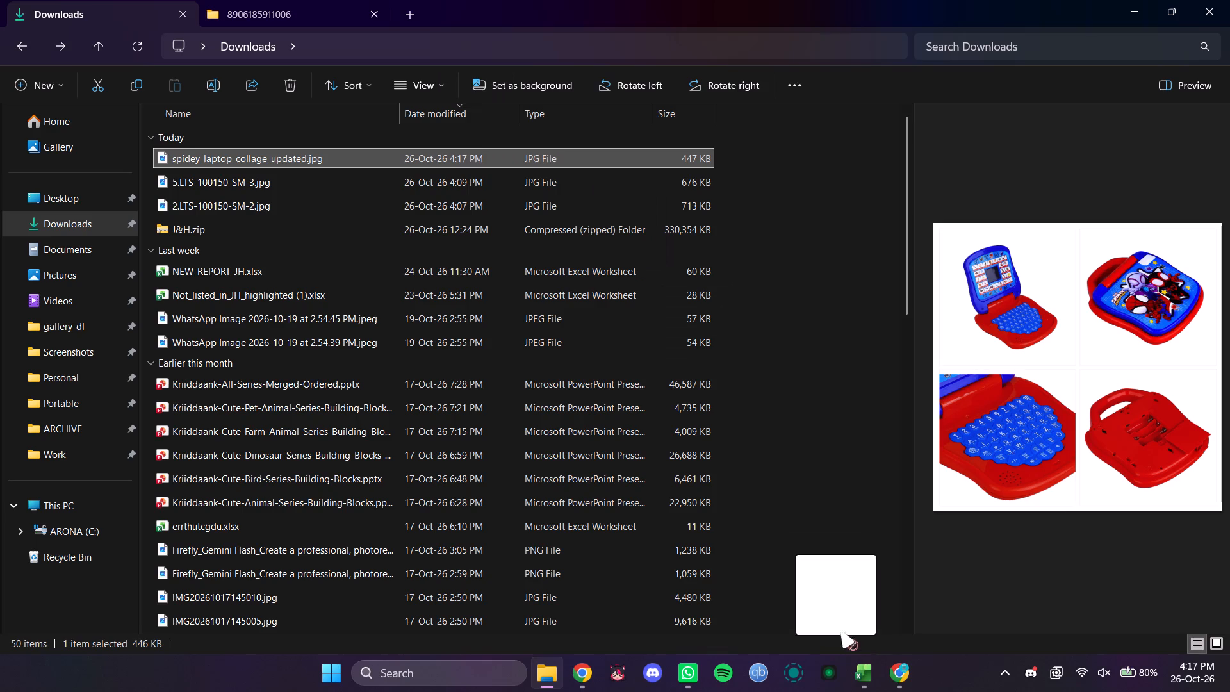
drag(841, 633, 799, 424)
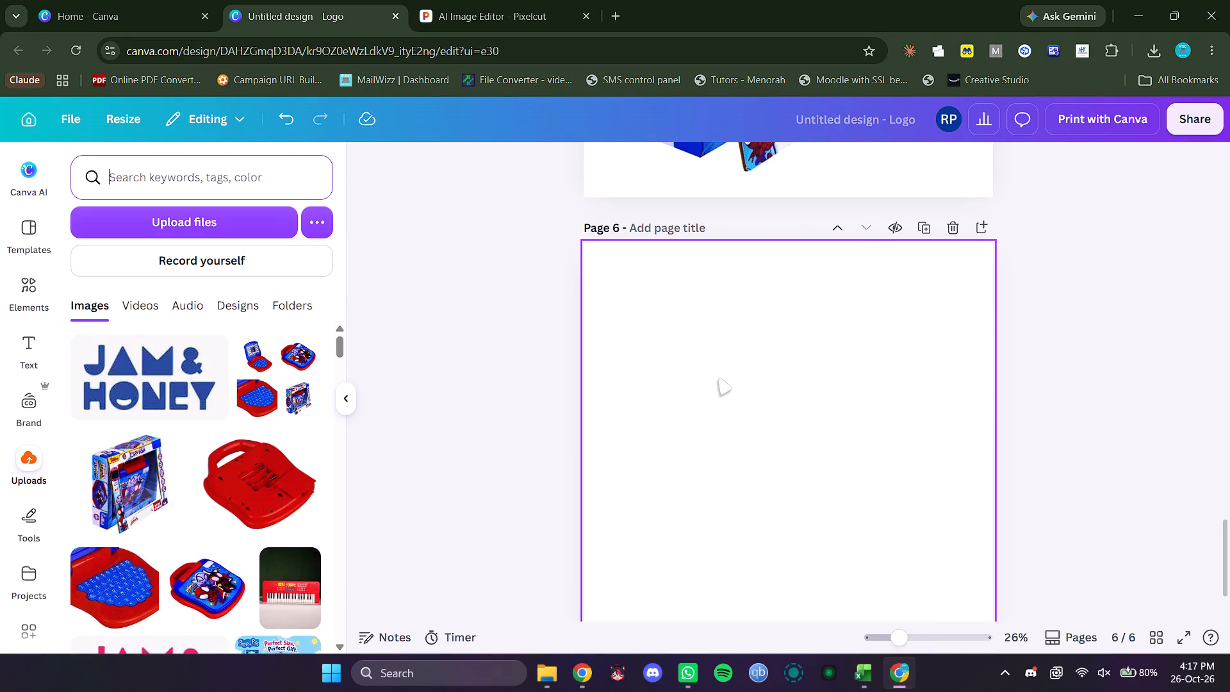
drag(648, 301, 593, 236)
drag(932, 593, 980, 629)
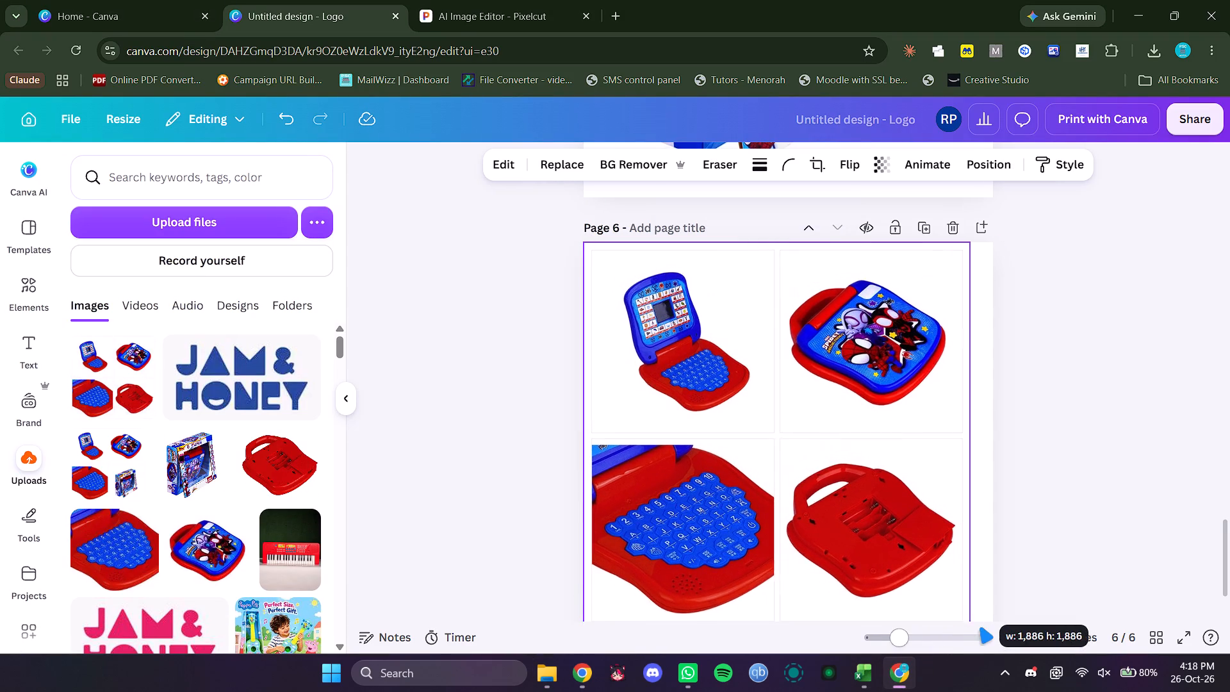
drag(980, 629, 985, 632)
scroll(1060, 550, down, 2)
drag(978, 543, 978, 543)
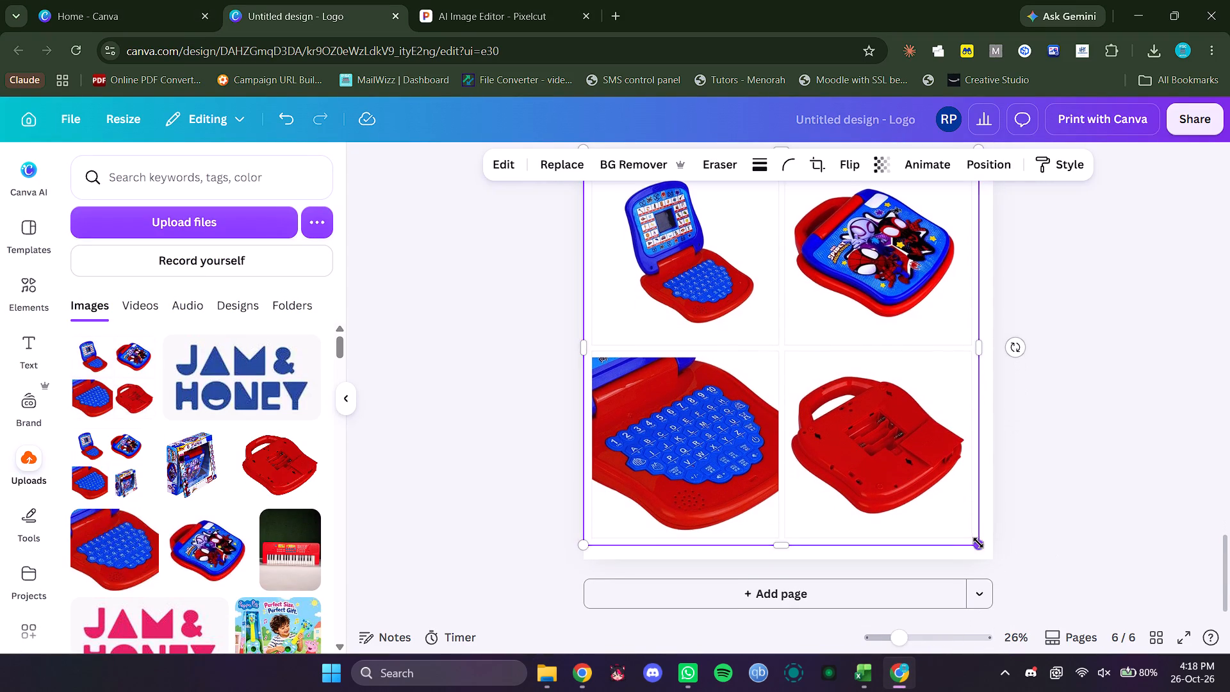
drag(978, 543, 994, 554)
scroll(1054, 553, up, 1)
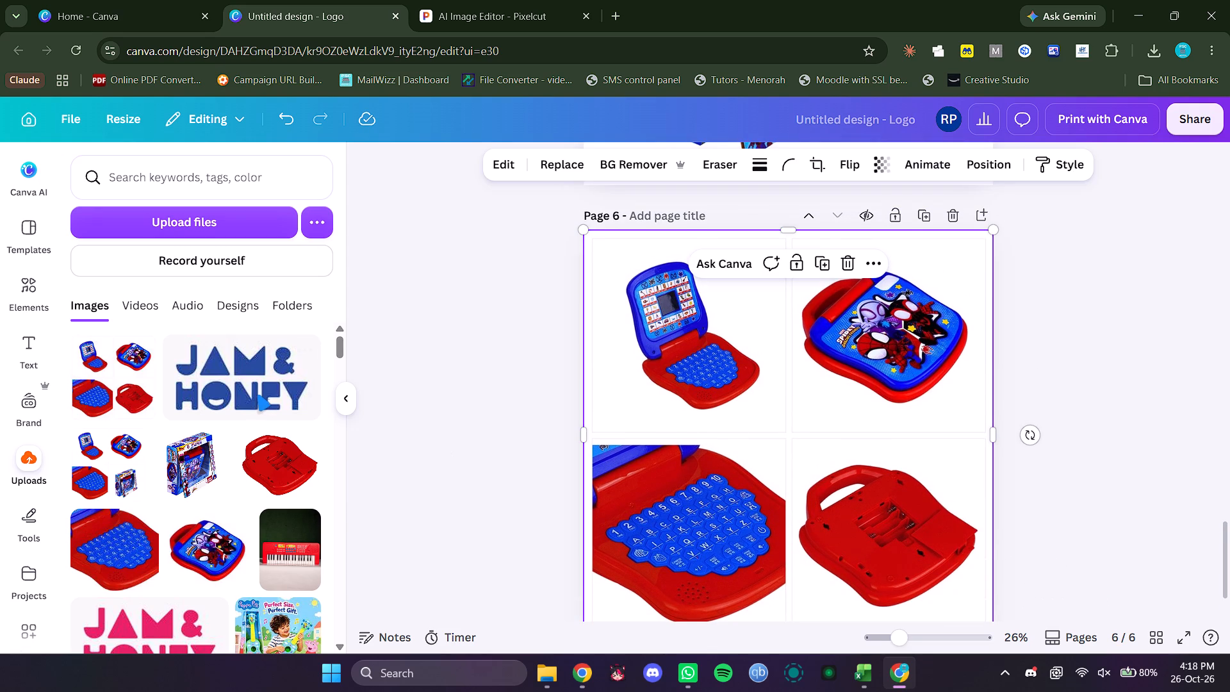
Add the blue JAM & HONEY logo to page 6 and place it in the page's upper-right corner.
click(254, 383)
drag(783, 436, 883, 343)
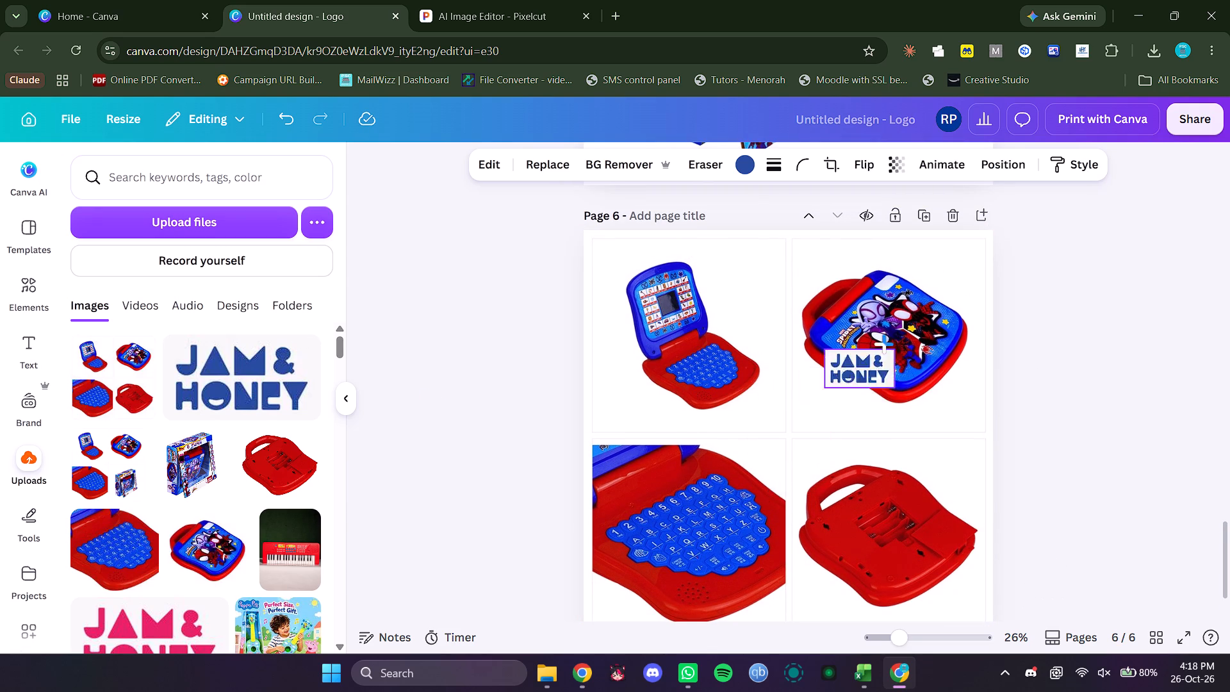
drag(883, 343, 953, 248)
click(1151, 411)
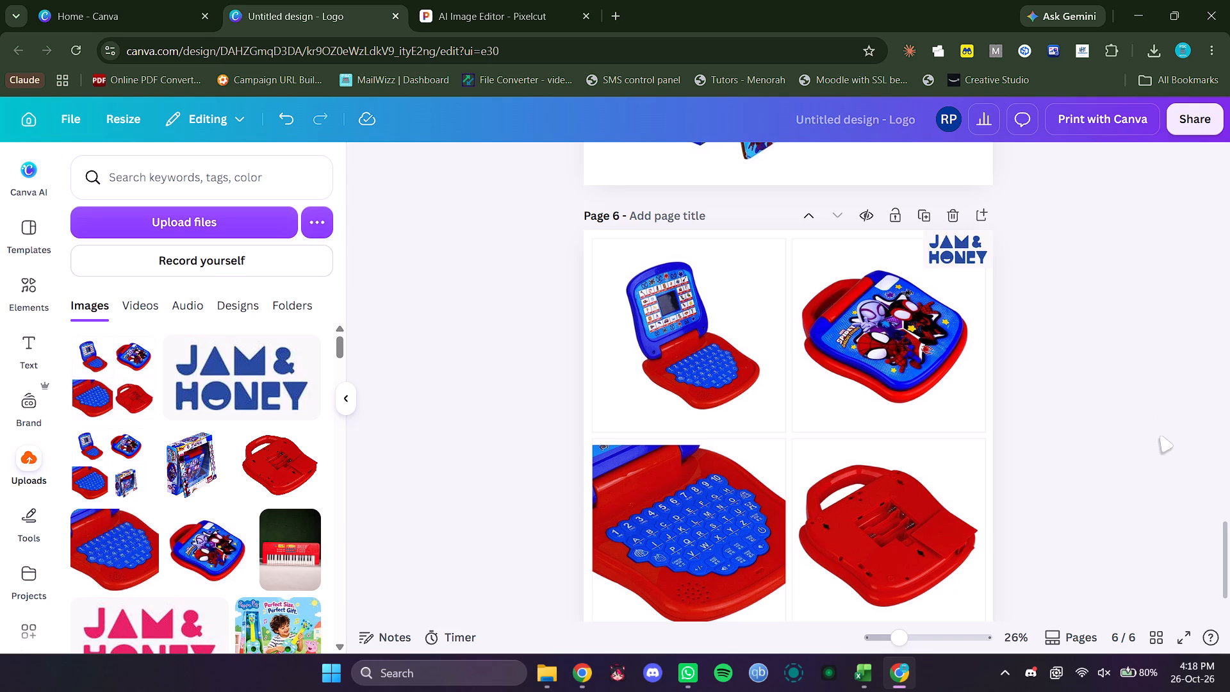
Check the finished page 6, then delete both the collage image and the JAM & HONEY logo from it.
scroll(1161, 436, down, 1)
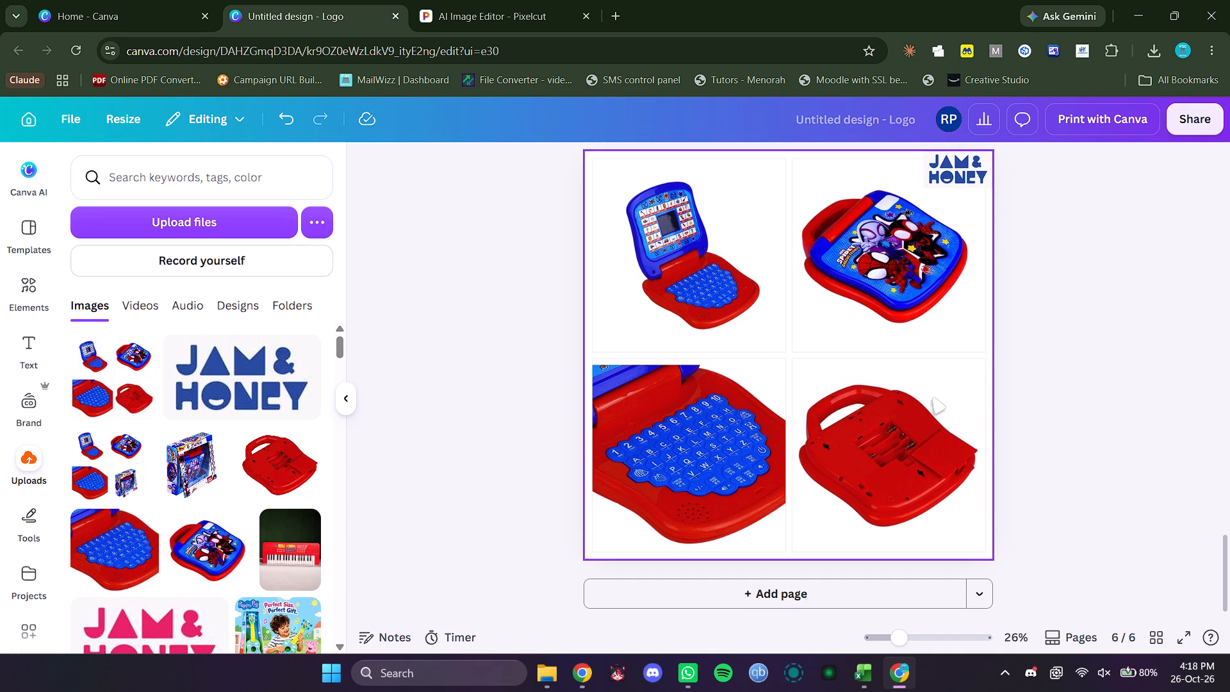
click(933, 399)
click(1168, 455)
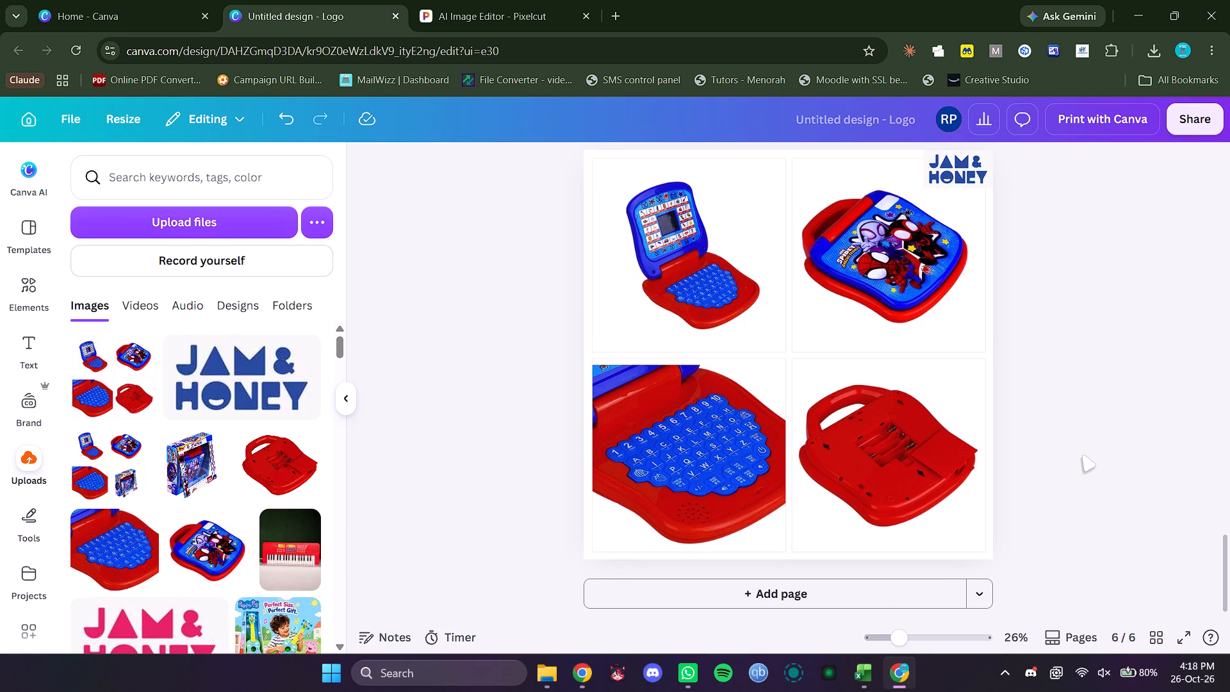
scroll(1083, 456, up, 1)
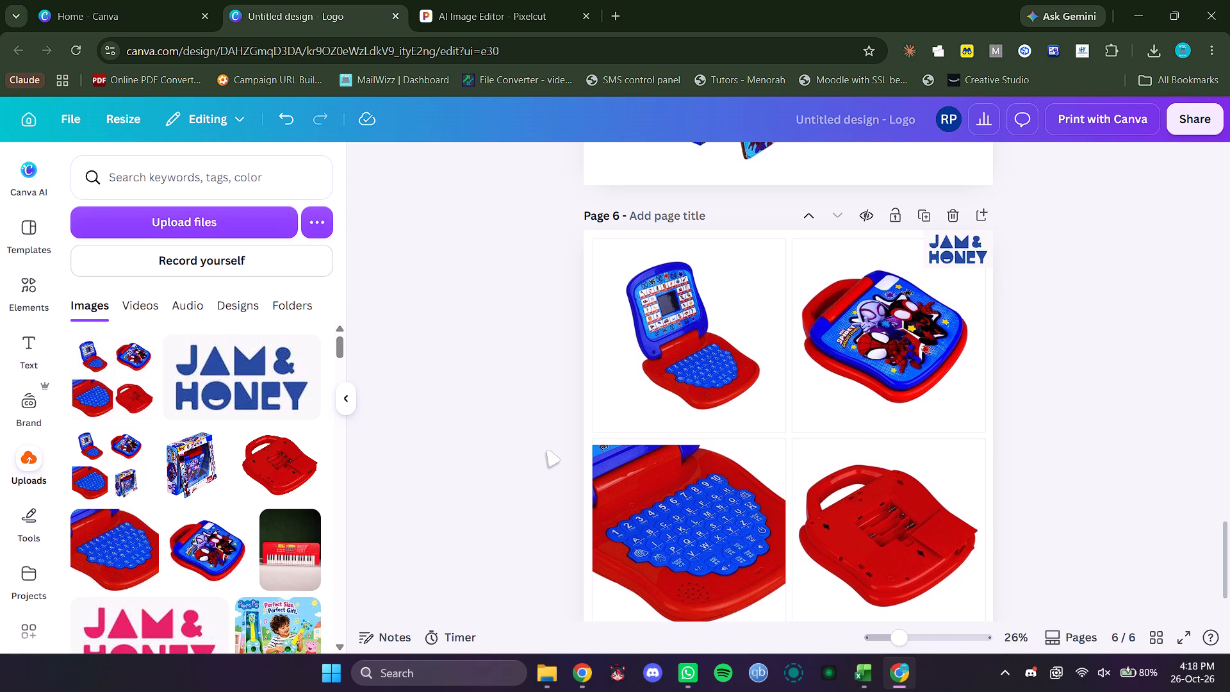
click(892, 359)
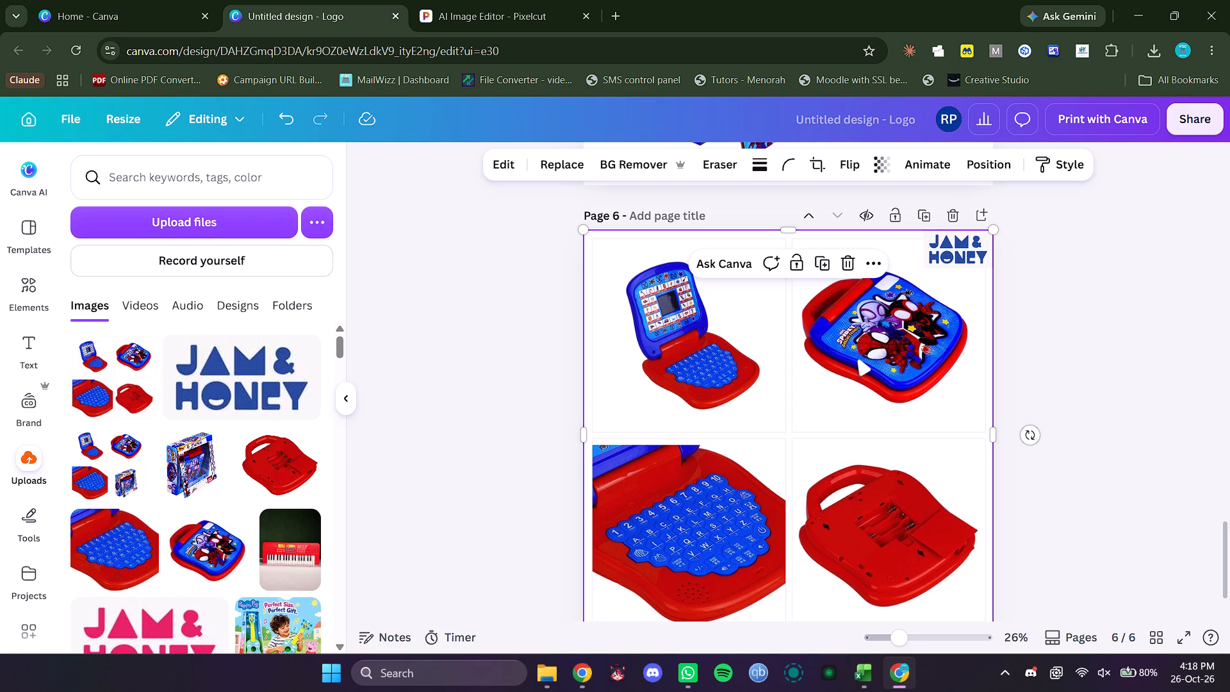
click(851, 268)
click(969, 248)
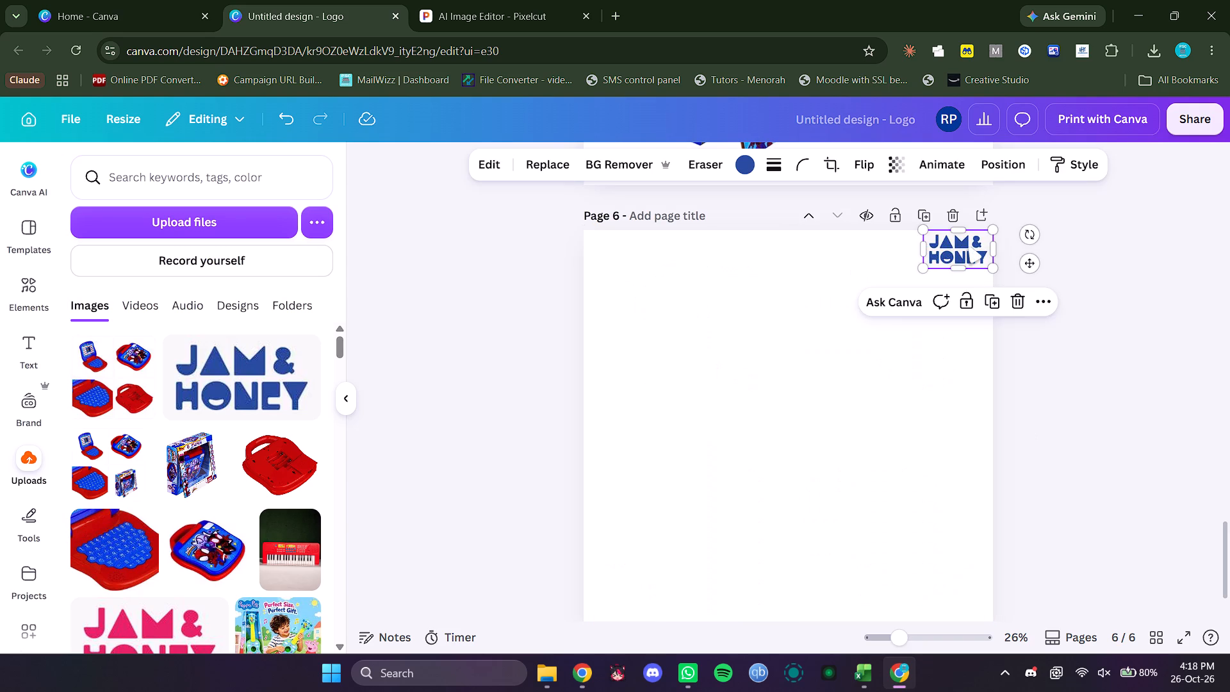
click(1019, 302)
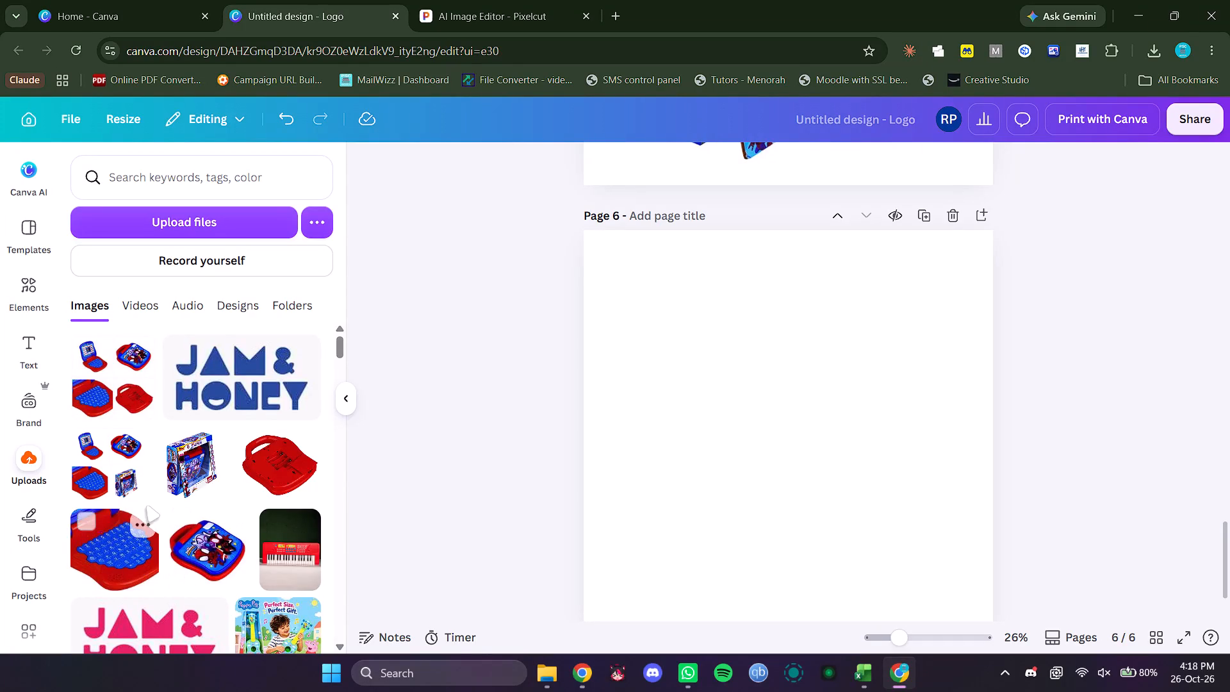
Add the uploaded open-laptop picture to page 6 and scale it to fit the page's upper-left quarter.
scroll(232, 532, down, 1)
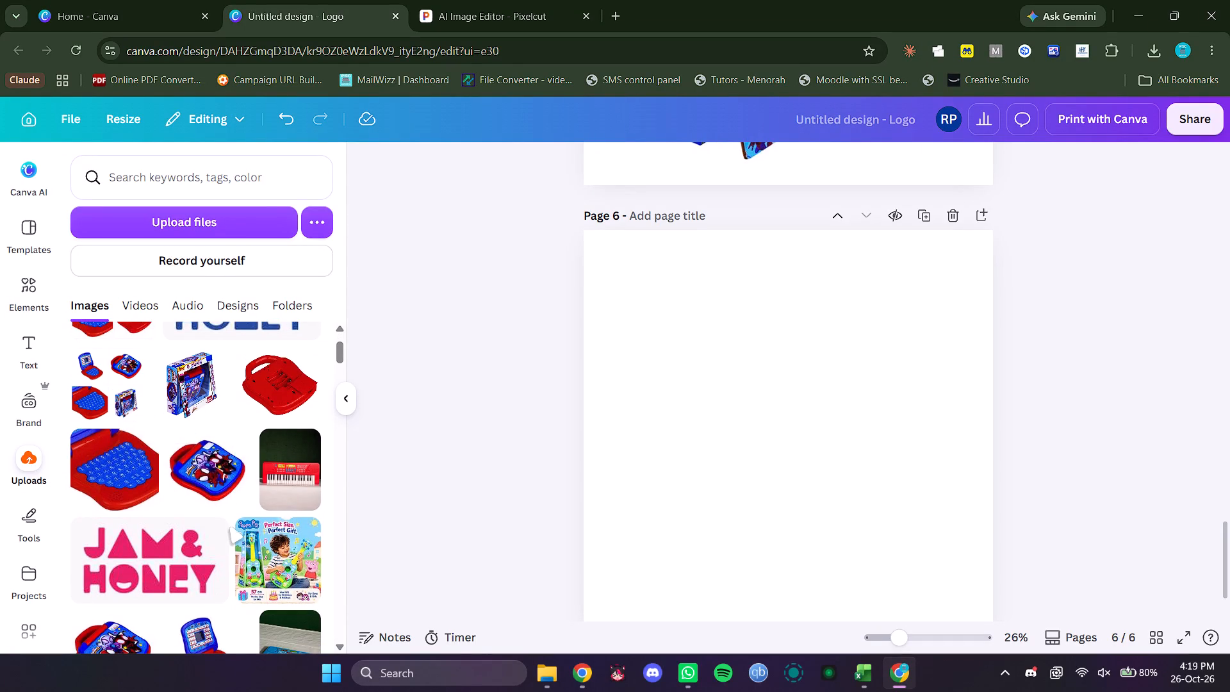
scroll(229, 531, up, 1)
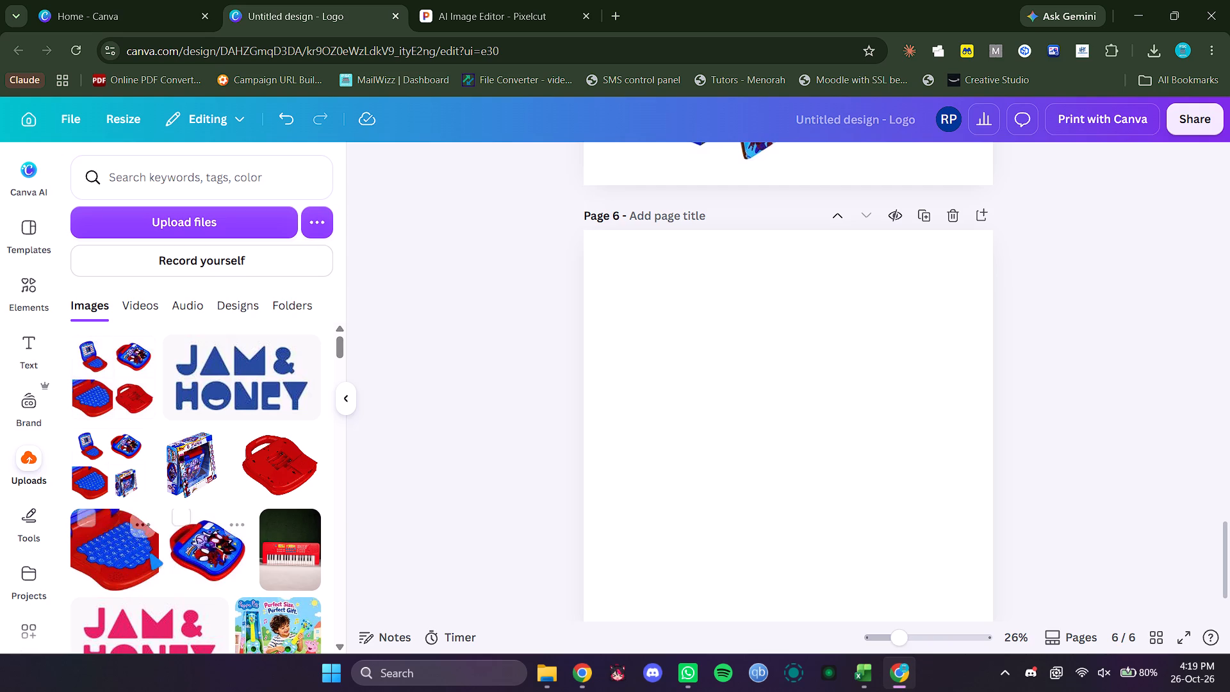
scroll(209, 526, down, 1)
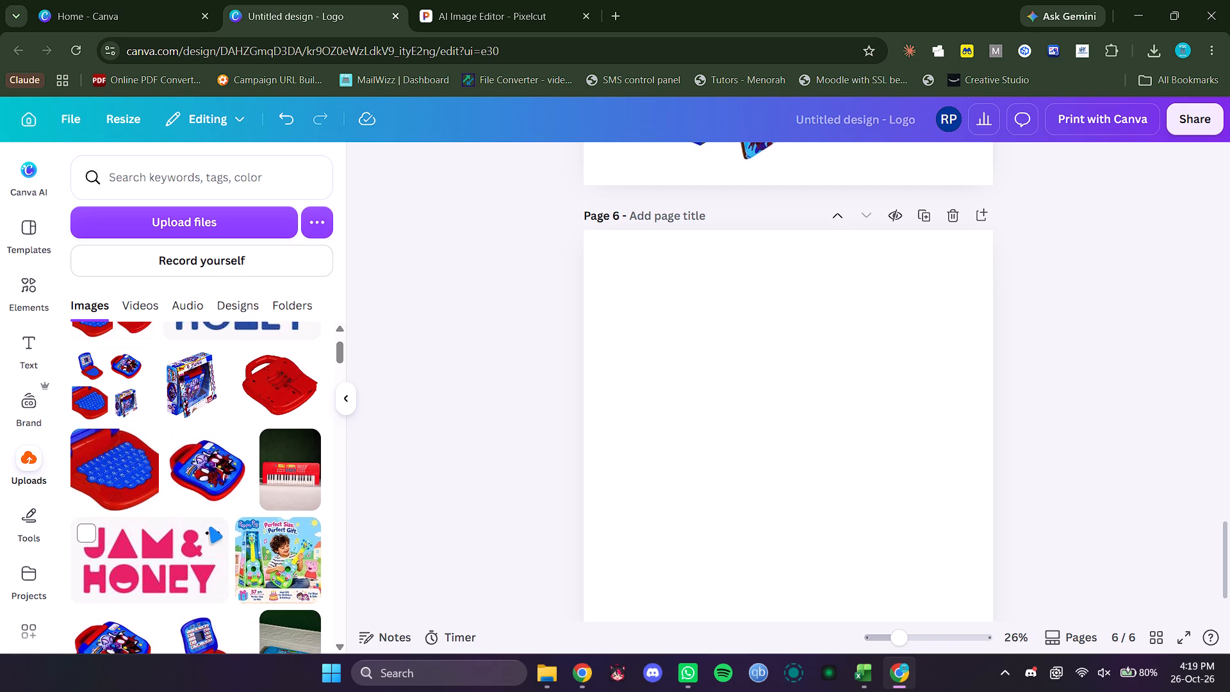
scroll(209, 528, down, 1)
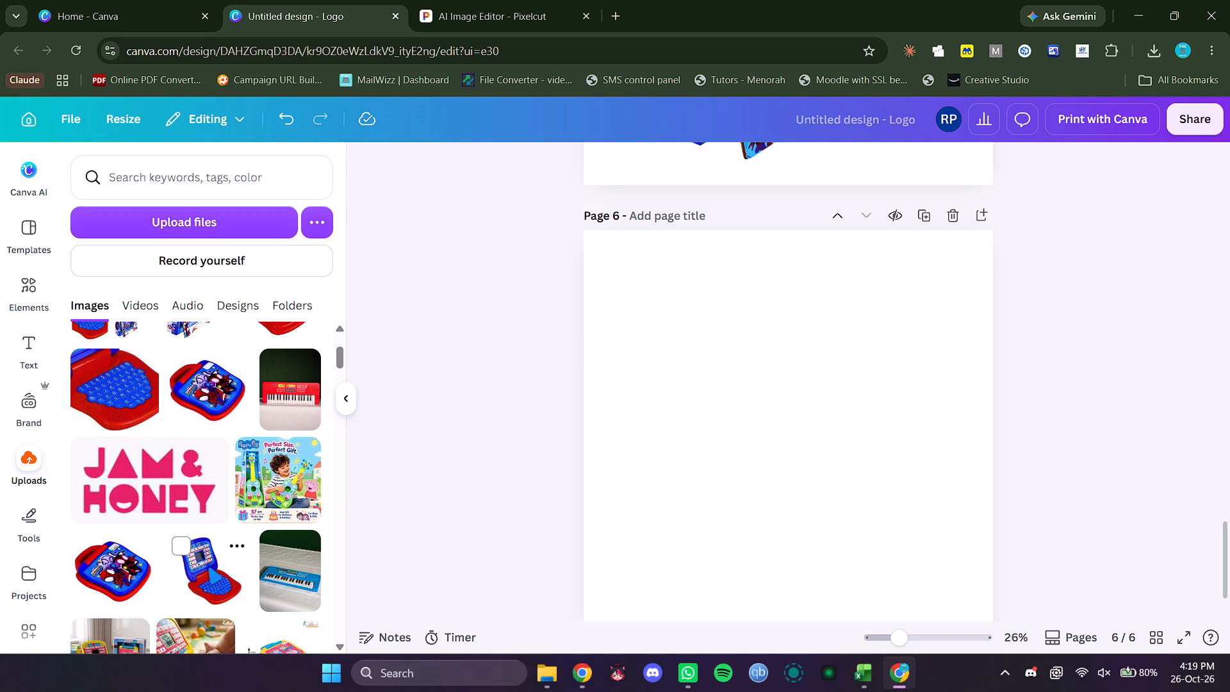
click(209, 569)
drag(928, 566, 873, 519)
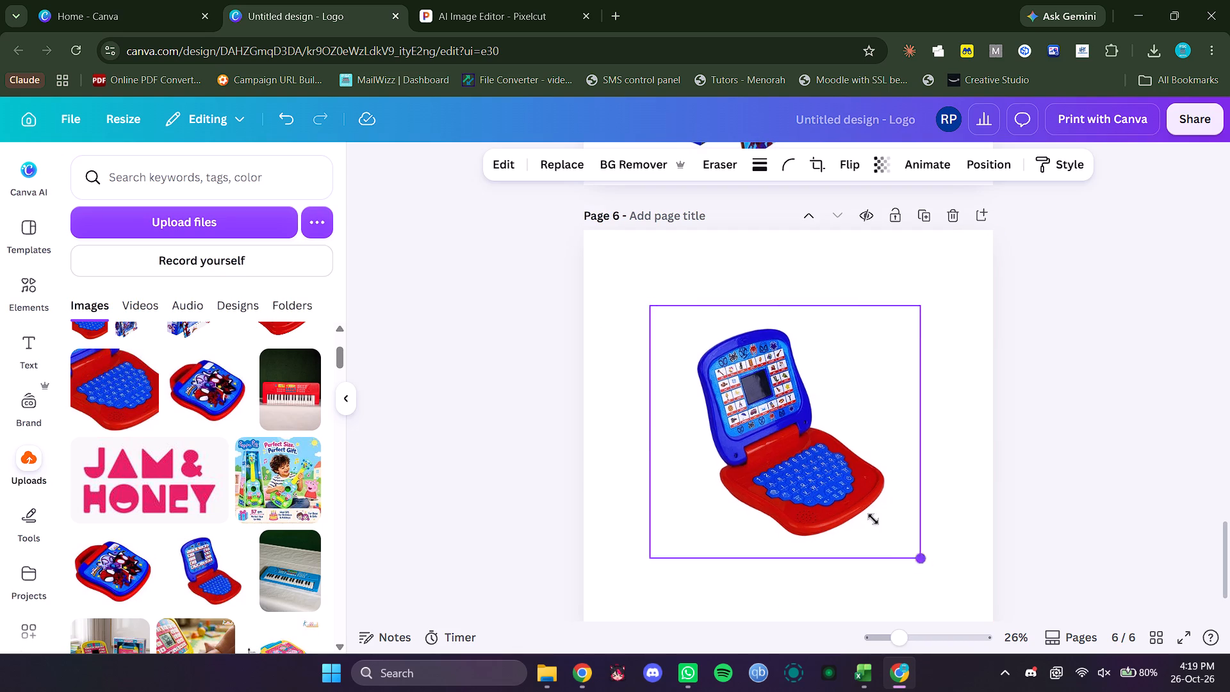
drag(873, 519, 867, 529)
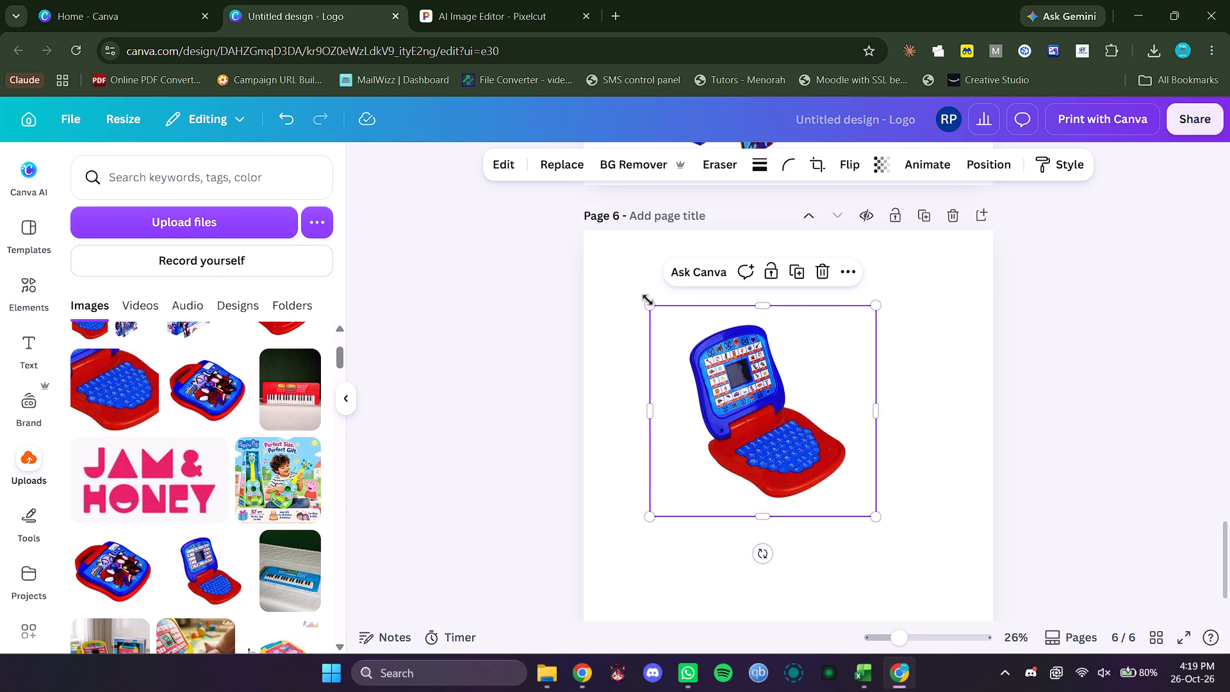
drag(650, 301, 594, 254)
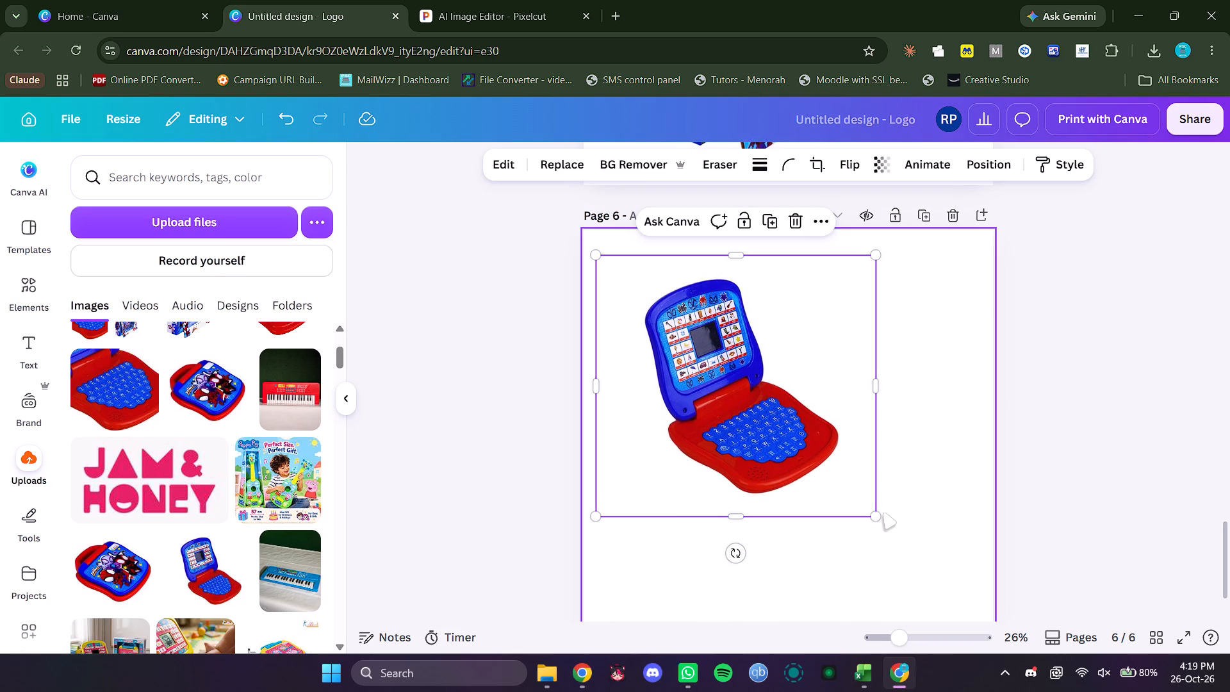
drag(878, 514, 802, 416)
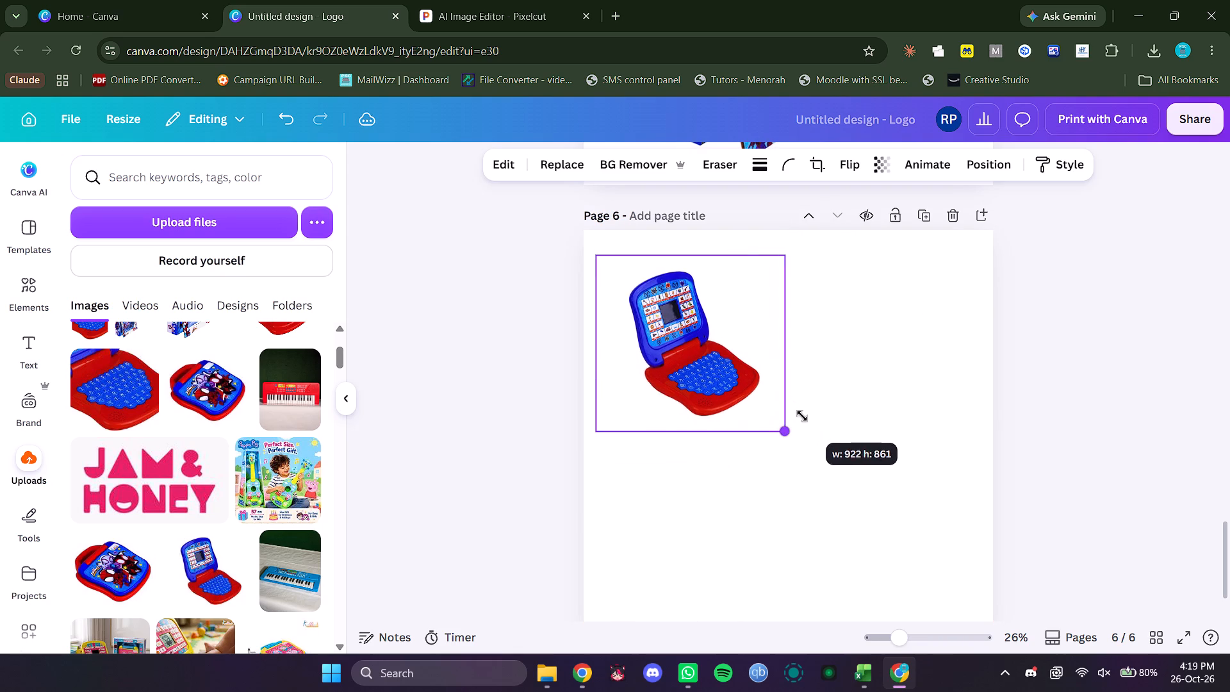
drag(802, 416, 802, 420)
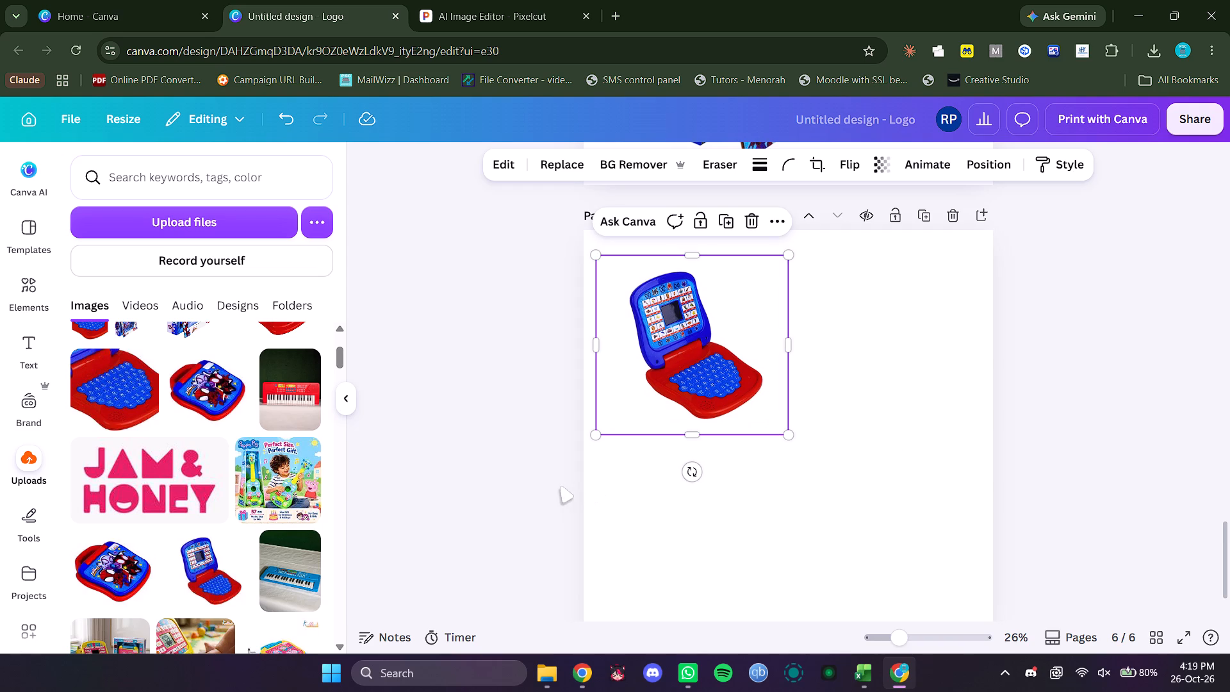
Add the closed Spidey laptop picture at about 939 × 877, aligned beside the open laptop in page 6's upper-right quarter.
click(124, 573)
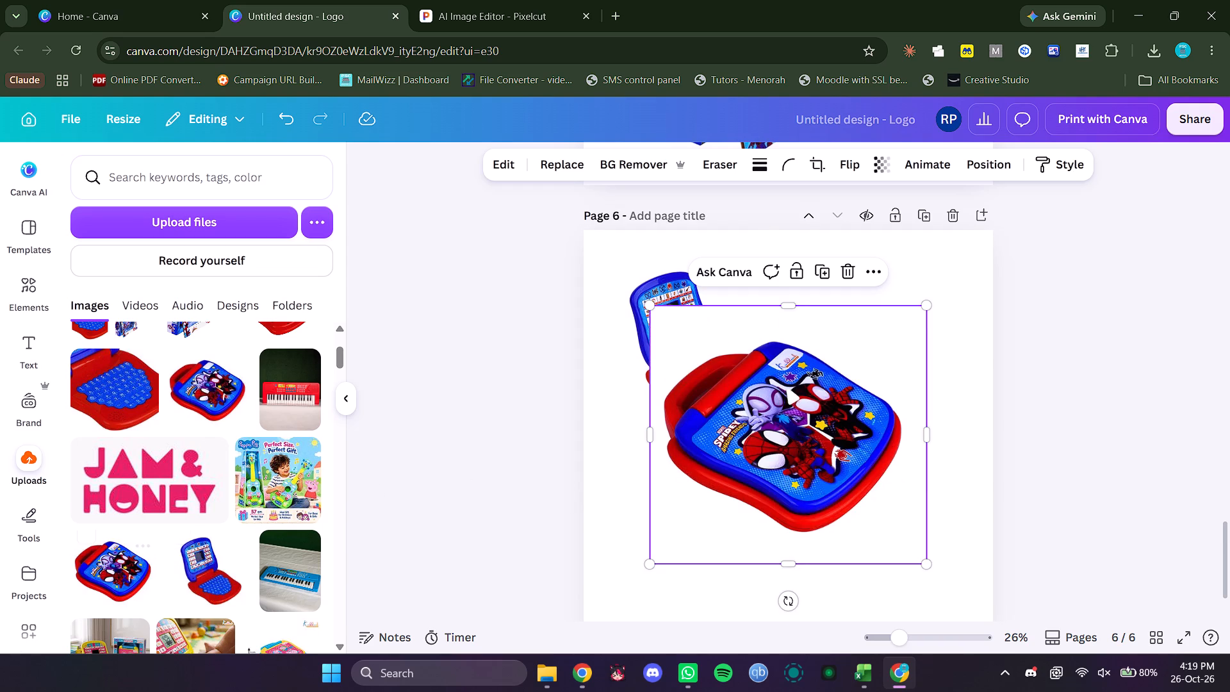
drag(649, 563, 836, 454)
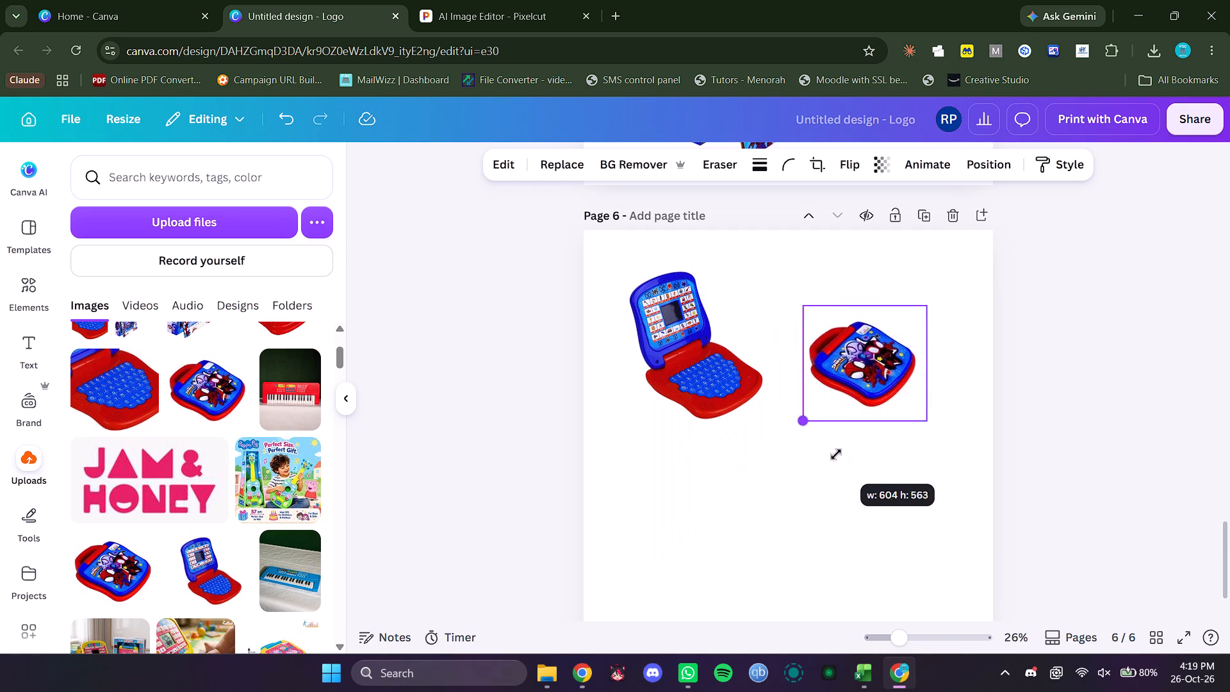
drag(836, 454, 839, 469)
drag(859, 360, 873, 311)
drag(940, 374, 976, 414)
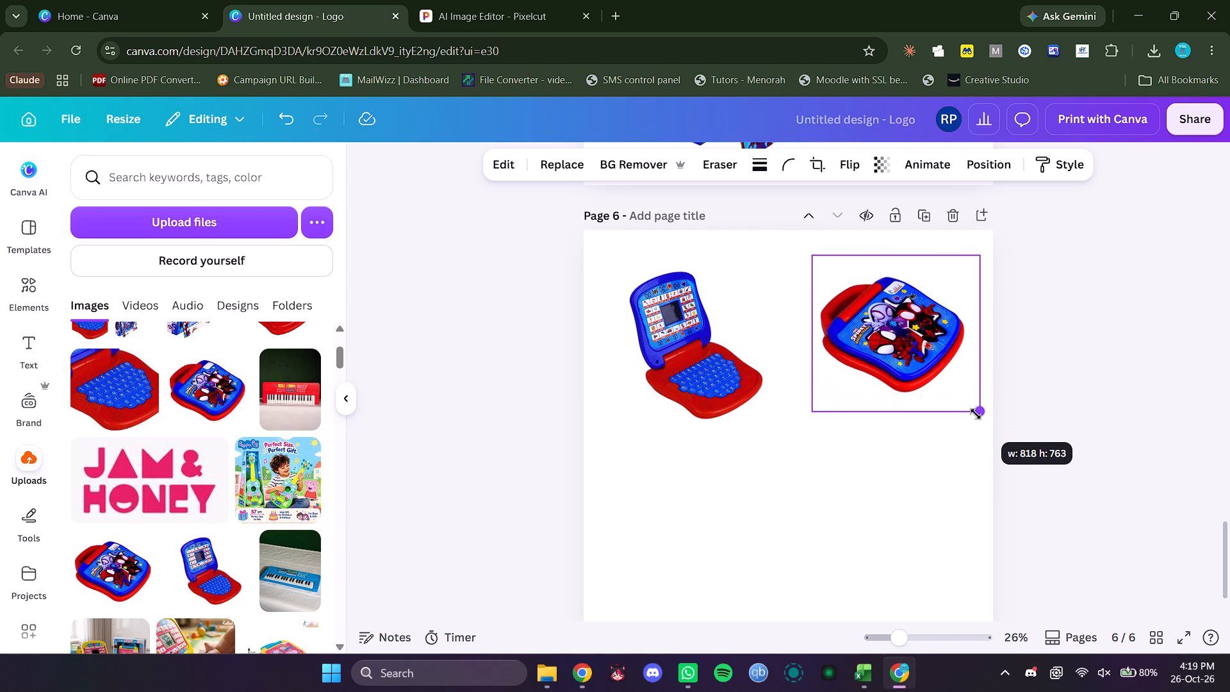
drag(976, 414, 987, 429)
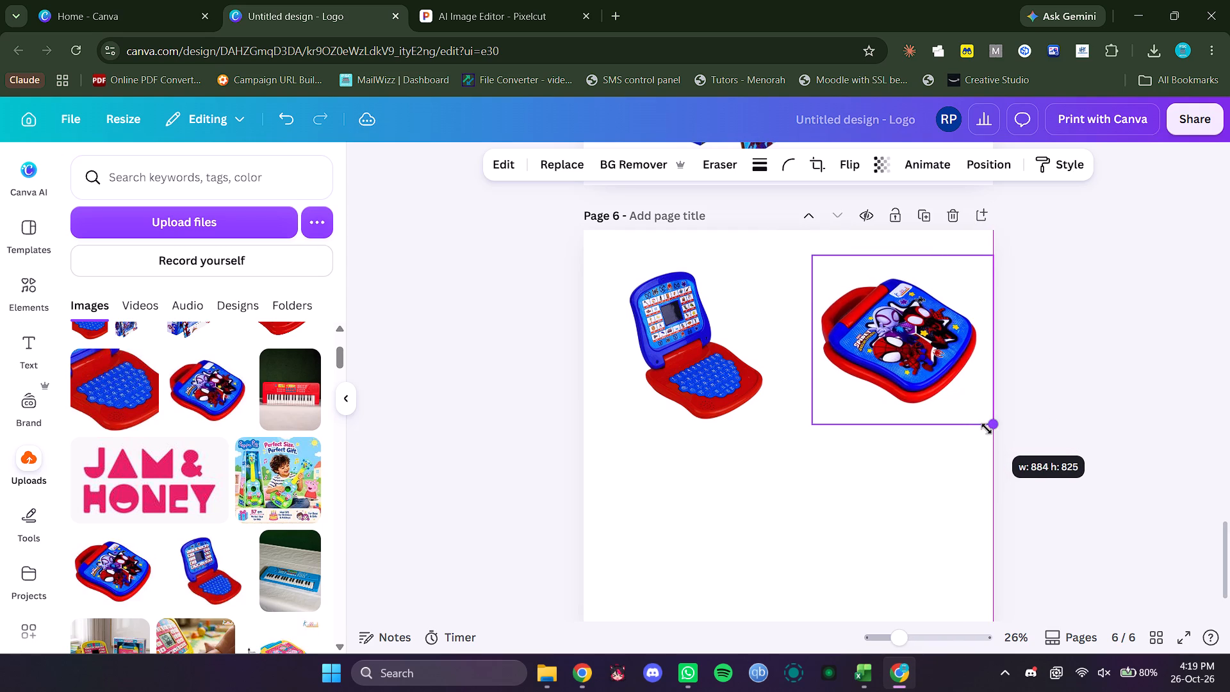
drag(987, 429, 984, 434)
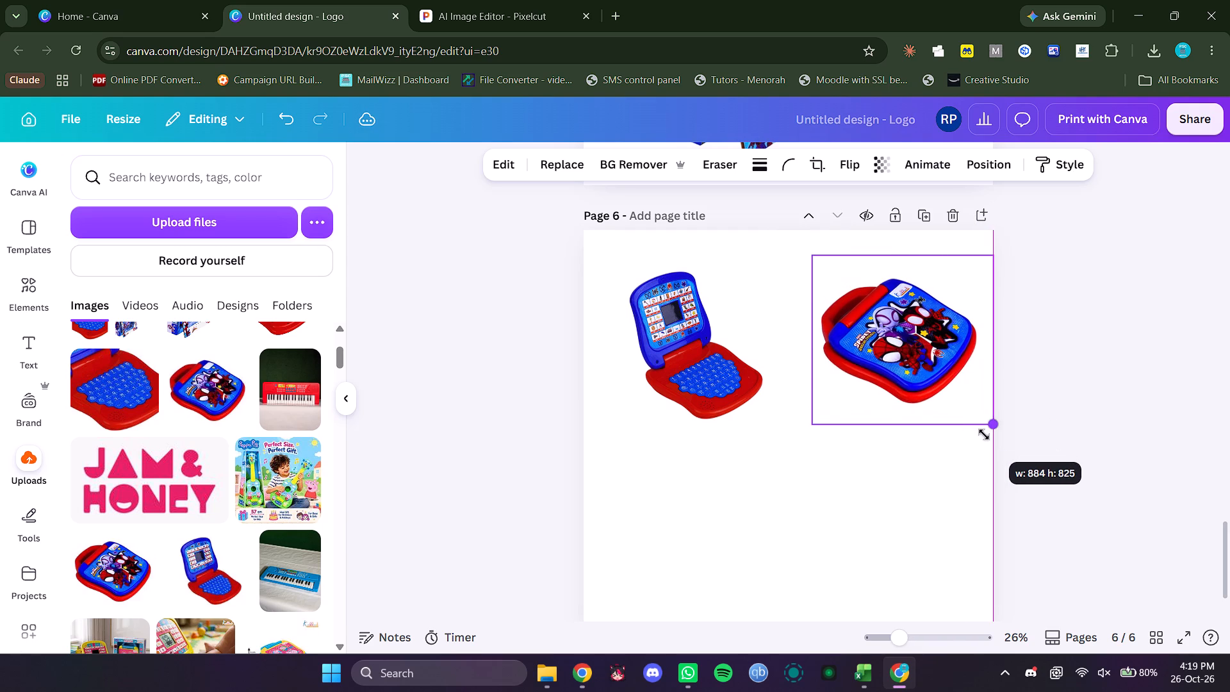
drag(984, 434, 993, 443)
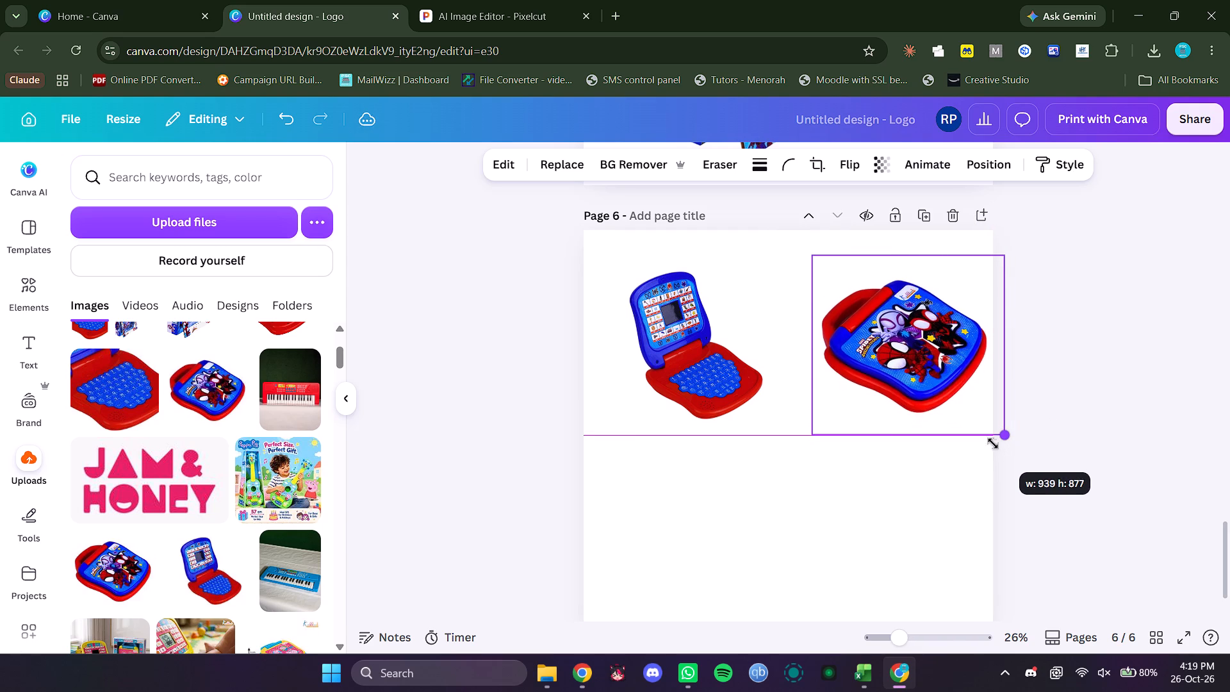
drag(993, 443, 988, 451)
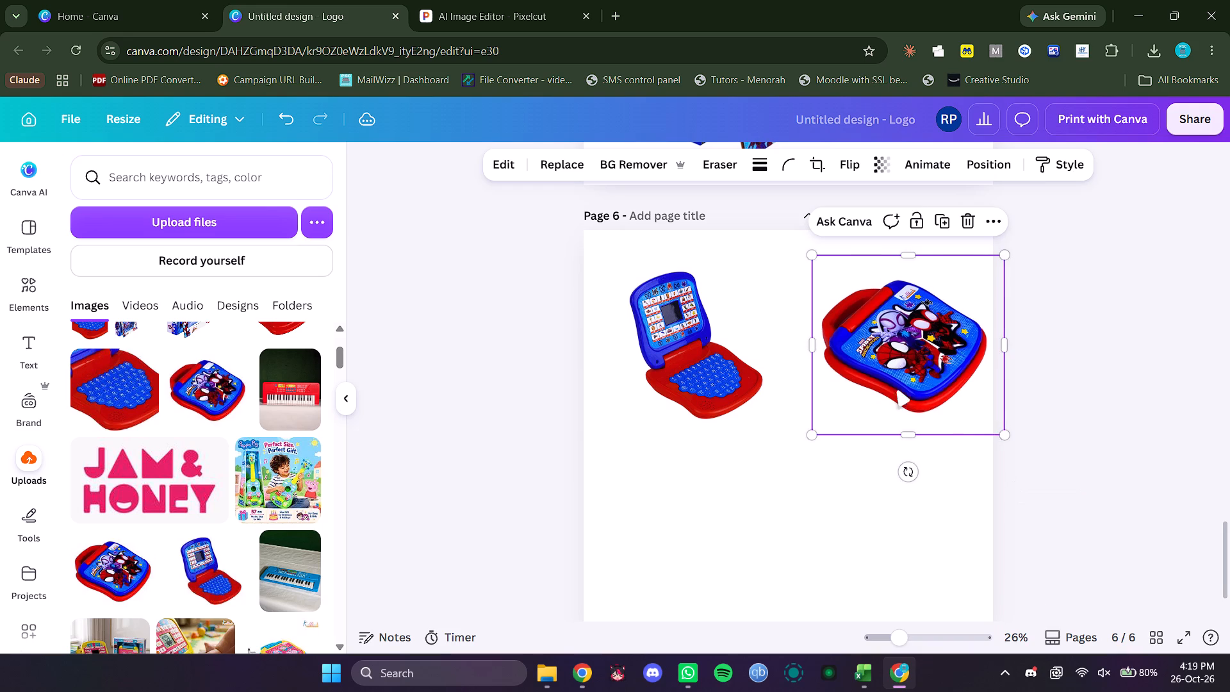
drag(903, 380, 894, 380)
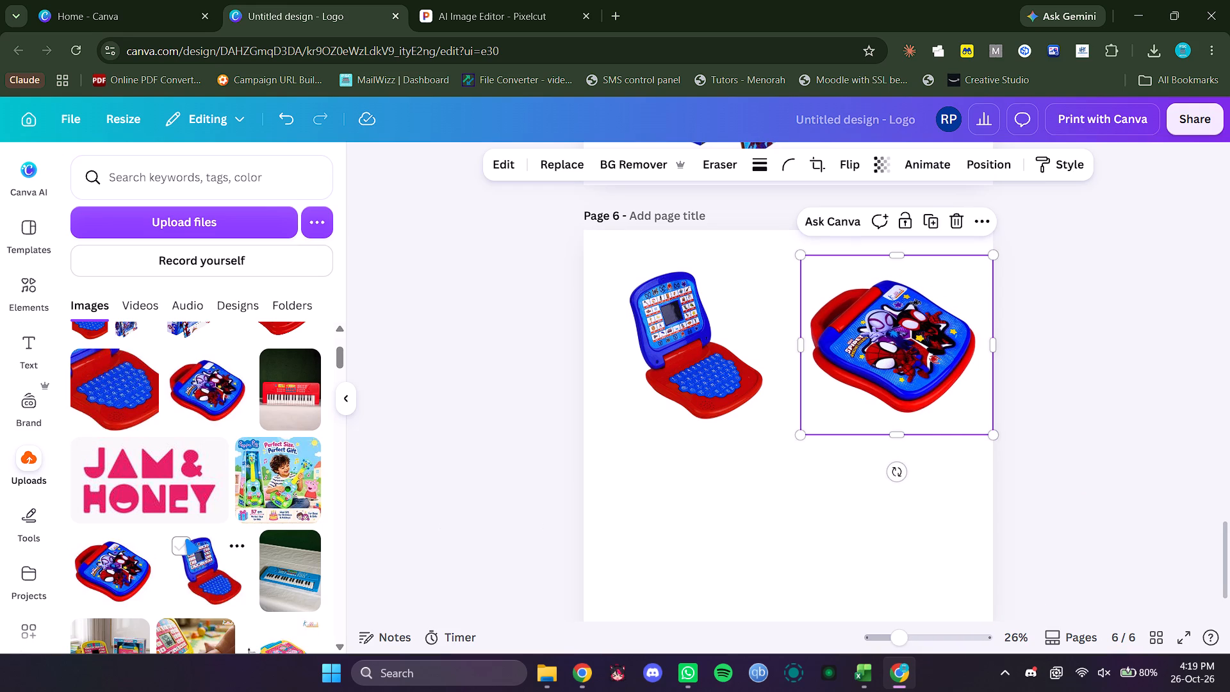
Add the red laptop underside picture to page 6, scaled to about 939 × 877, in the page's lower-left quarter.
scroll(186, 536, up, 1)
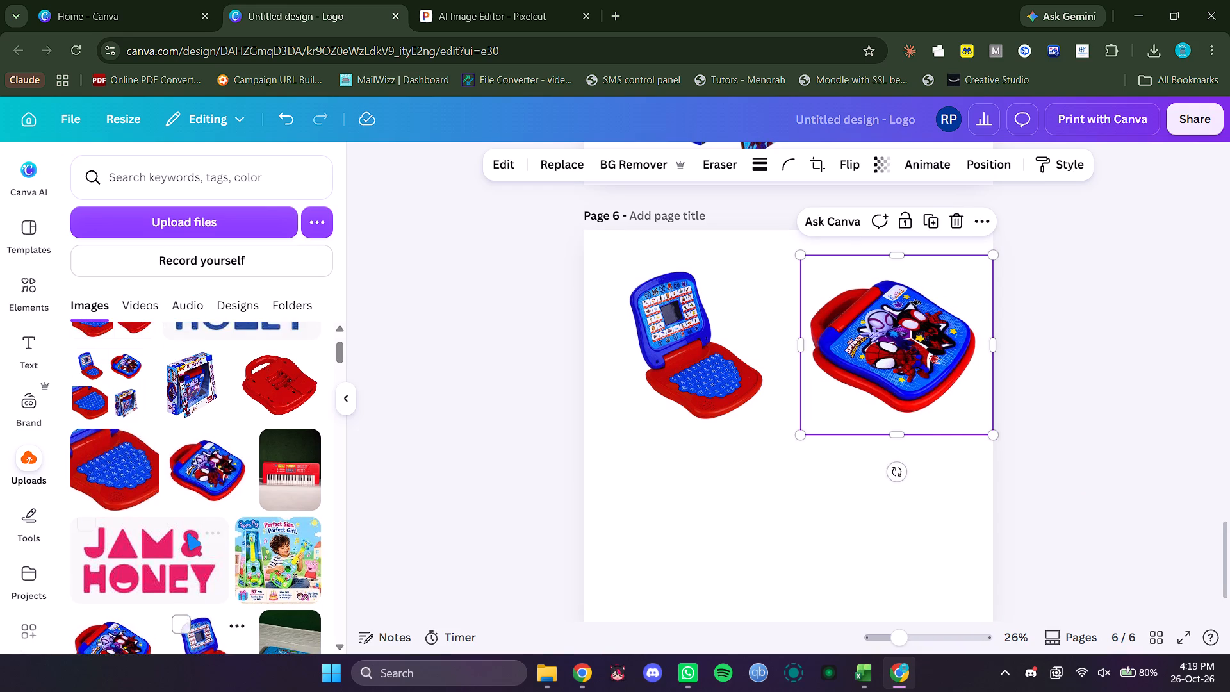
scroll(188, 532, up, 2)
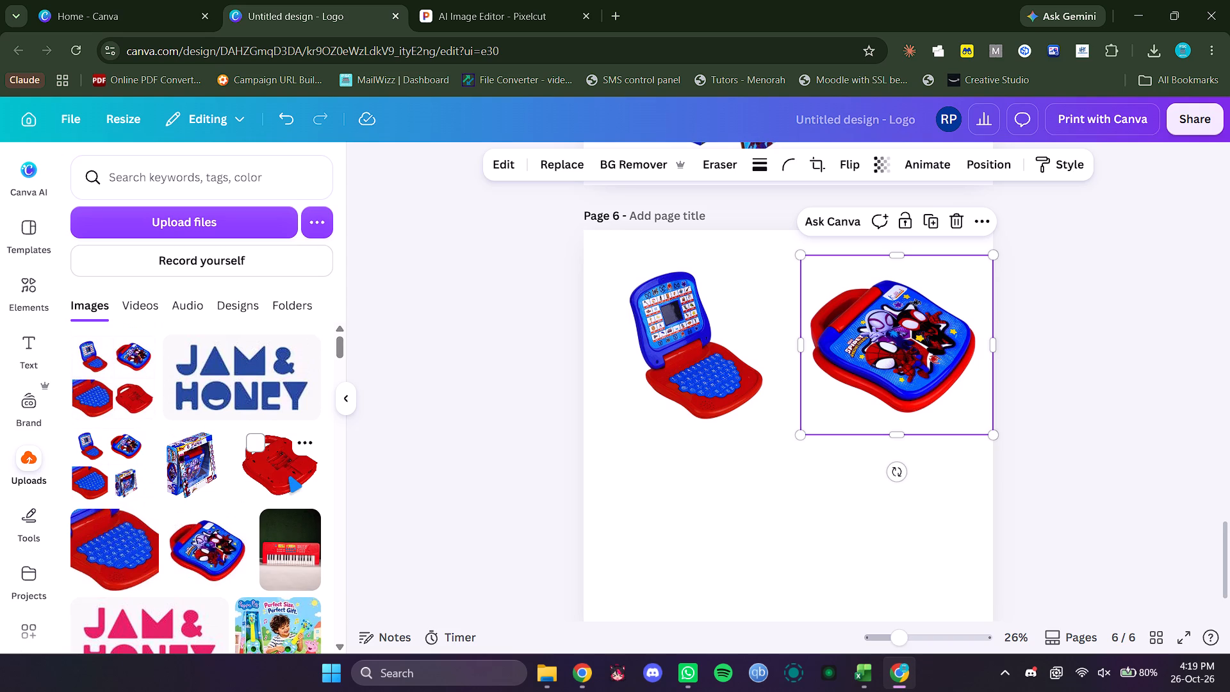
click(288, 474)
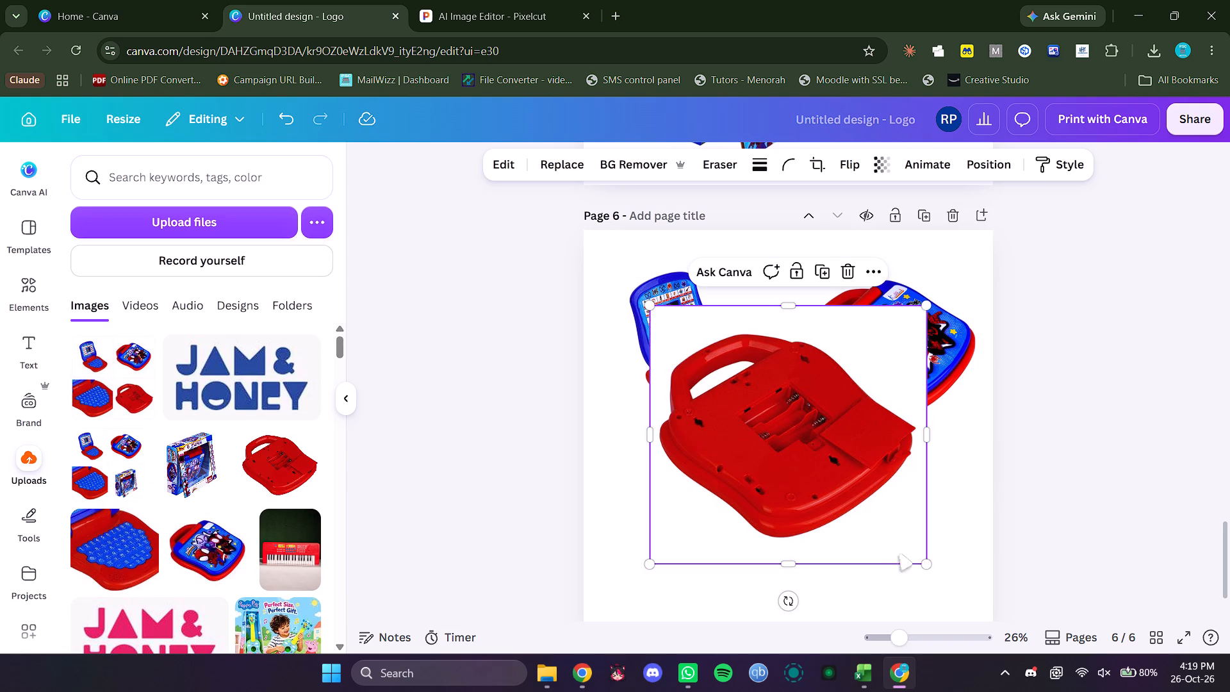
drag(928, 562, 830, 466)
drag(764, 395, 726, 533)
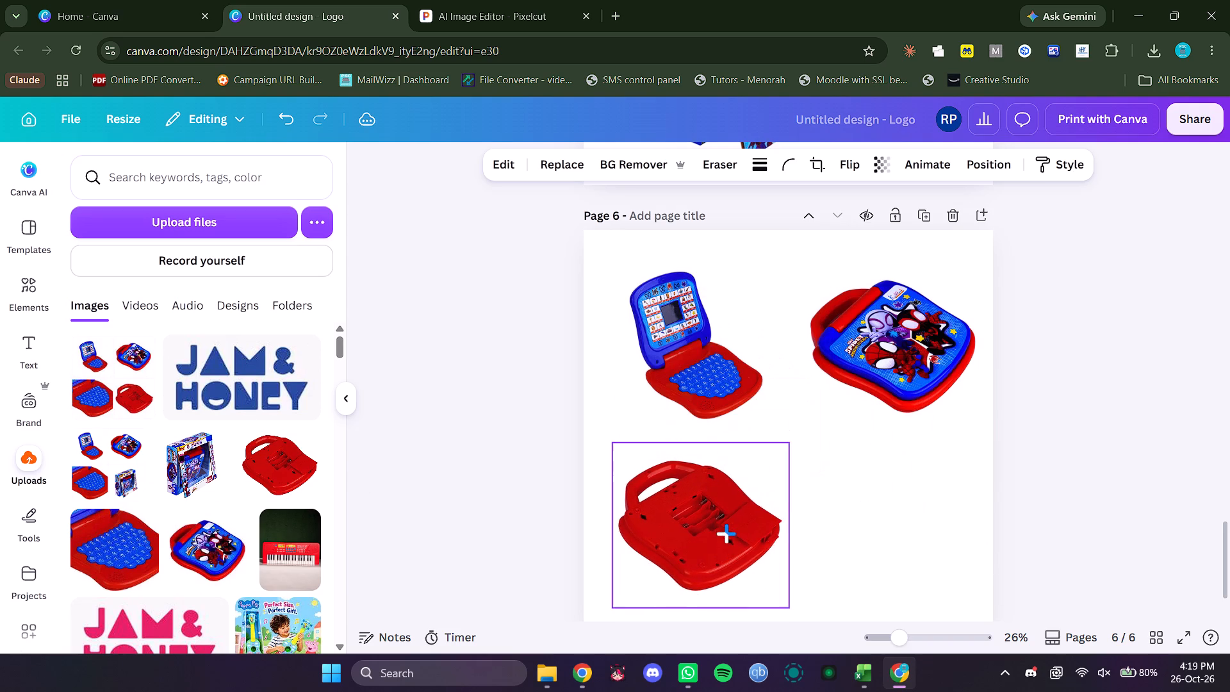
drag(726, 533, 710, 523)
click(808, 593)
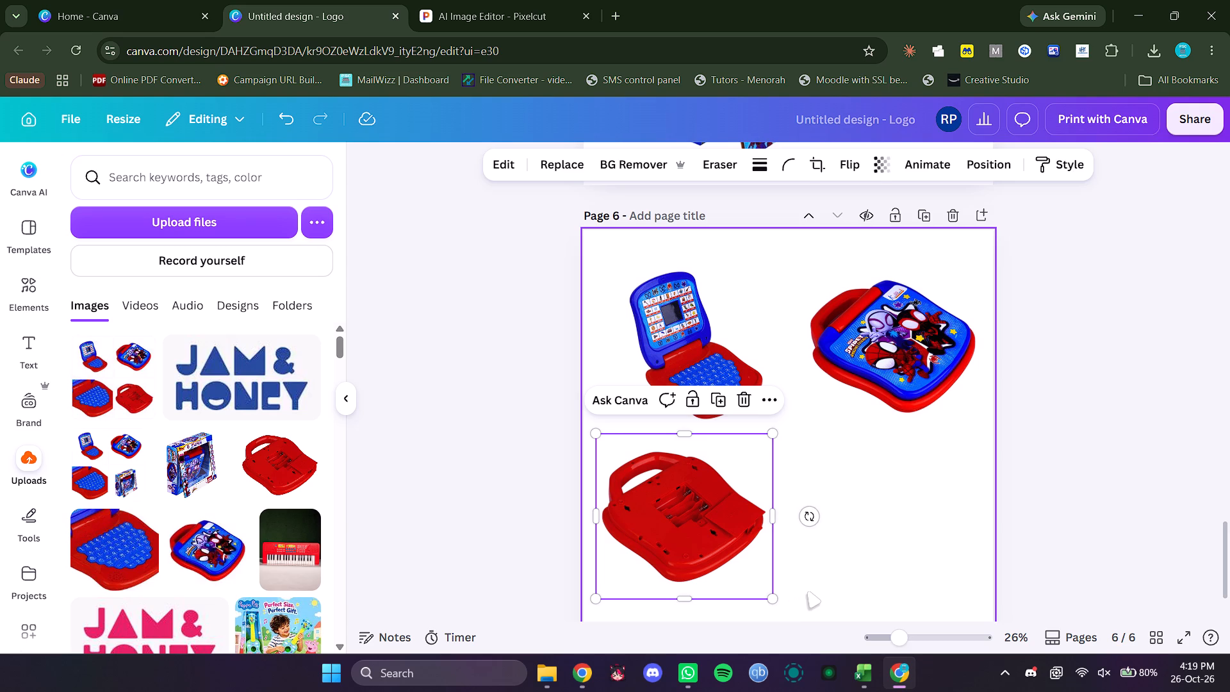
click(685, 538)
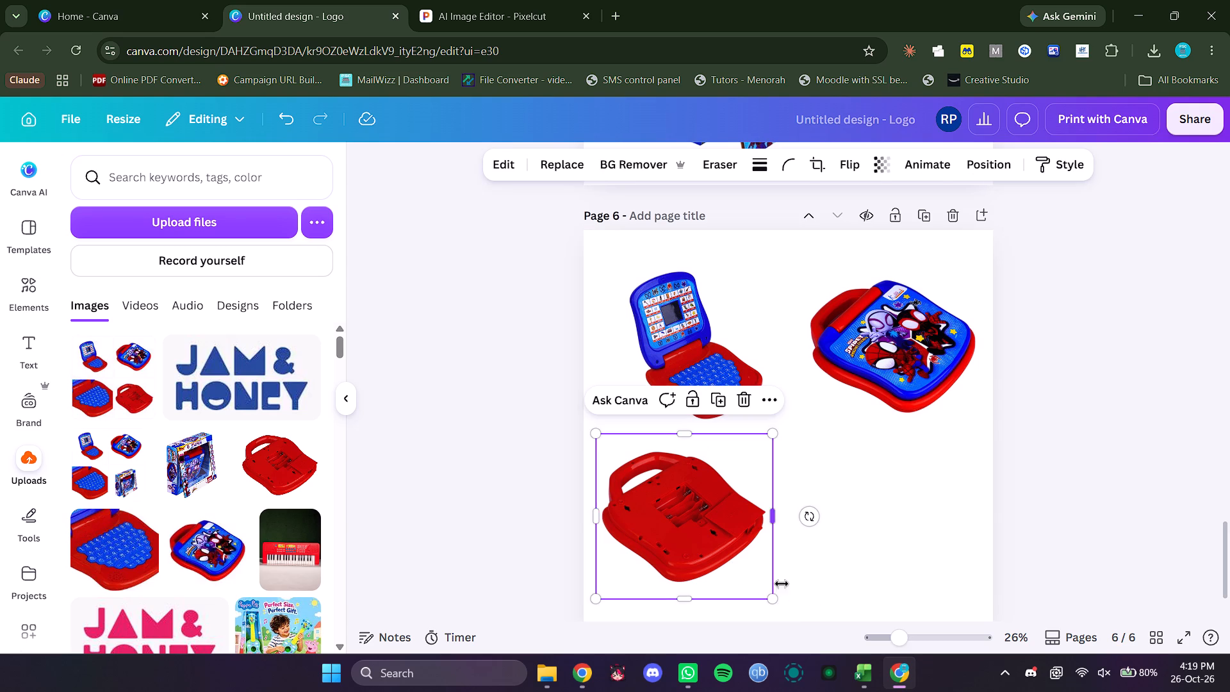
scroll(787, 580, down, 1)
drag(772, 522, 785, 540)
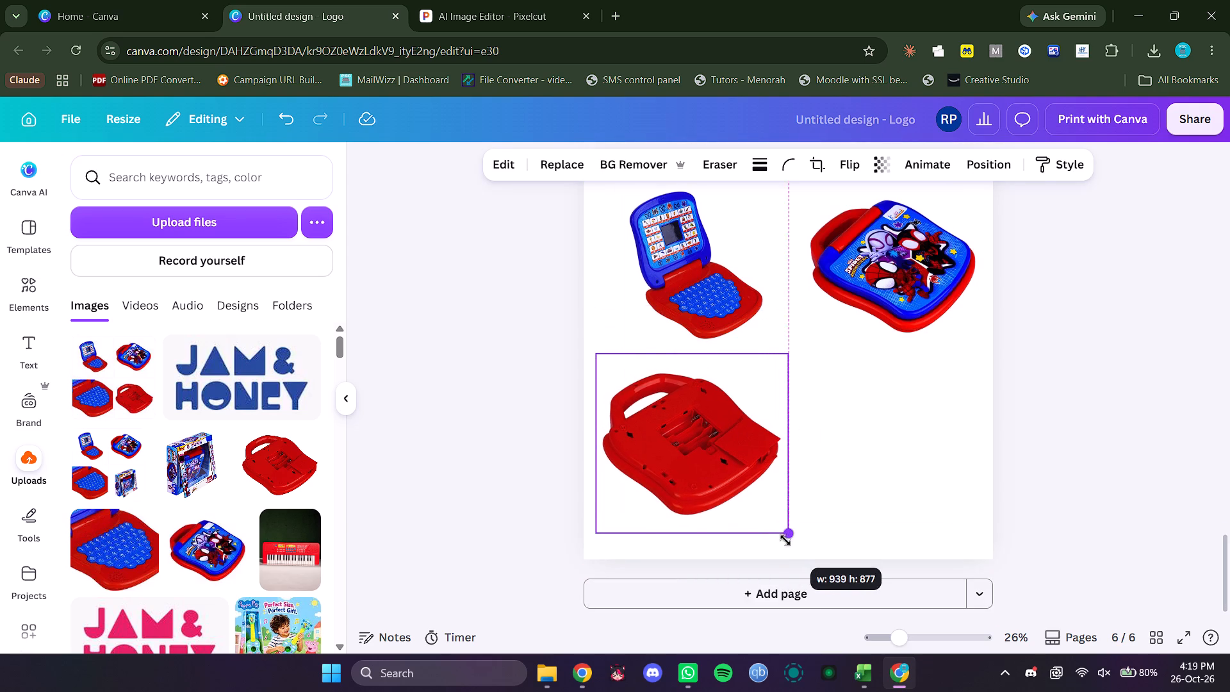
drag(785, 540, 787, 541)
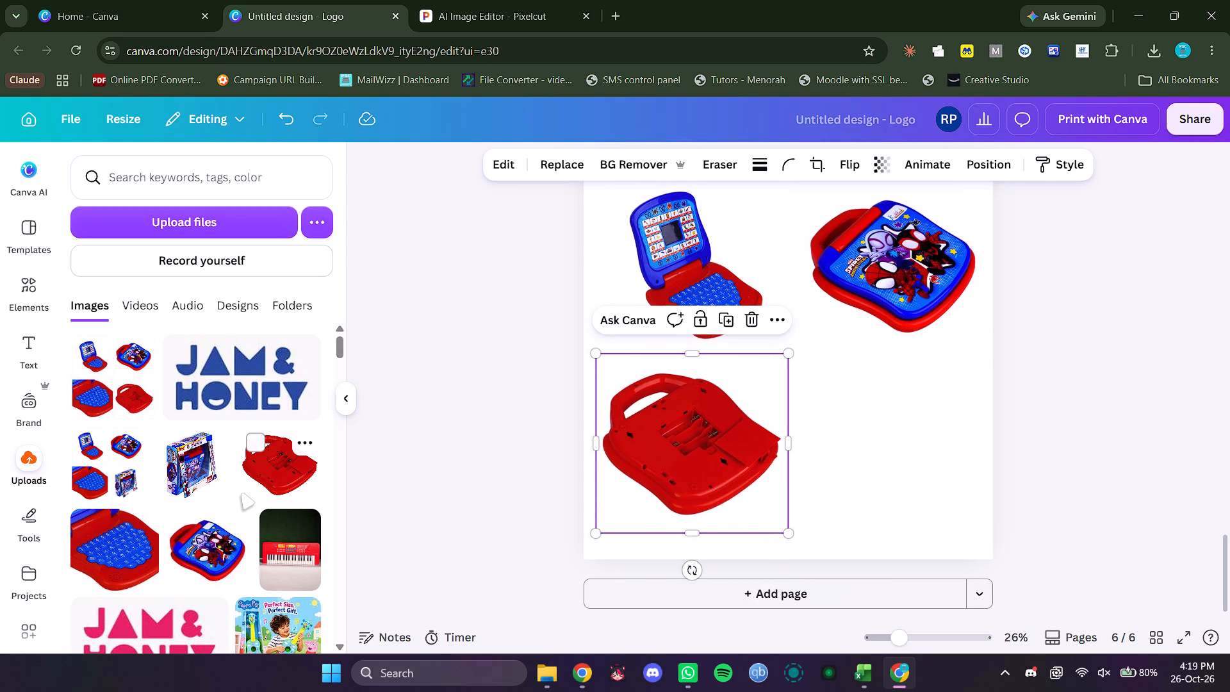
Add the blue keyboard close-up picture to page 6 and scale it down to fit the page's lower-right quarter.
scroll(242, 494, up, 1)
click(860, 473)
scroll(142, 472, up, 1)
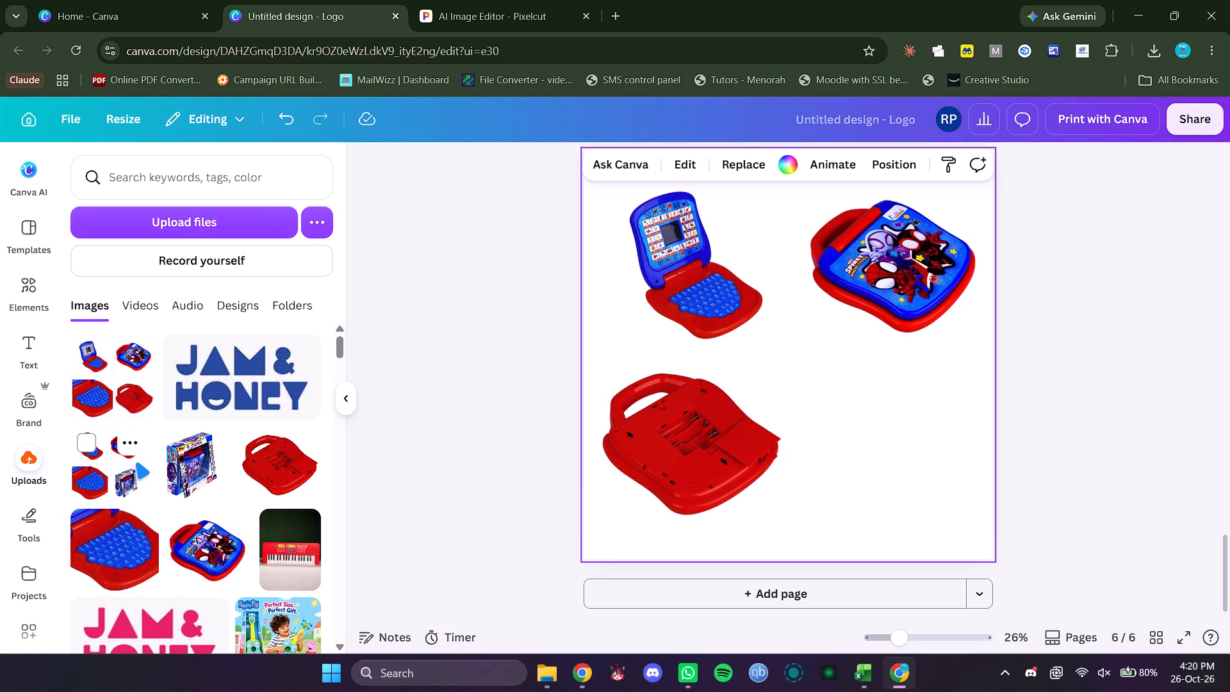
click(111, 558)
drag(649, 483, 674, 450)
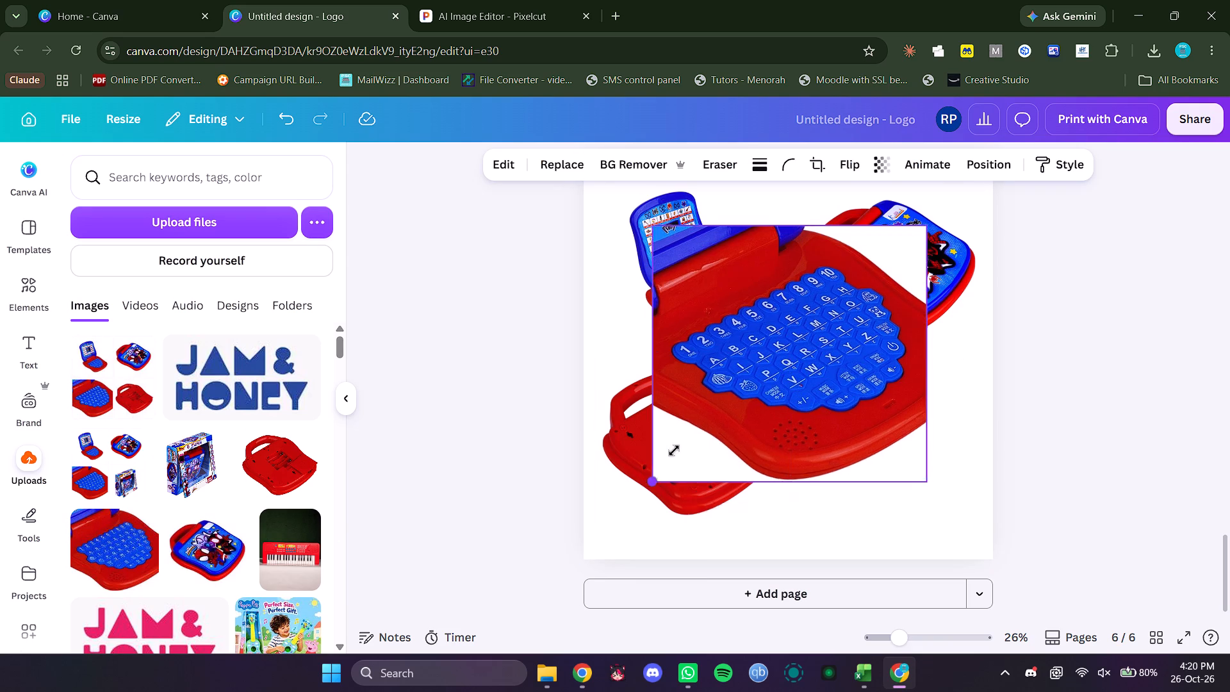
drag(674, 450, 759, 372)
drag(846, 295, 890, 438)
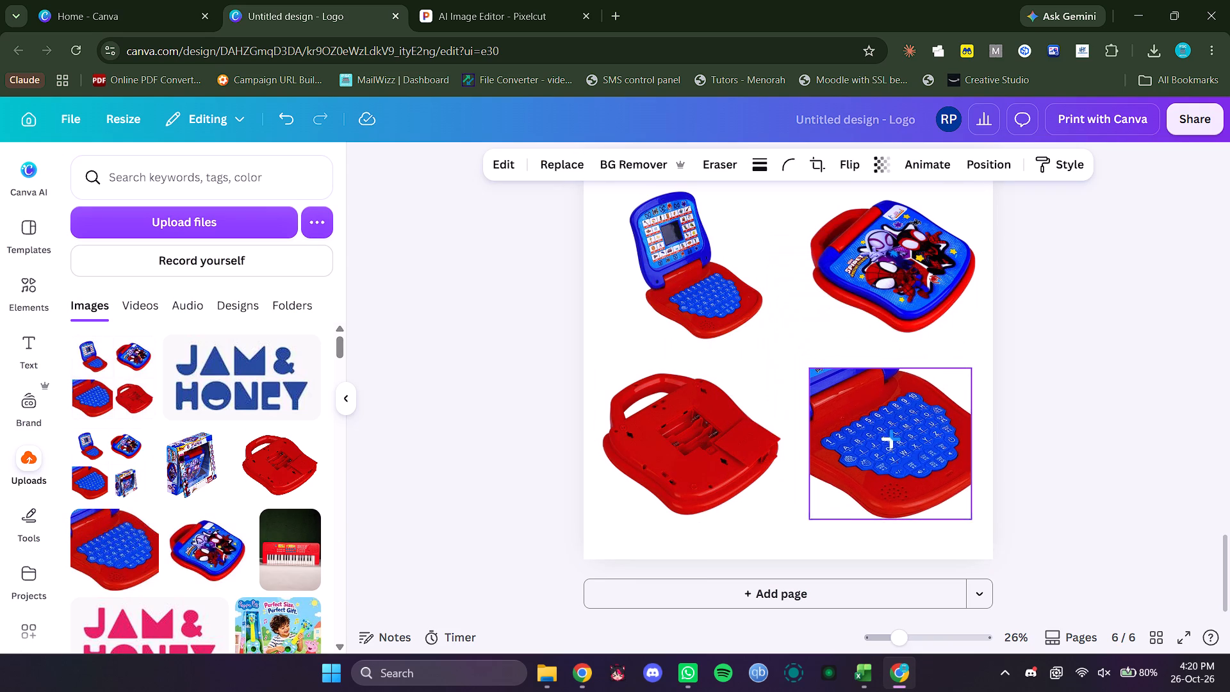
drag(890, 438, 885, 454)
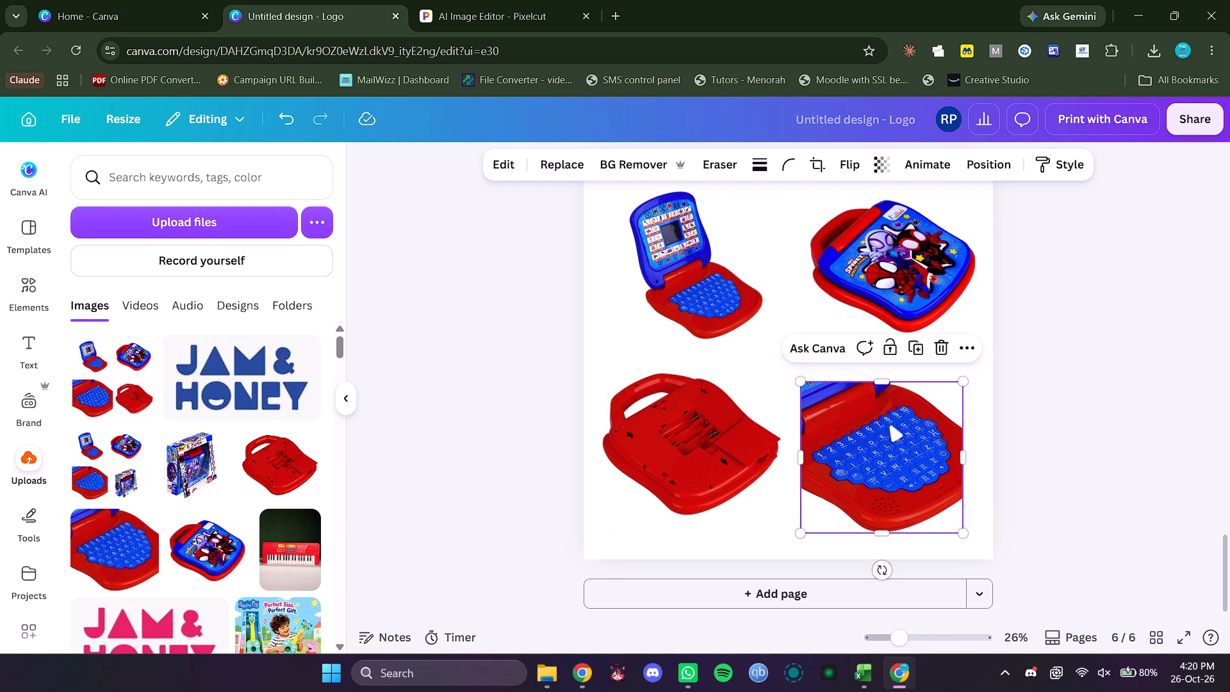
click(868, 418)
drag(962, 533, 974, 548)
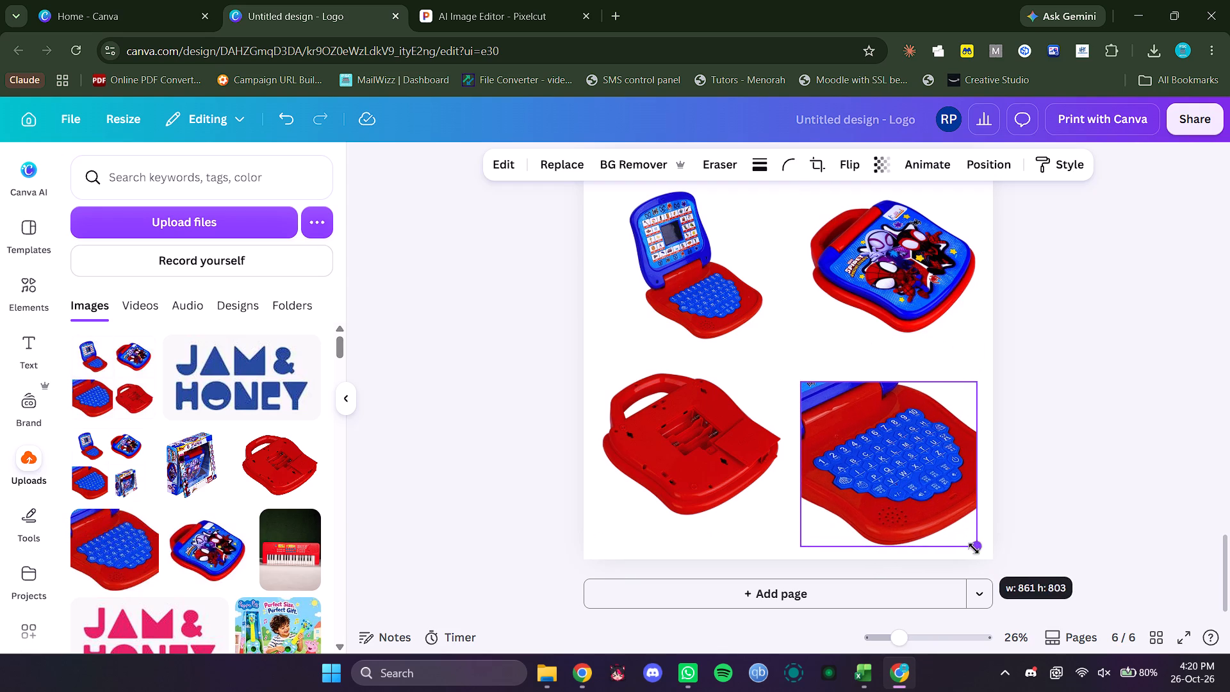
drag(974, 548, 953, 525)
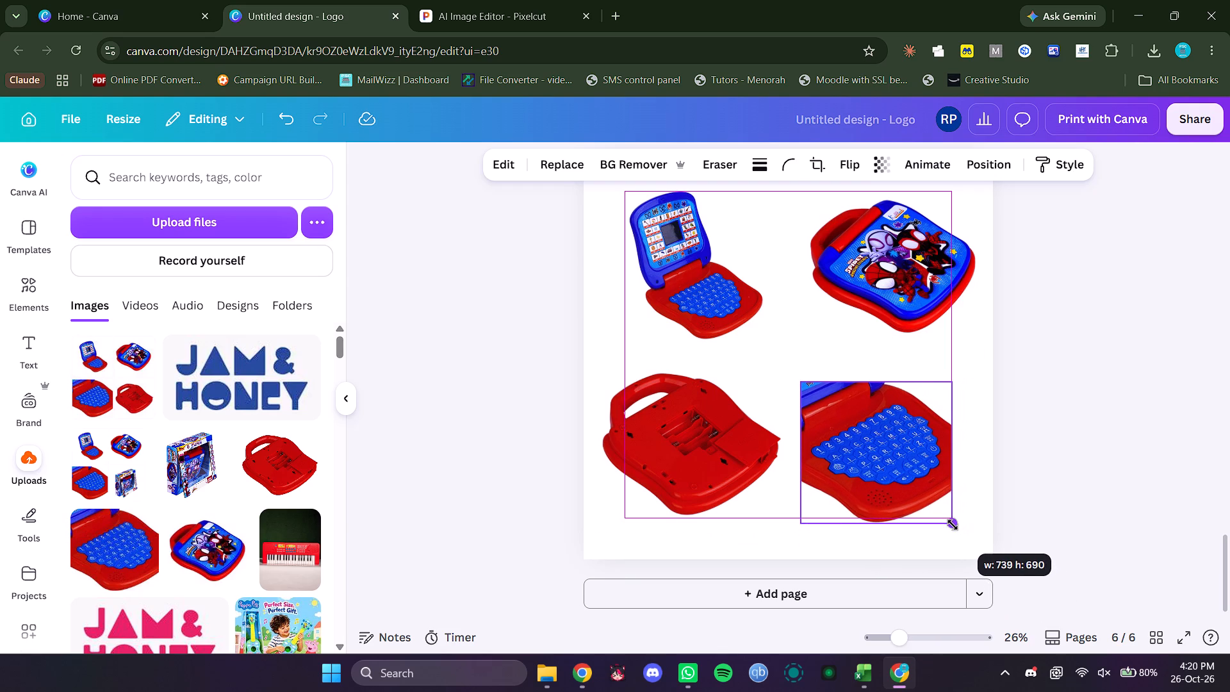
drag(953, 525, 960, 541)
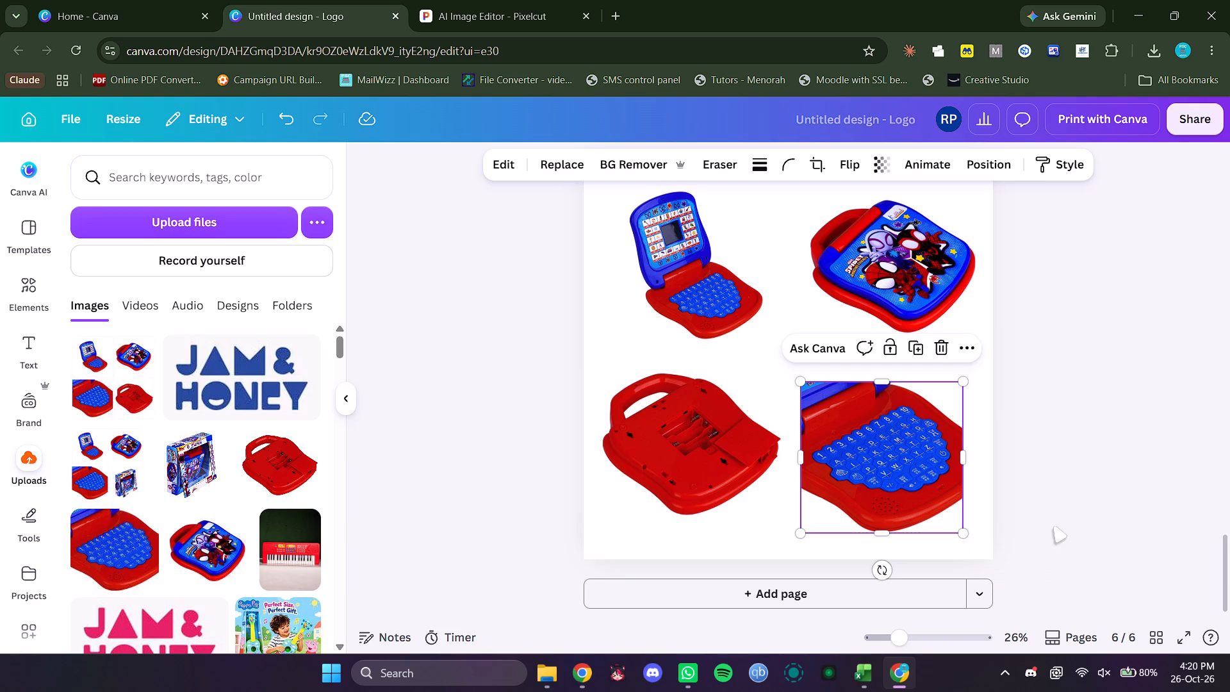
click(1080, 518)
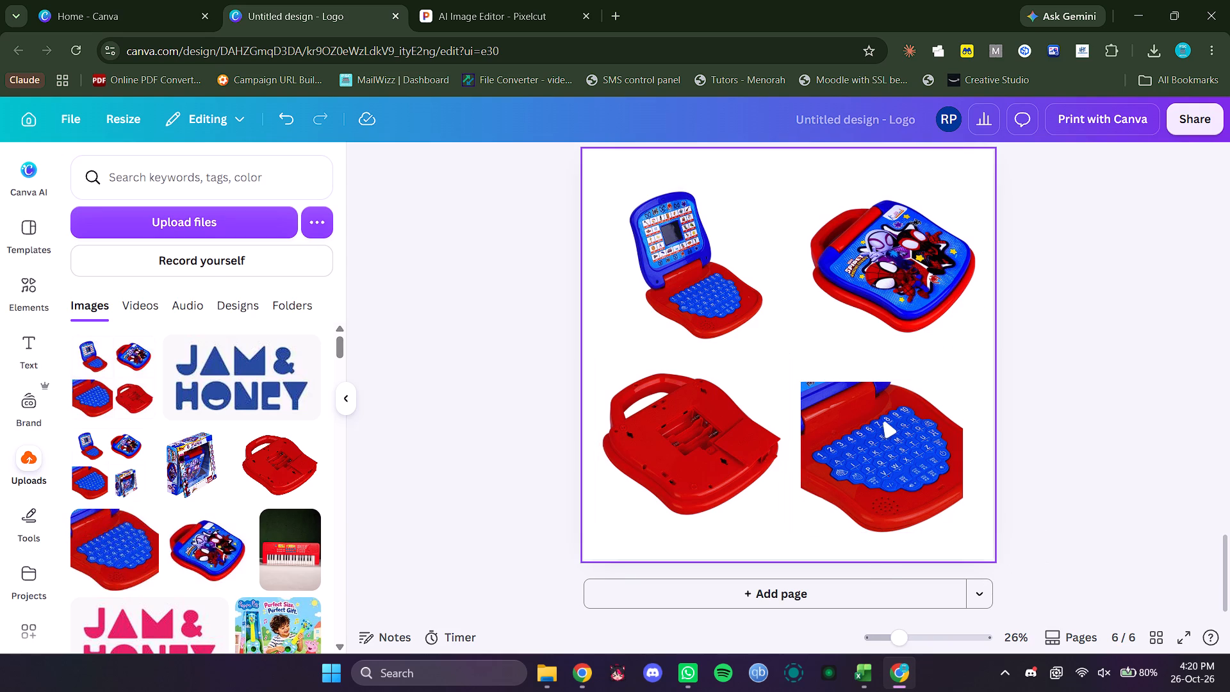
Move the closed Spidey laptop to page 6's lower half and put the keyboard close-up in the upper-right quarter.
drag(888, 446, 878, 402)
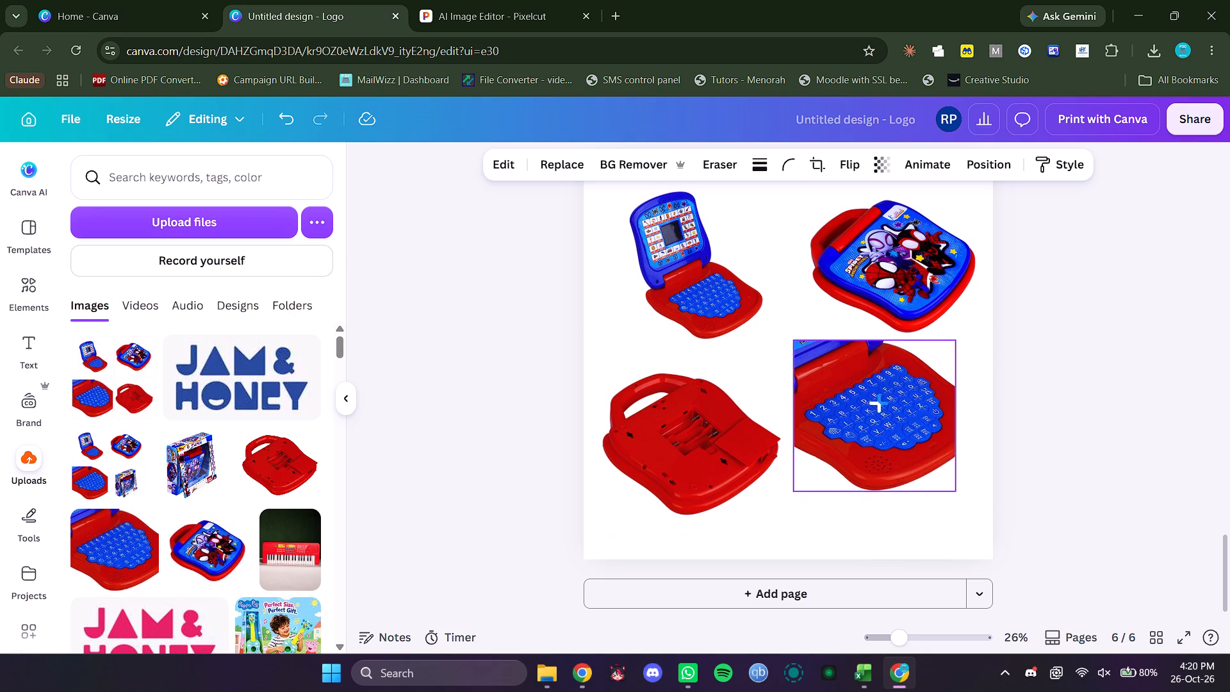
drag(878, 402, 749, 297)
drag(914, 263, 742, 522)
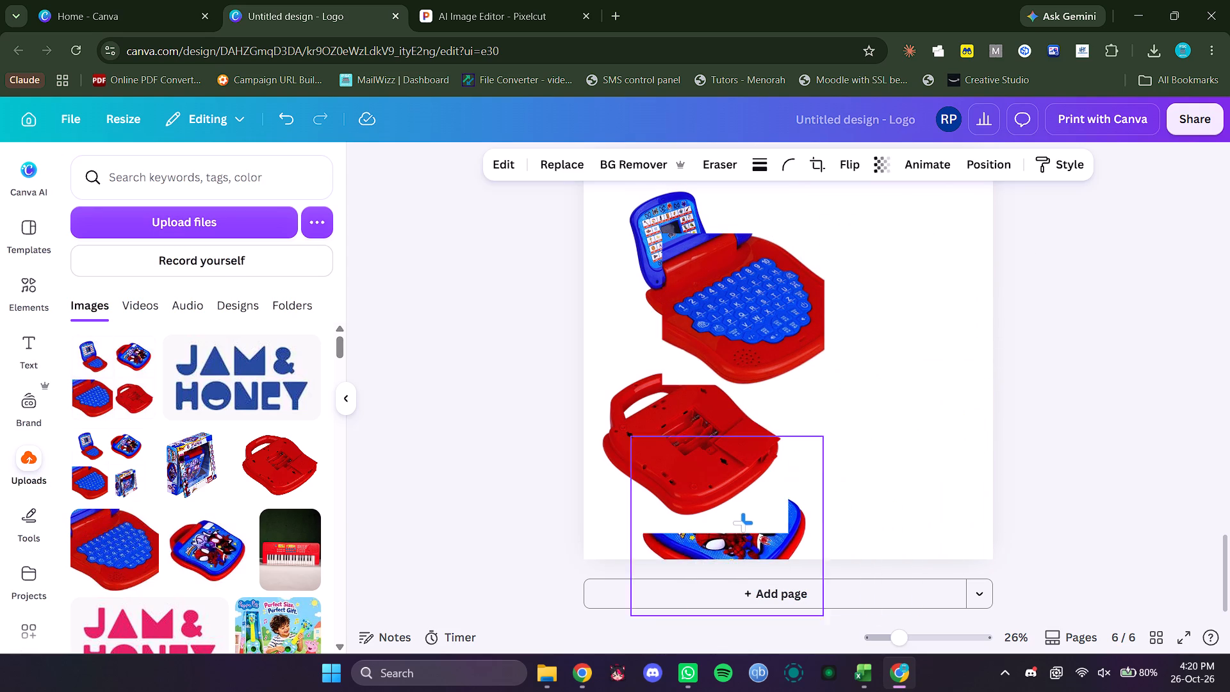
drag(742, 522, 737, 474)
drag(770, 288, 919, 251)
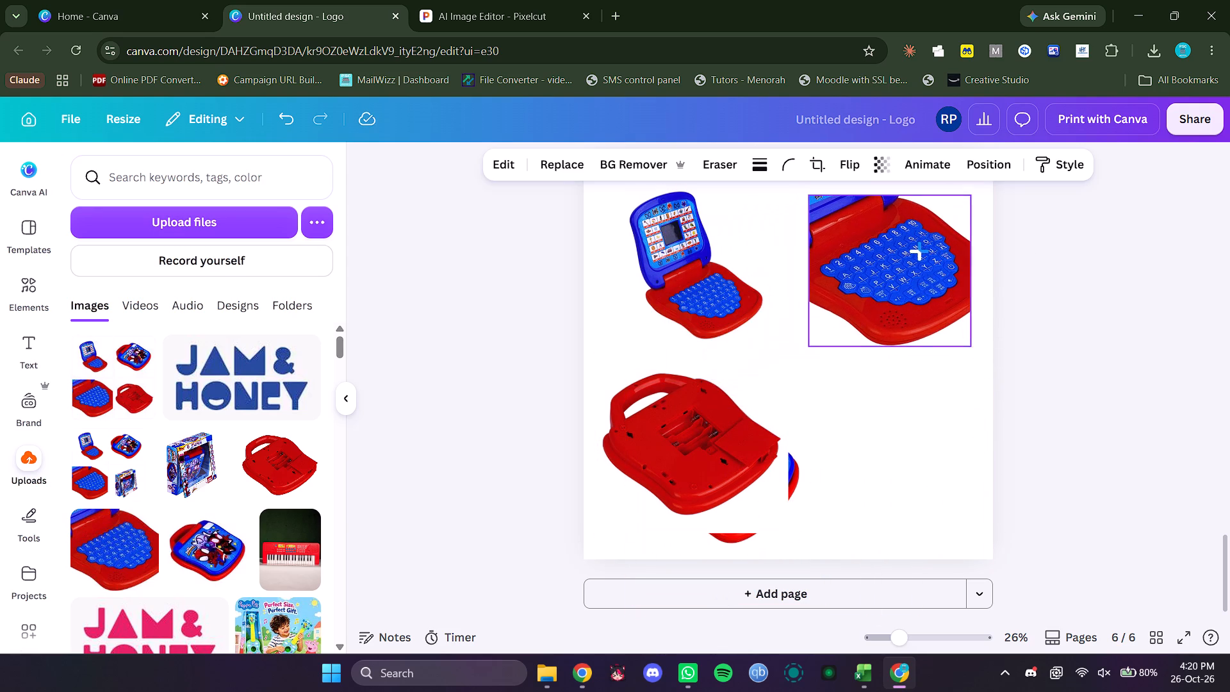
drag(919, 251, 920, 251)
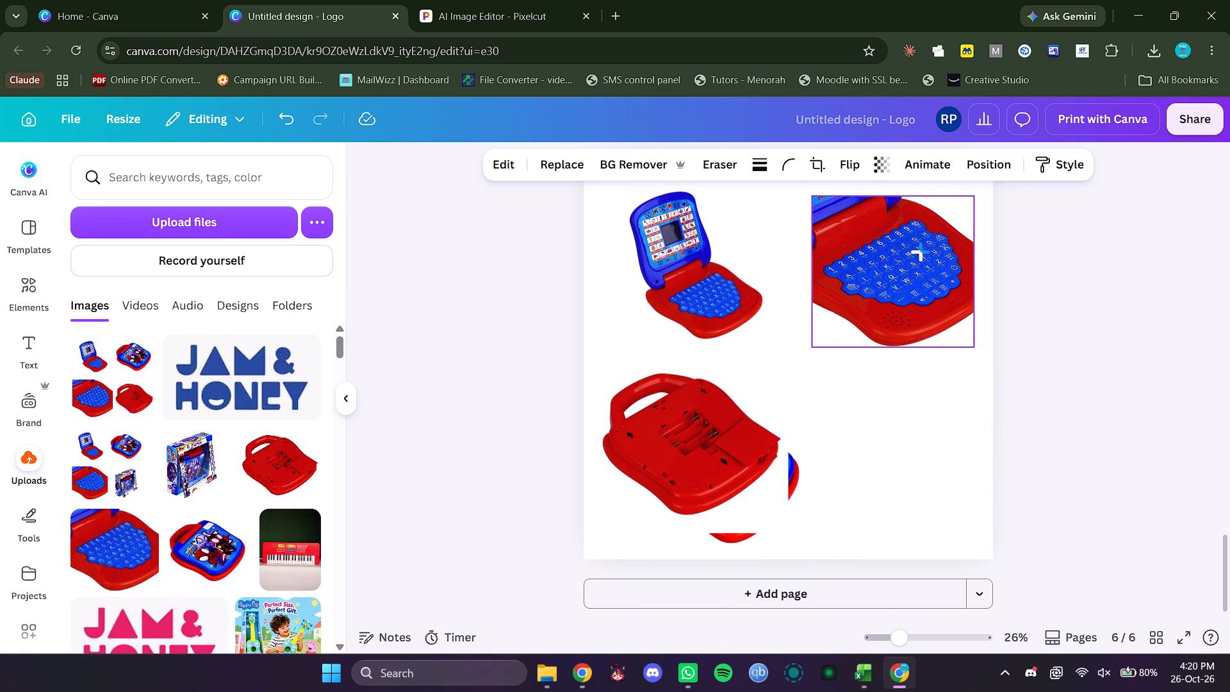
drag(920, 251, 921, 254)
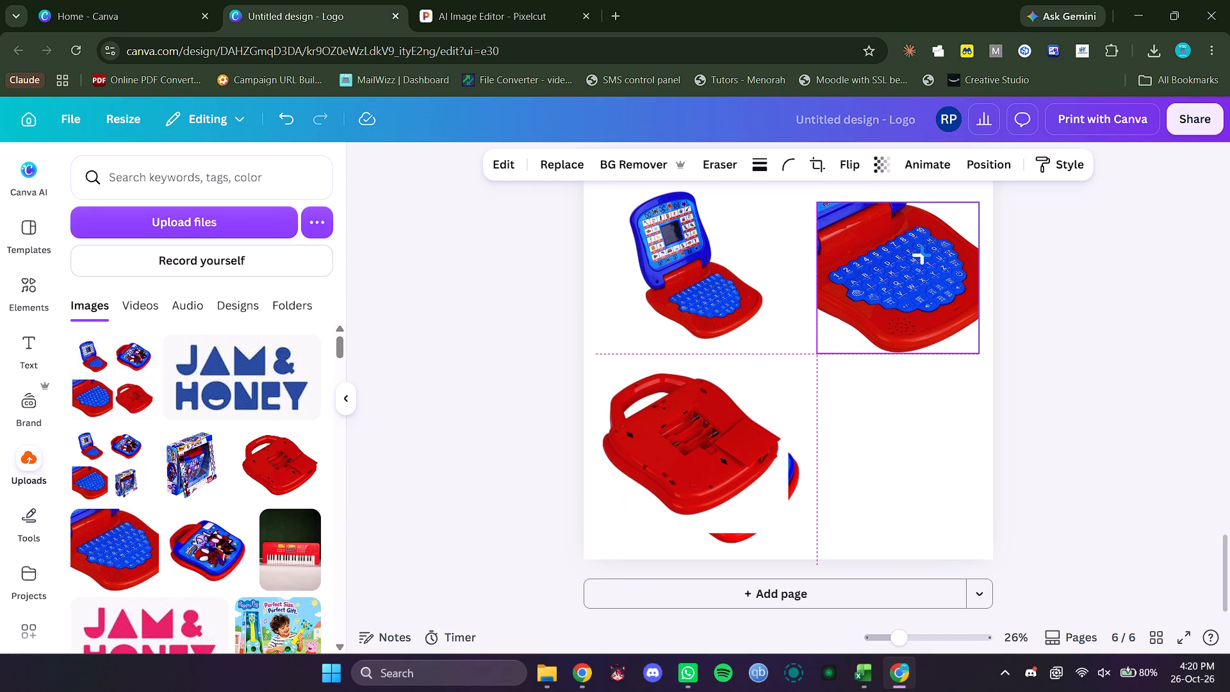
drag(921, 254, 922, 256)
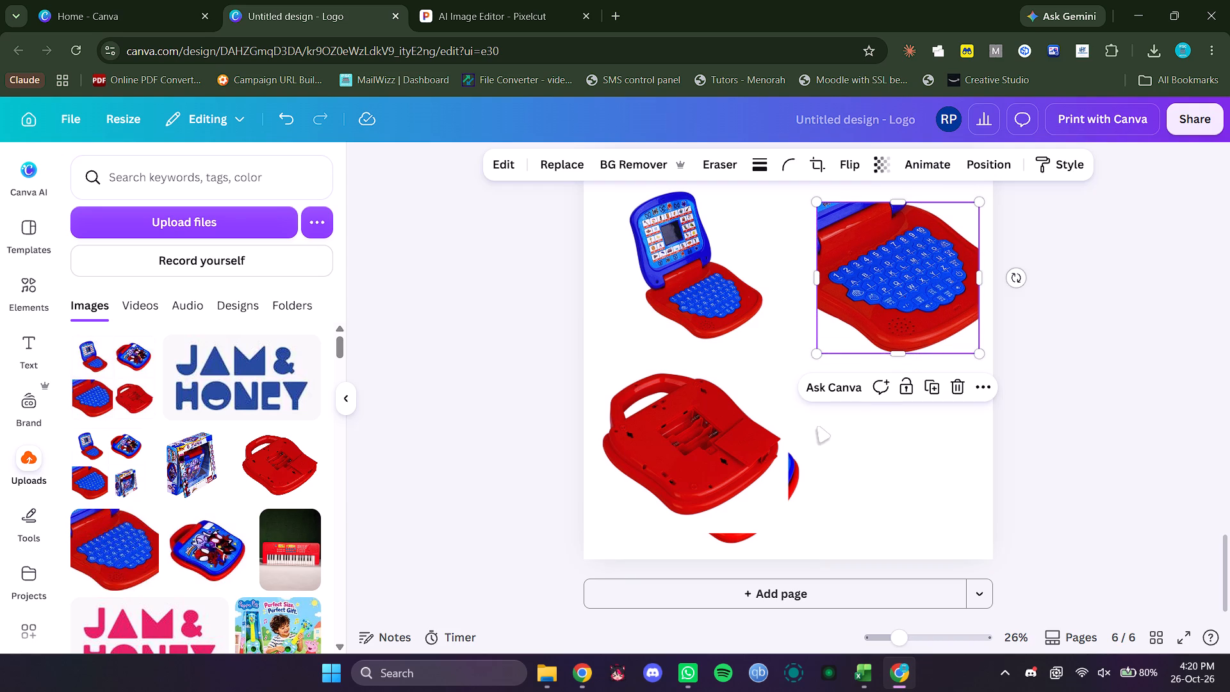
Move the red underside picture to the lower-right quarter and the closed Spidey laptop to the lower-left, left-aligned with the open laptop.
drag(721, 451, 918, 463)
drag(705, 475, 682, 445)
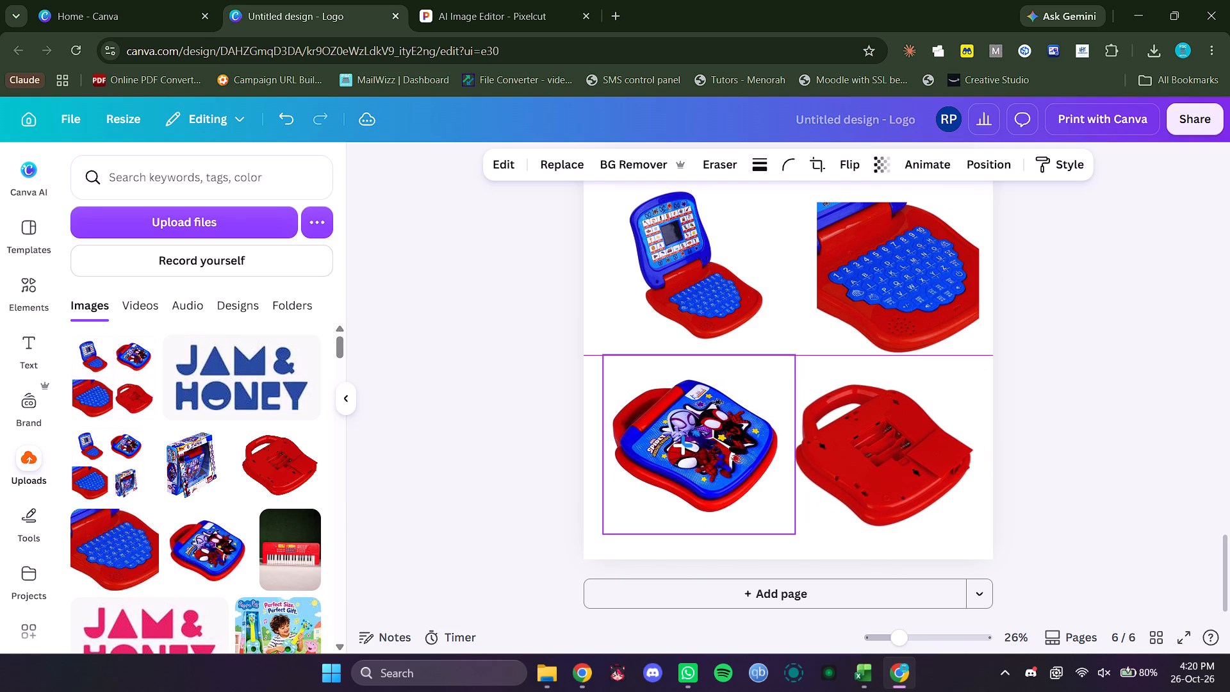
drag(682, 445, 682, 444)
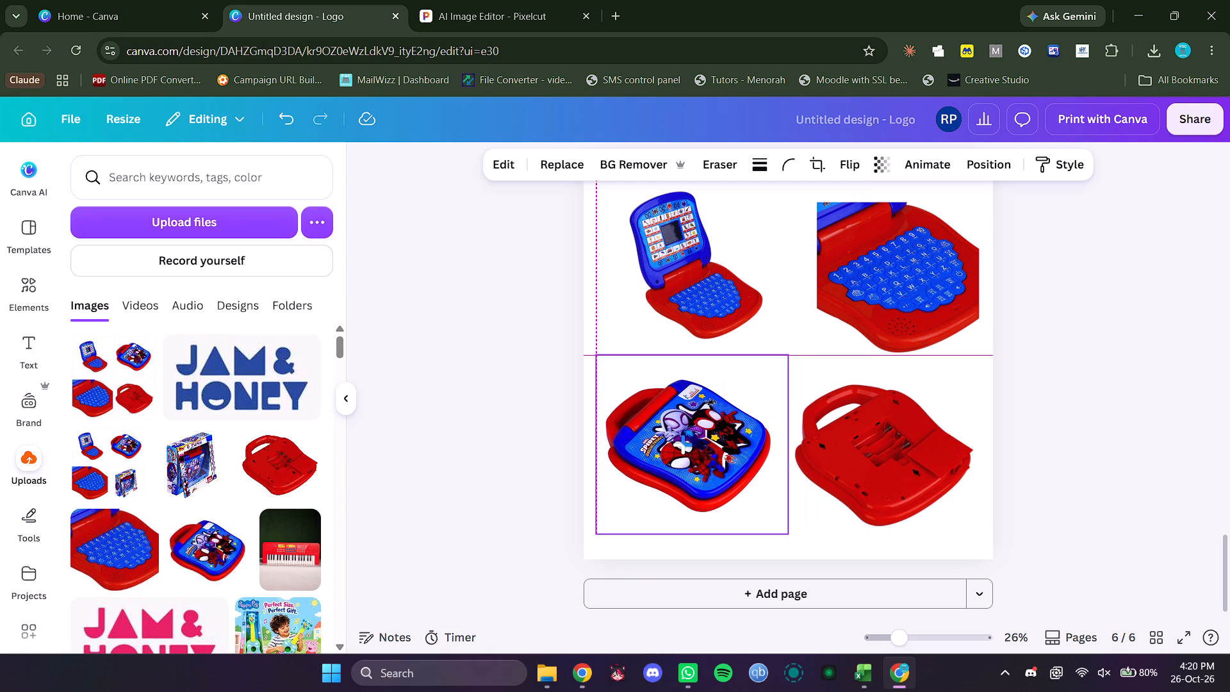
drag(682, 444, 684, 445)
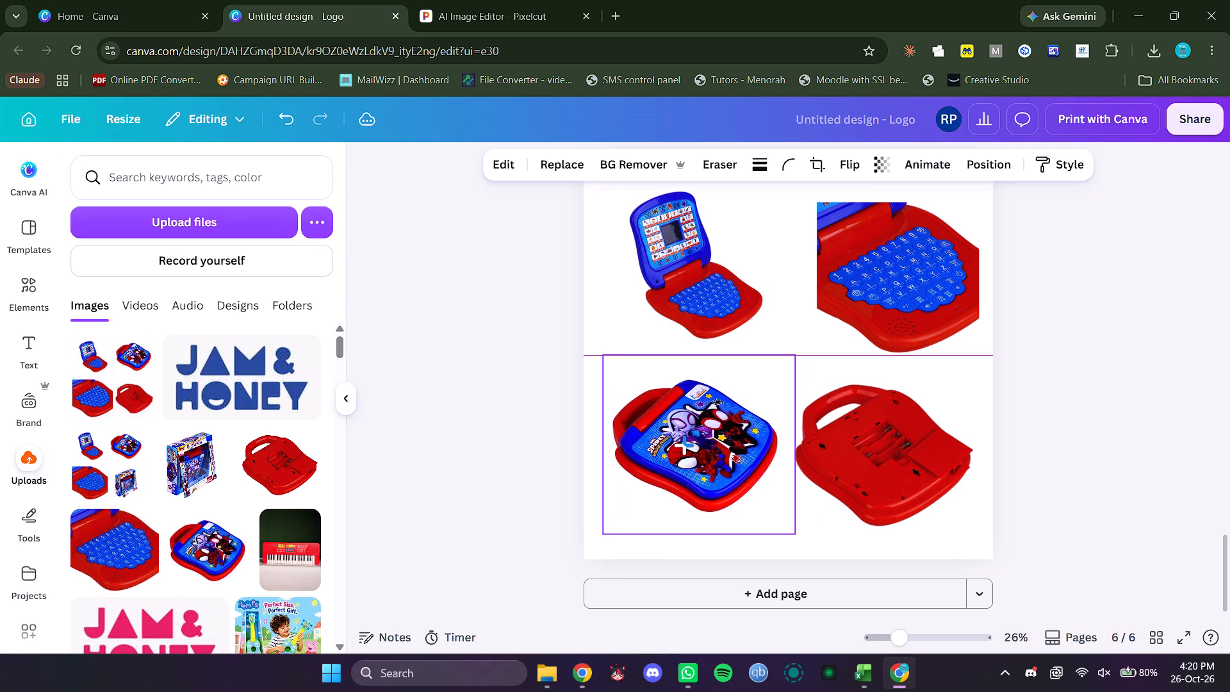
drag(684, 445, 678, 445)
click(1051, 398)
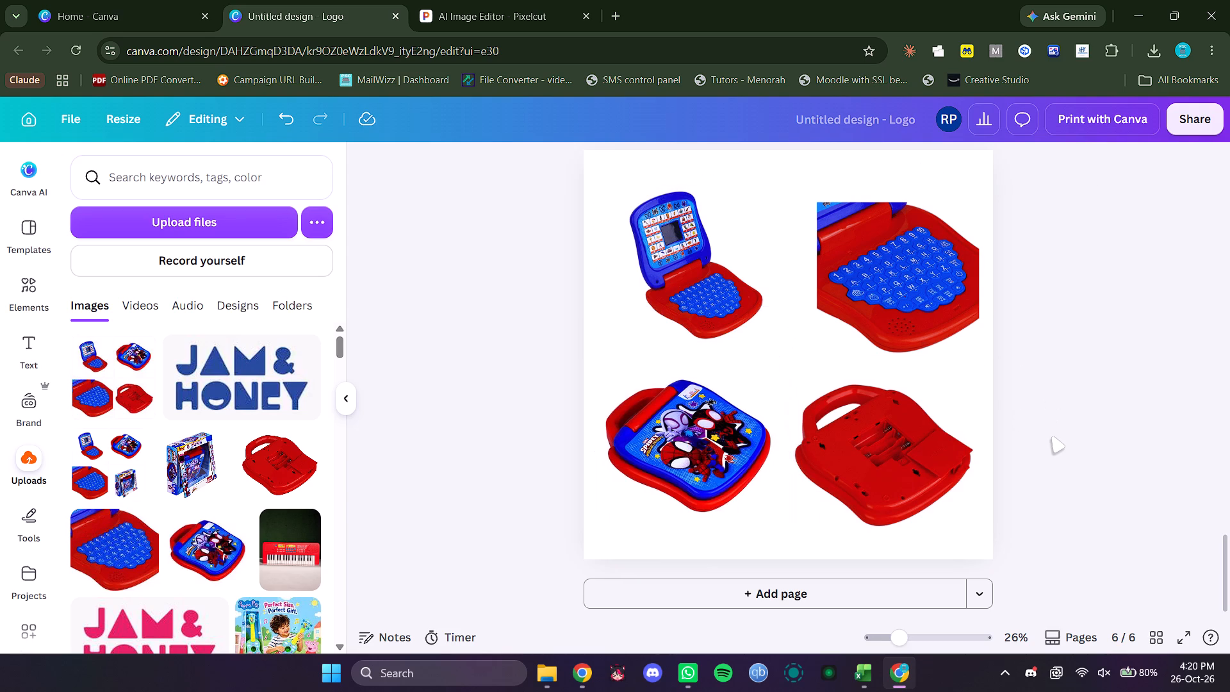
Nudge the red underside picture so its right edge aligns with the keyboard close-up above it.
scroll(1052, 438, up, 1)
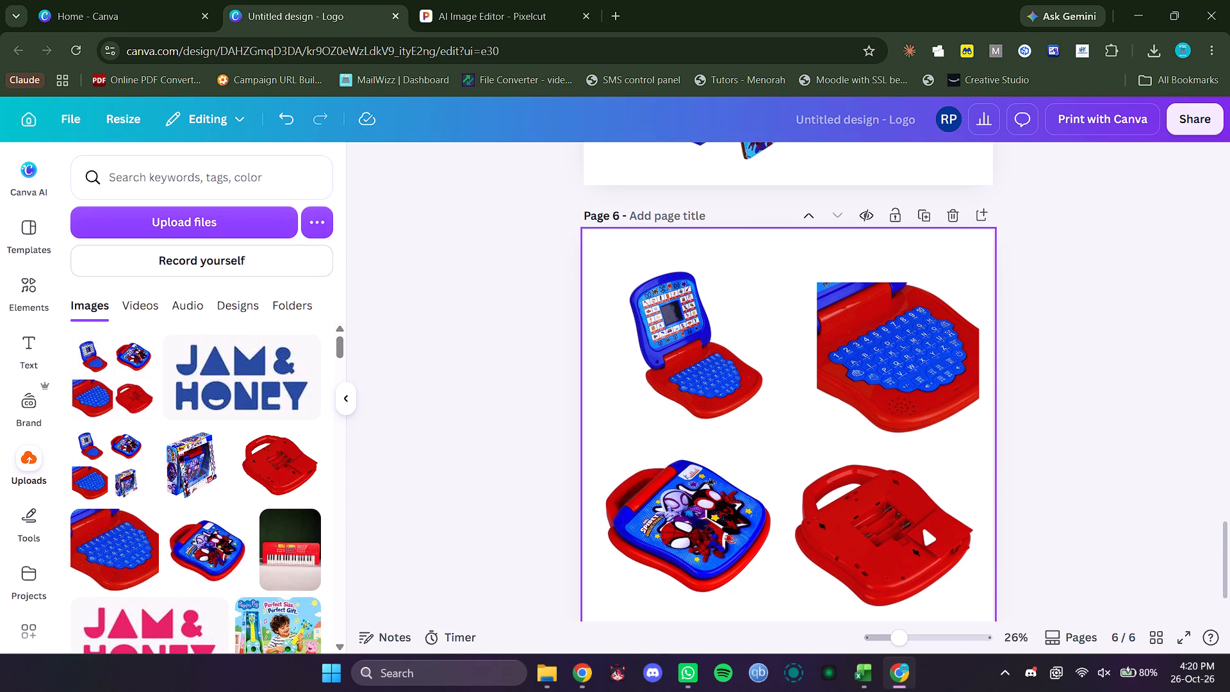
scroll(1212, 435, down, 1)
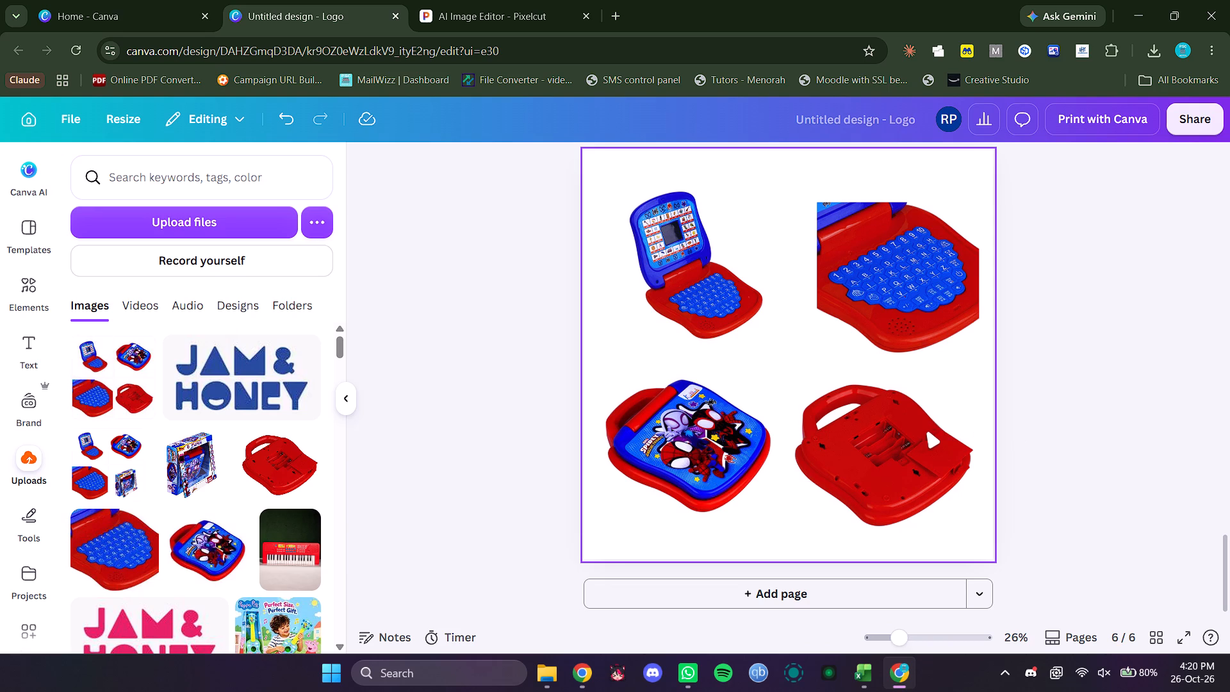
click(913, 435)
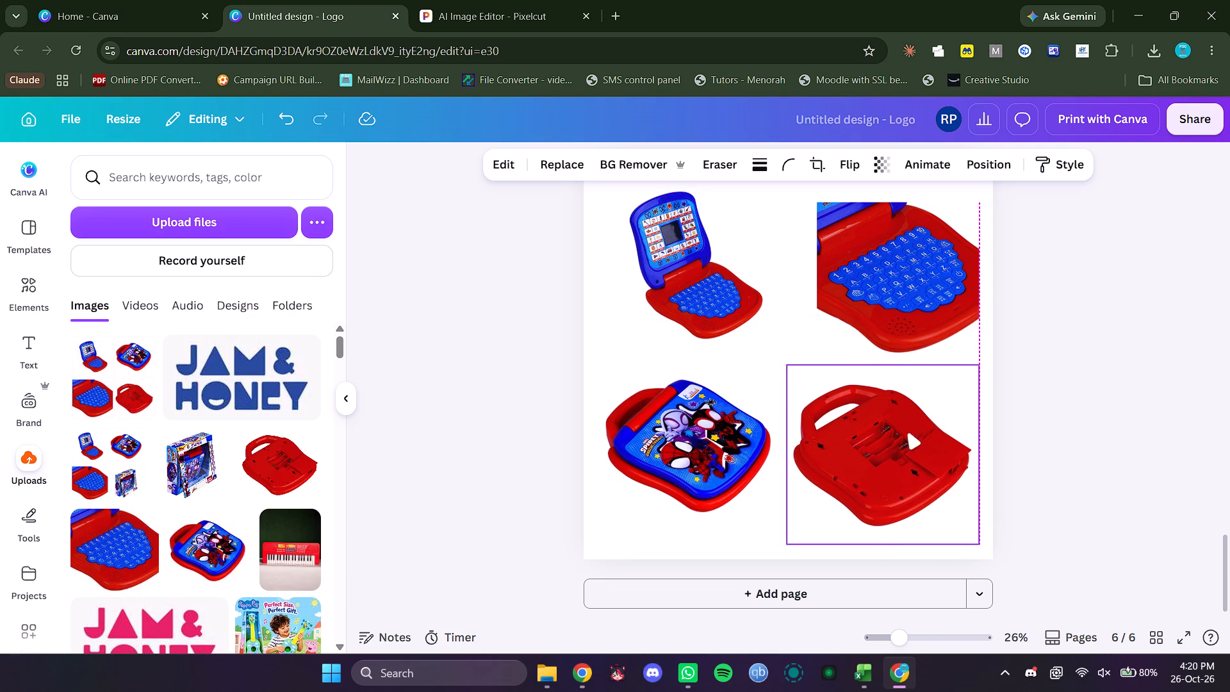
click(1126, 407)
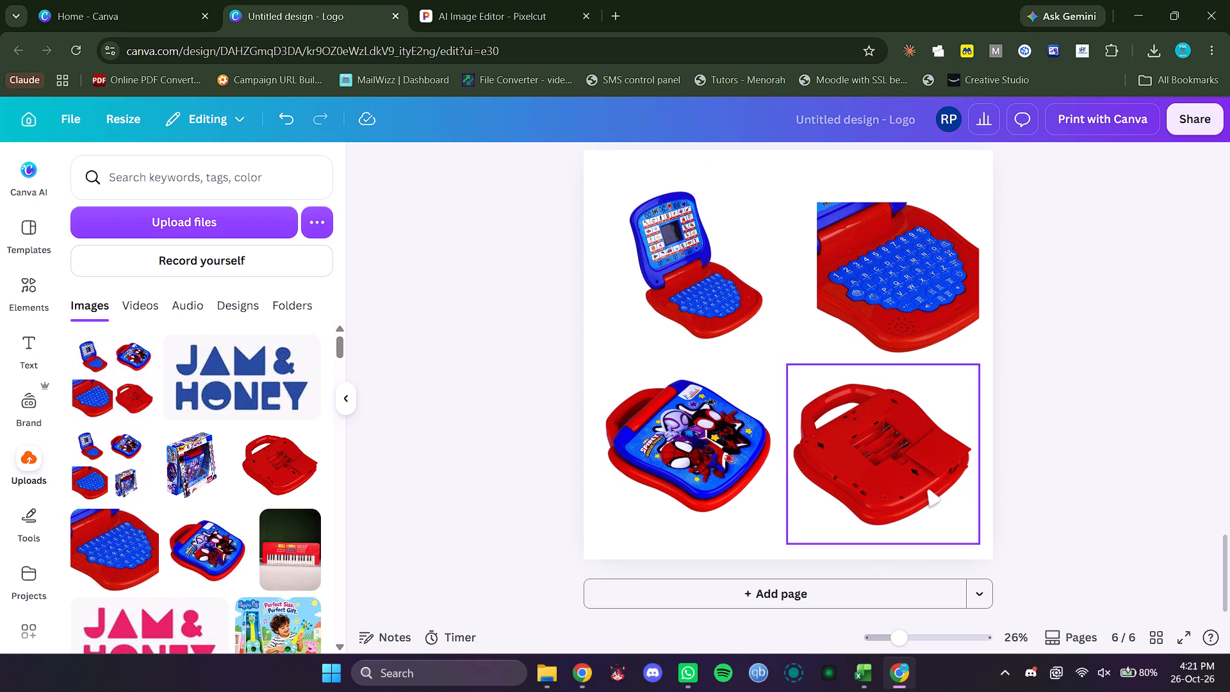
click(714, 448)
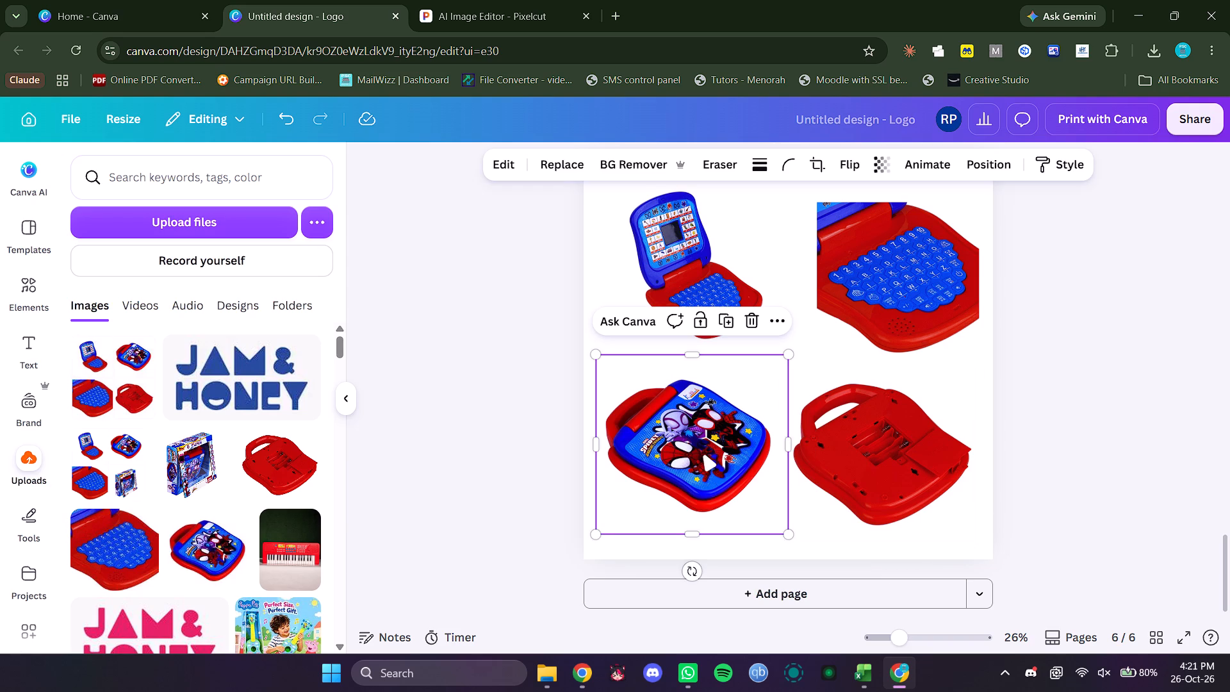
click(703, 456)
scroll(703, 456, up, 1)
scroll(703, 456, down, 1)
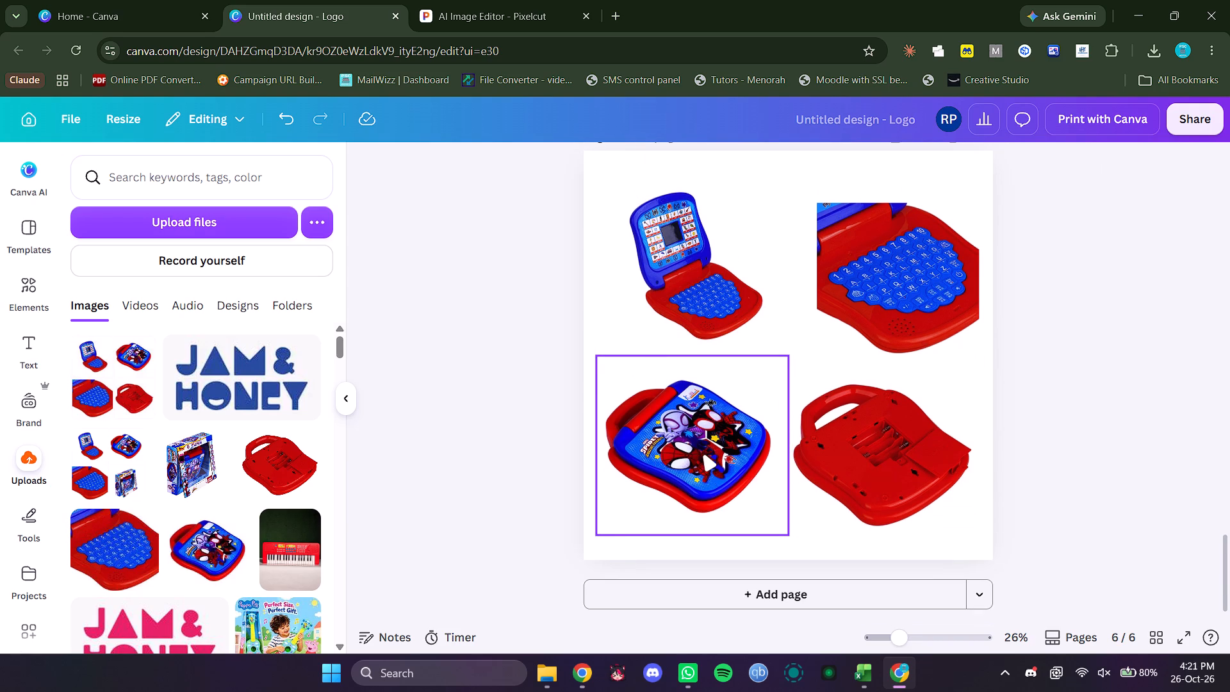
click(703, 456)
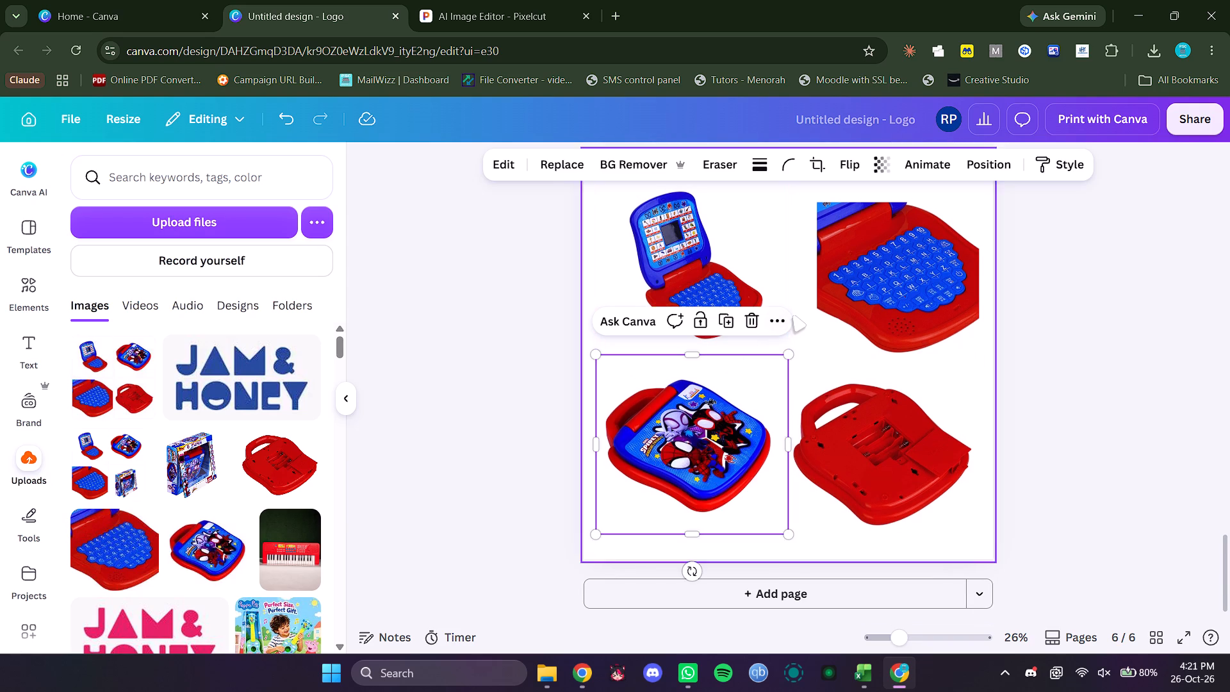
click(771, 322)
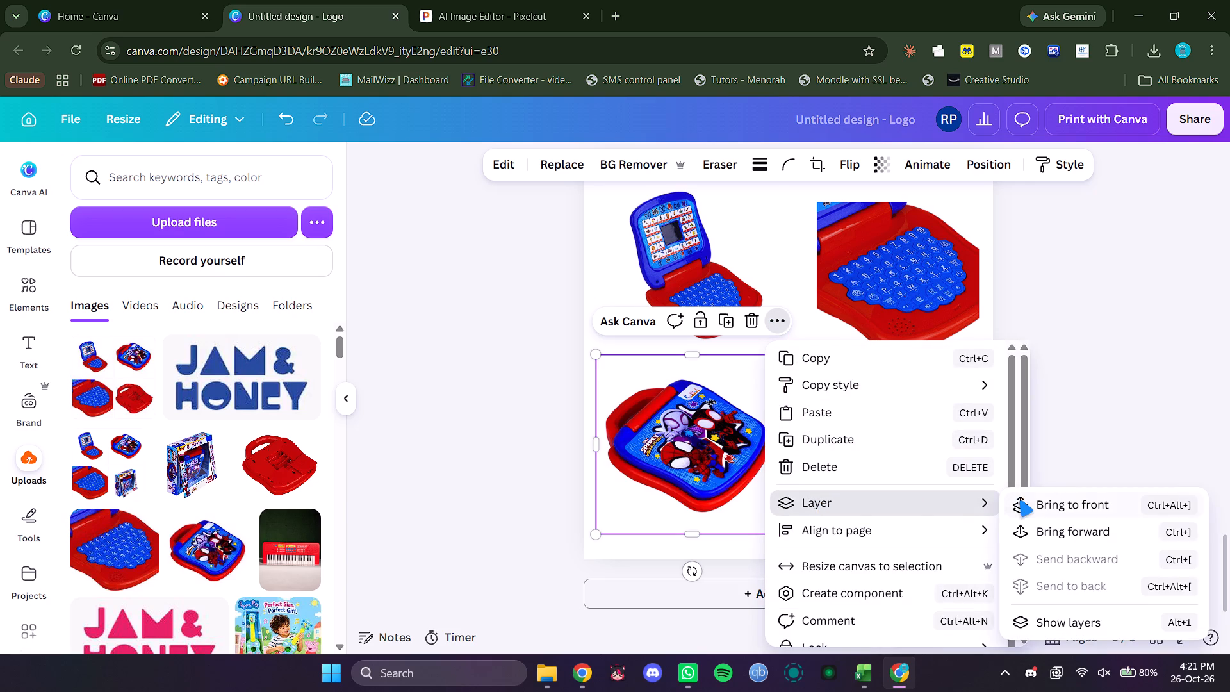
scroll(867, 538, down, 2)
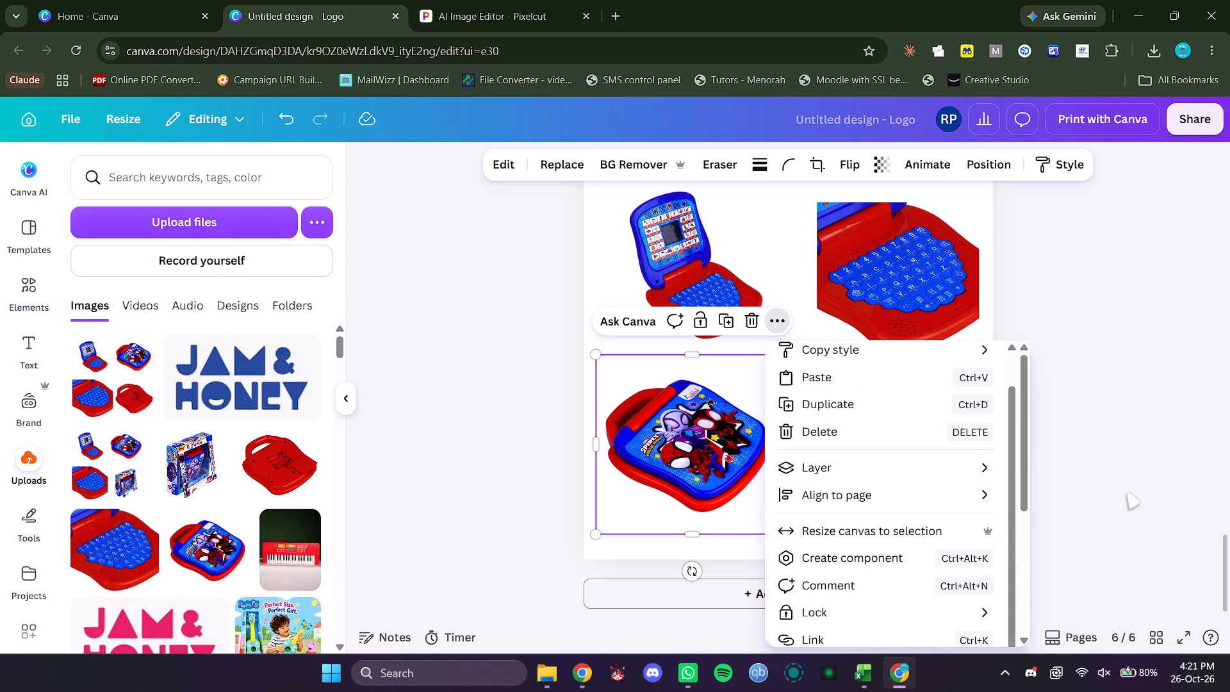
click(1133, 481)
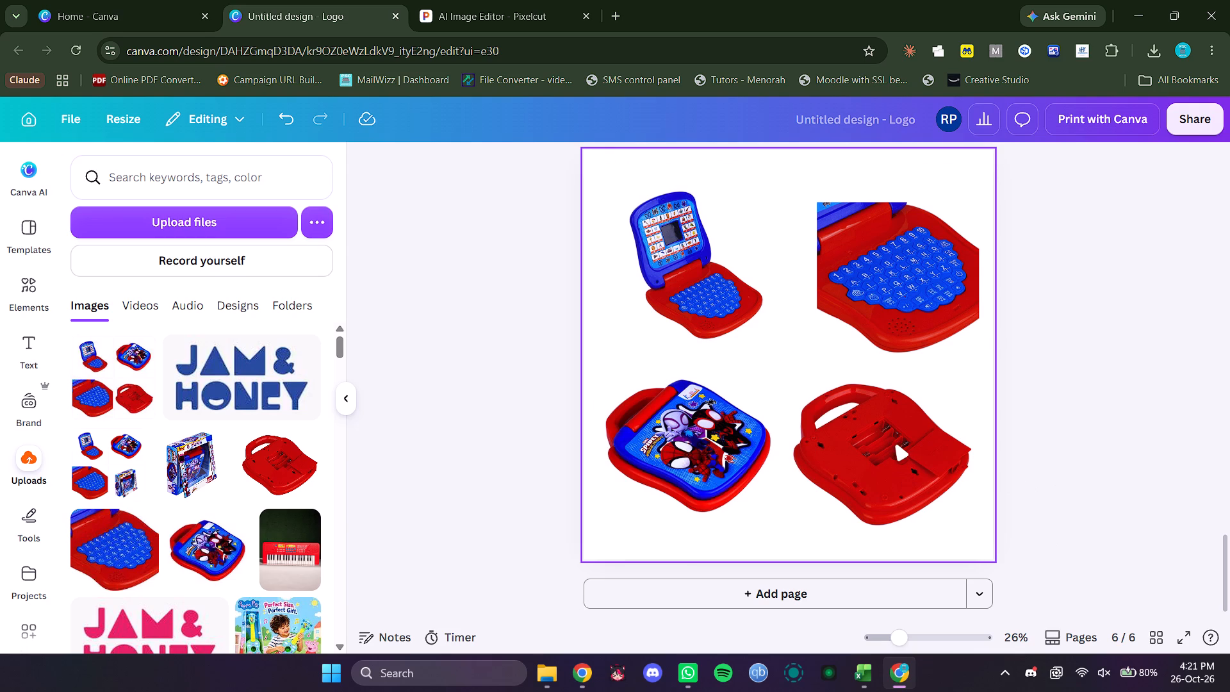
Shift the keyboard close-up on page 6 toward the page centre so it sits centred above the red underside picture.
drag(910, 286, 905, 286)
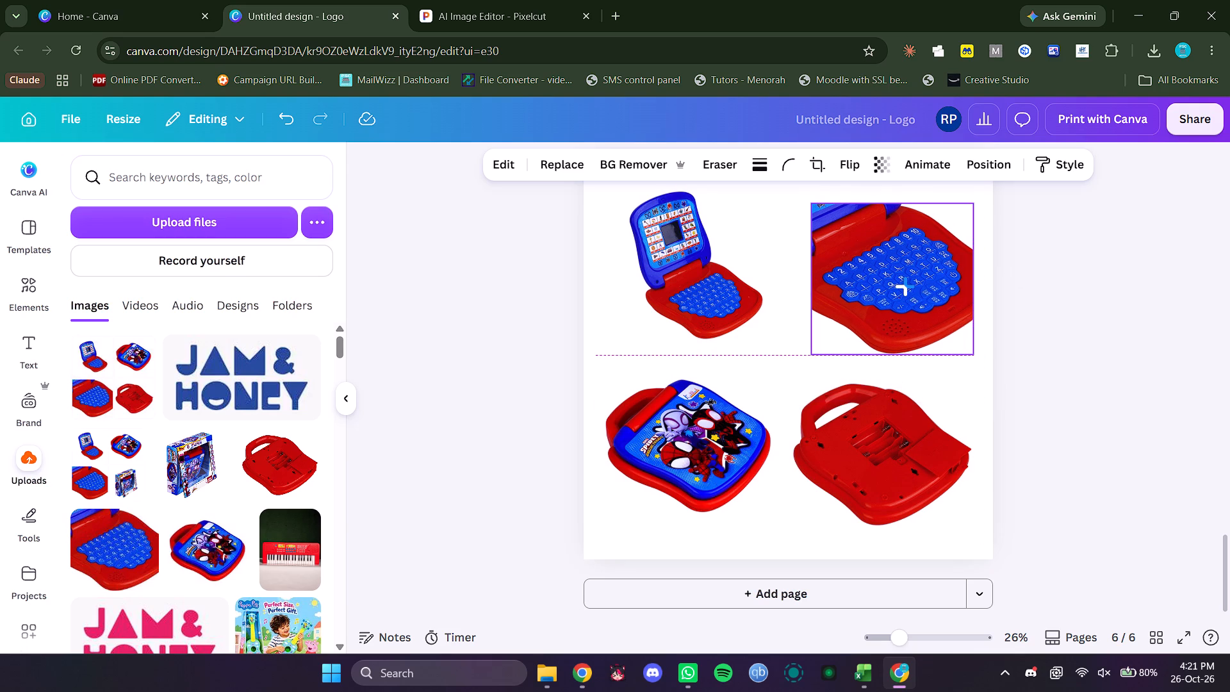
drag(905, 286, 896, 288)
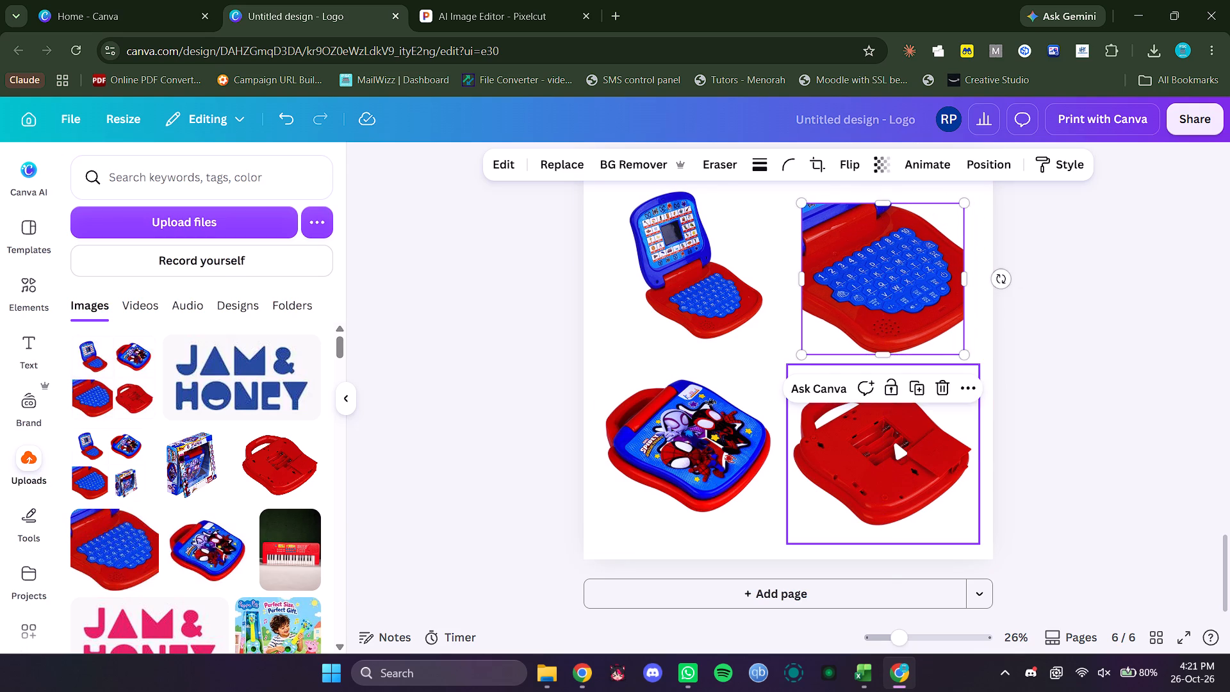
click(894, 450)
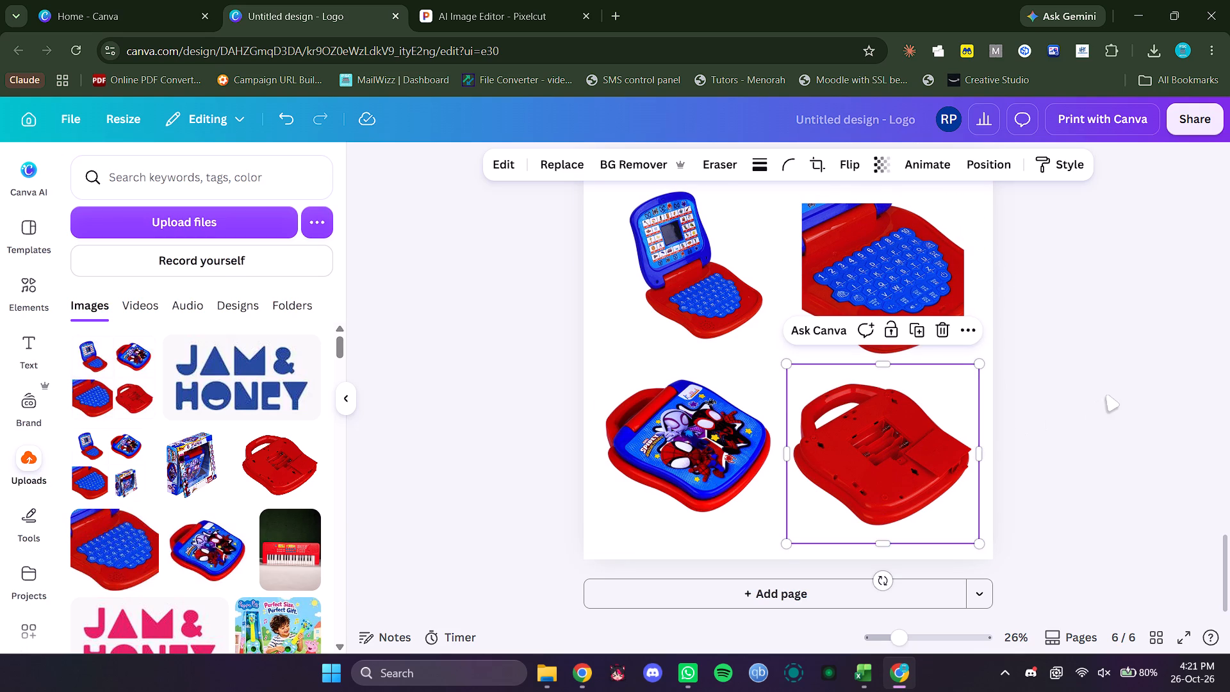
click(1110, 394)
click(901, 447)
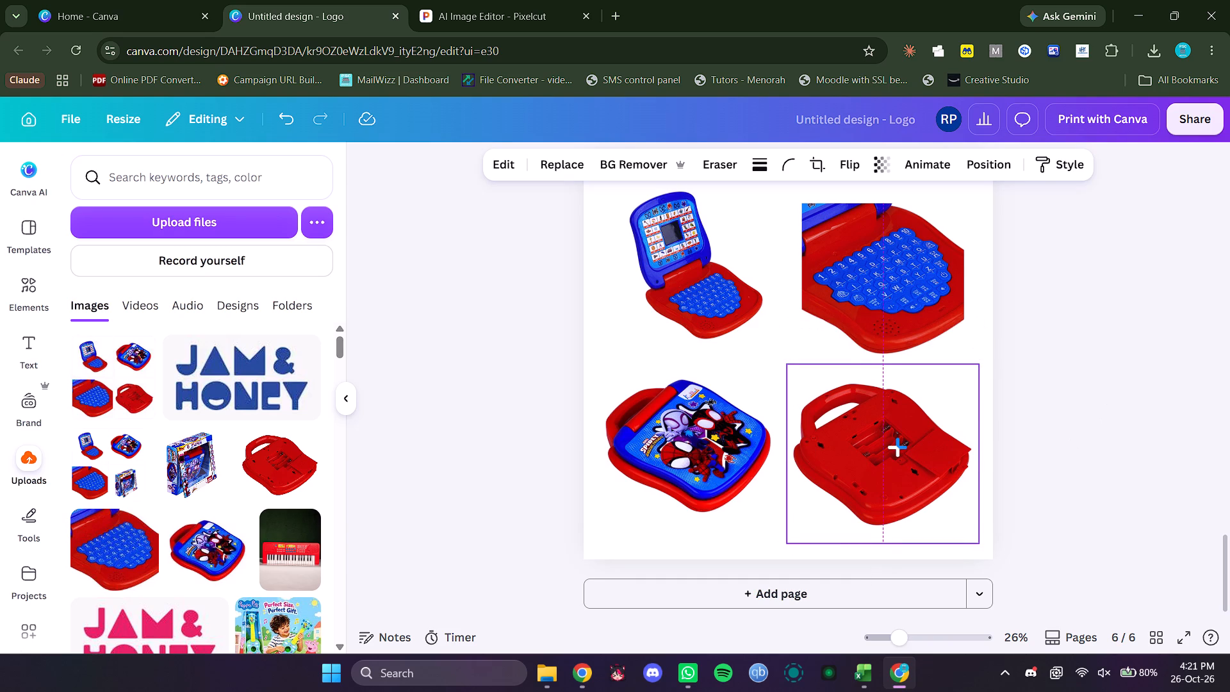
click(1094, 418)
click(691, 445)
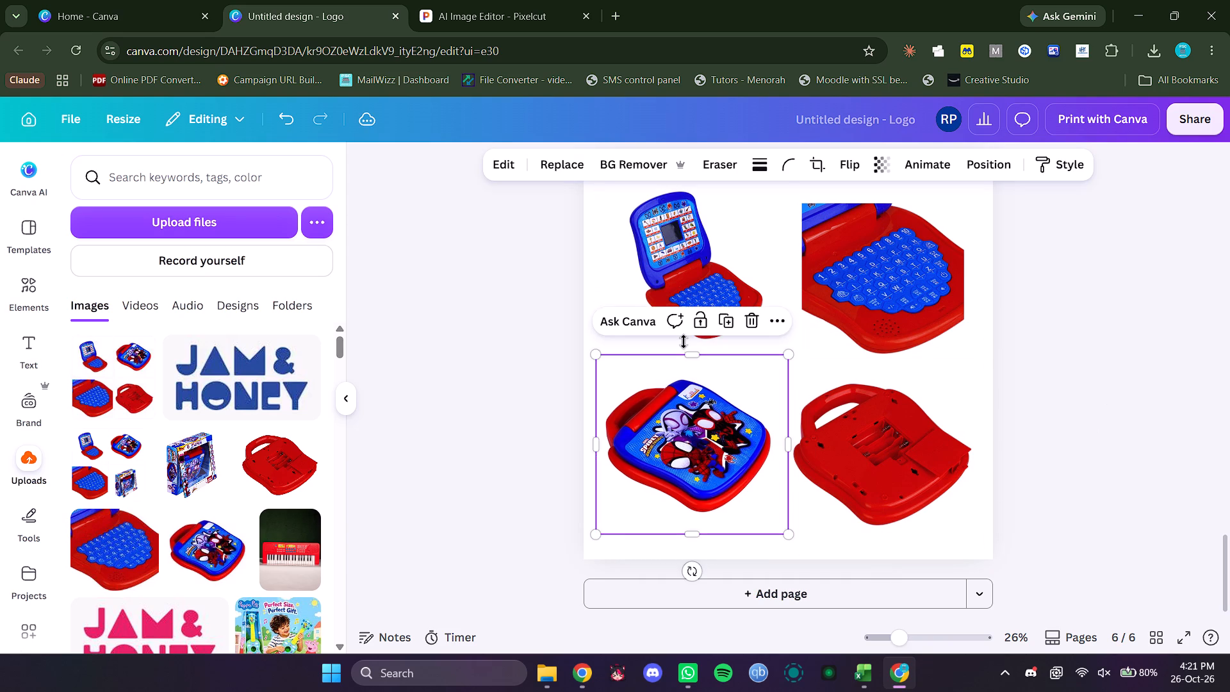
click(709, 270)
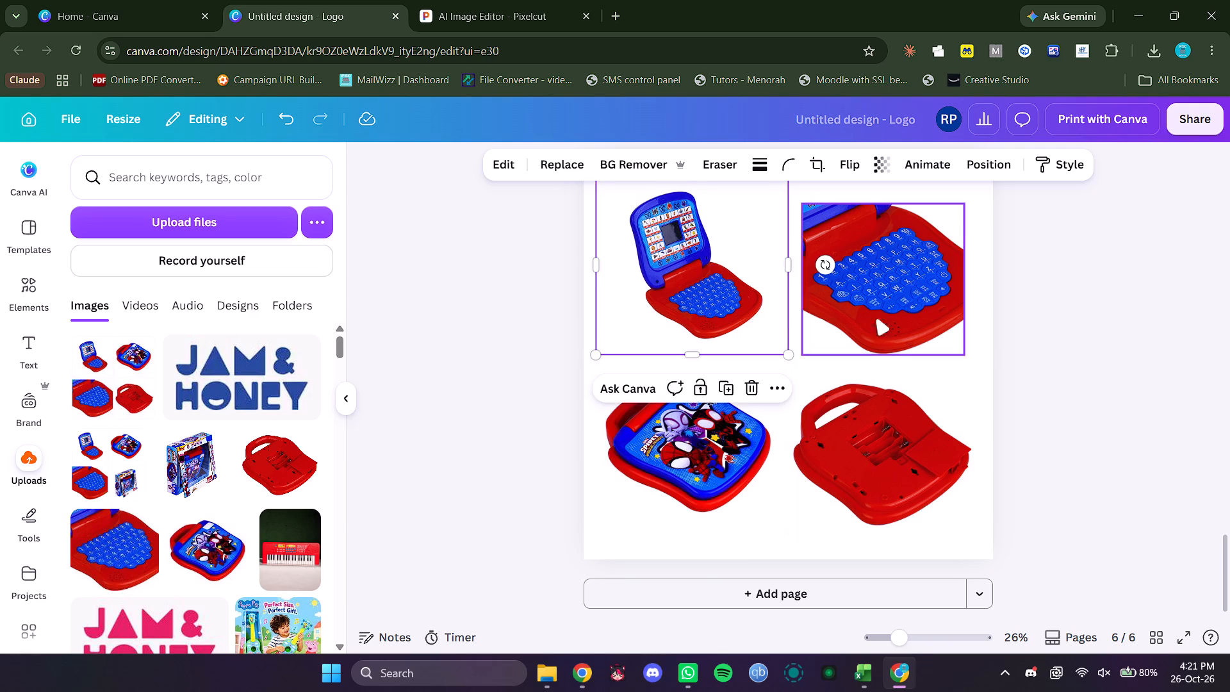
click(1076, 318)
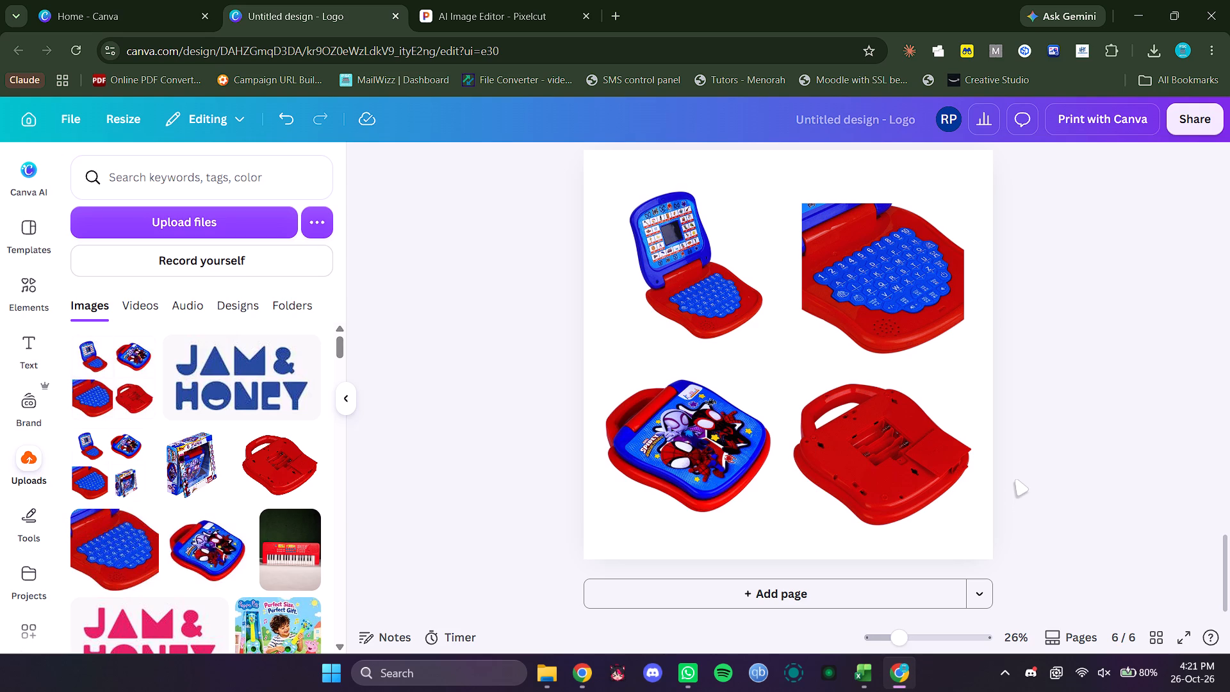
Add the blue Jam & Honey logo to page 6 and place it in the page's upper-right corner.
click(229, 379)
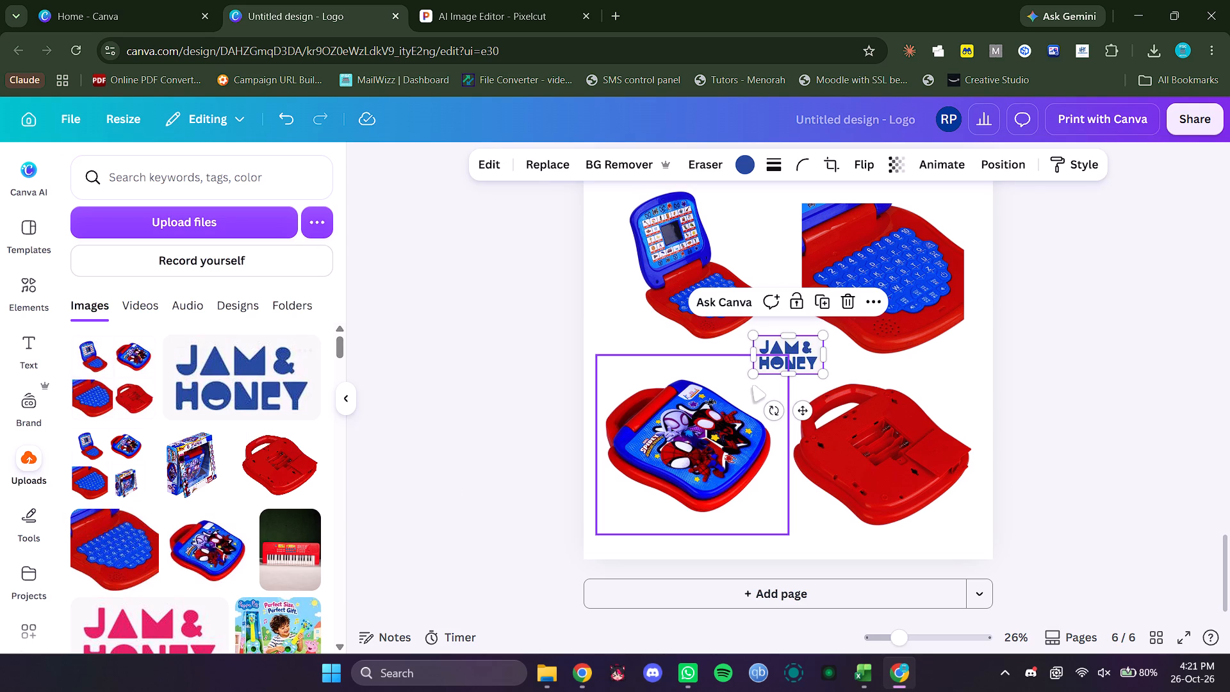
drag(802, 350, 943, 218)
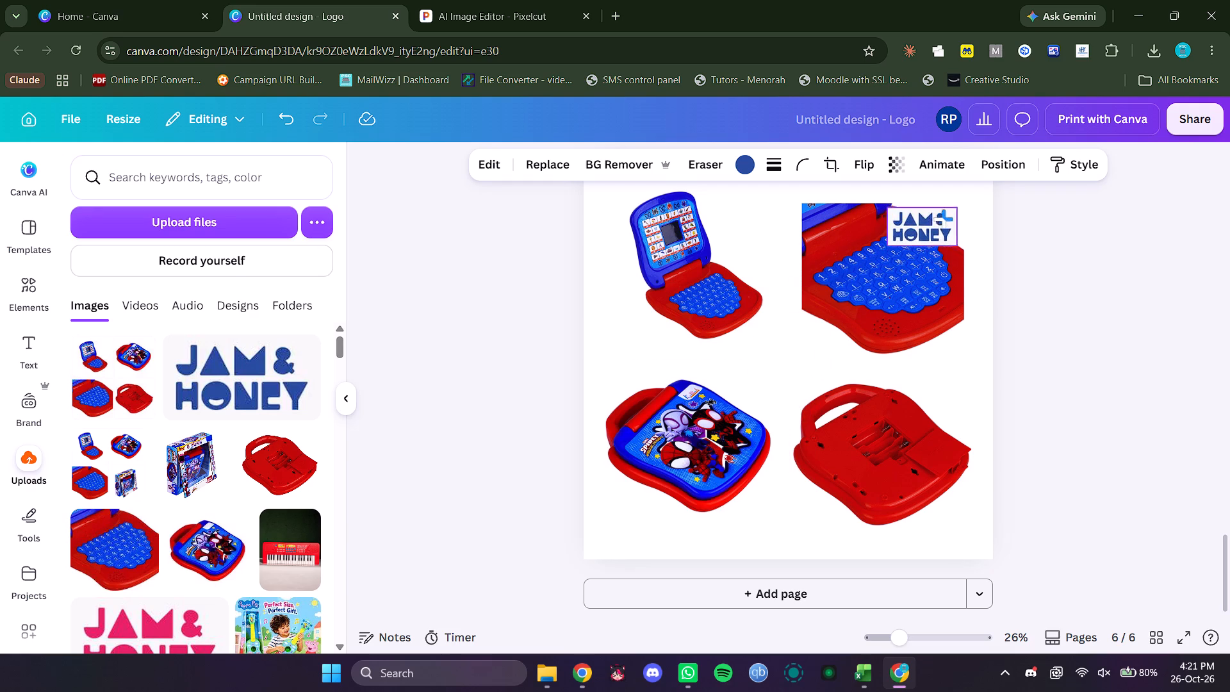
drag(943, 218, 951, 213)
scroll(951, 356, up, 1)
drag(958, 288, 979, 240)
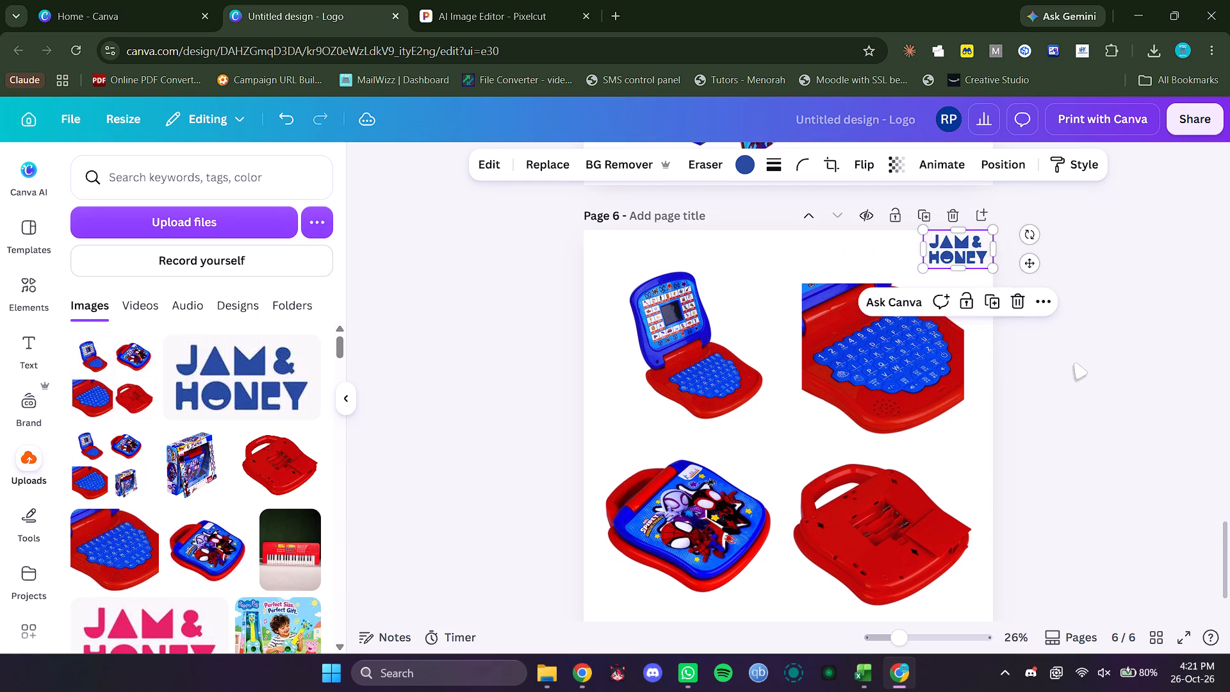
click(1077, 367)
scroll(1089, 495, down, 1)
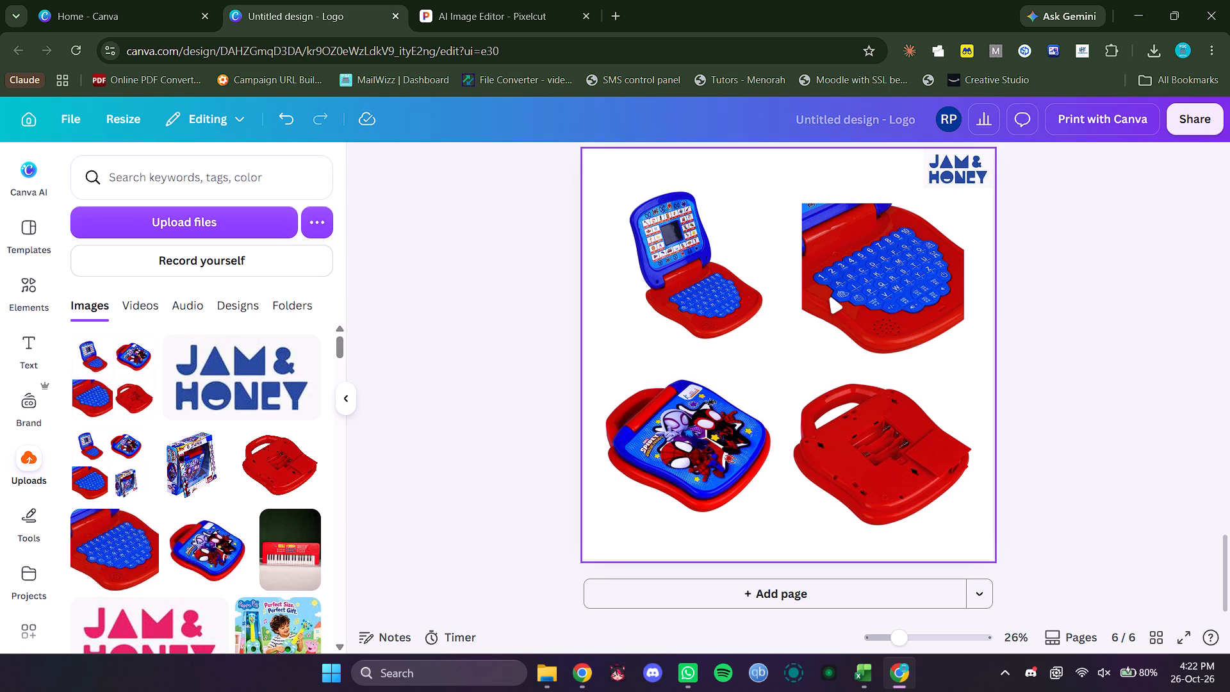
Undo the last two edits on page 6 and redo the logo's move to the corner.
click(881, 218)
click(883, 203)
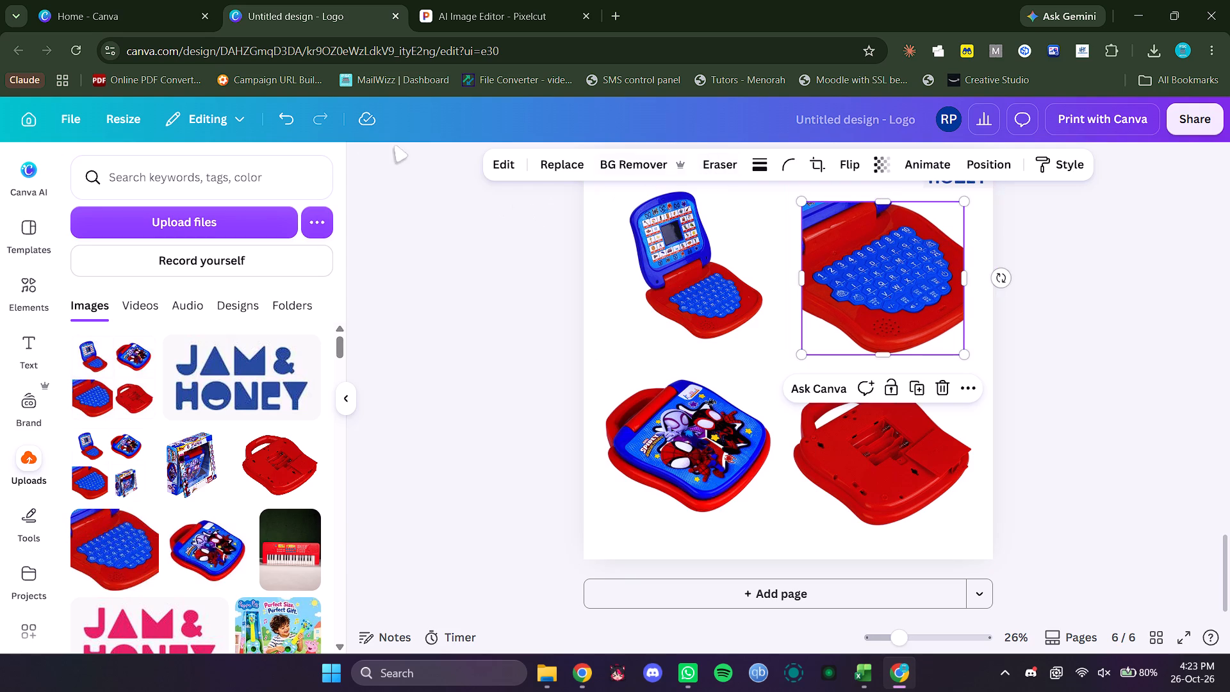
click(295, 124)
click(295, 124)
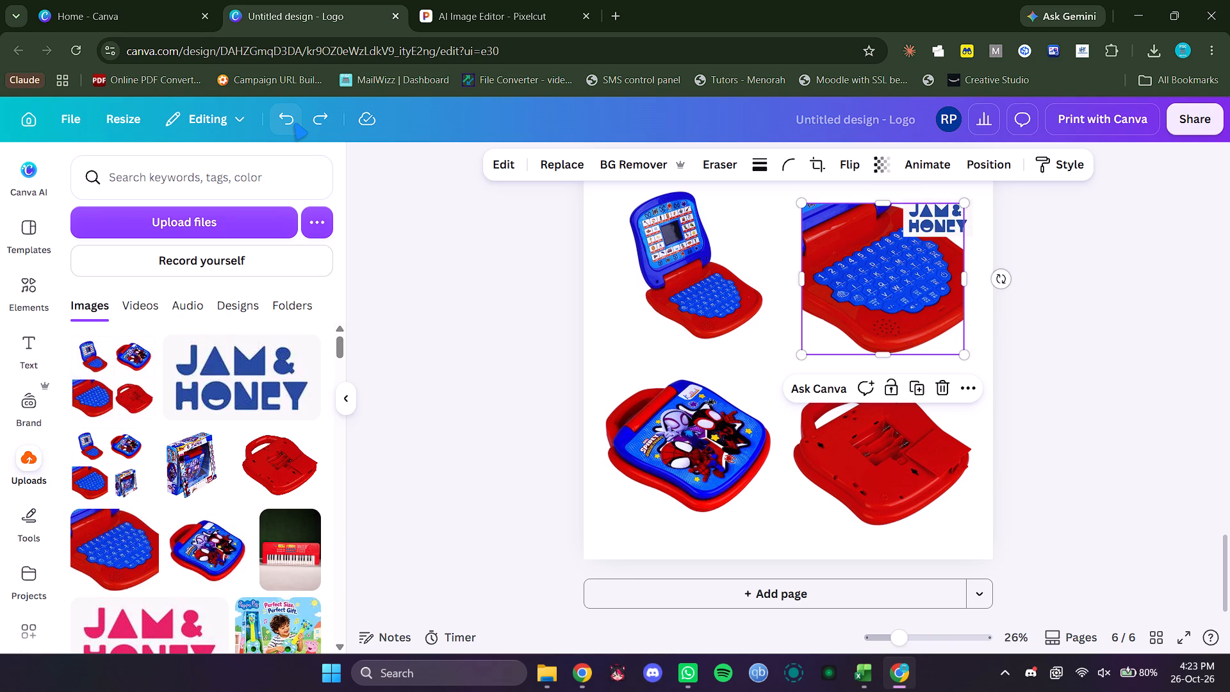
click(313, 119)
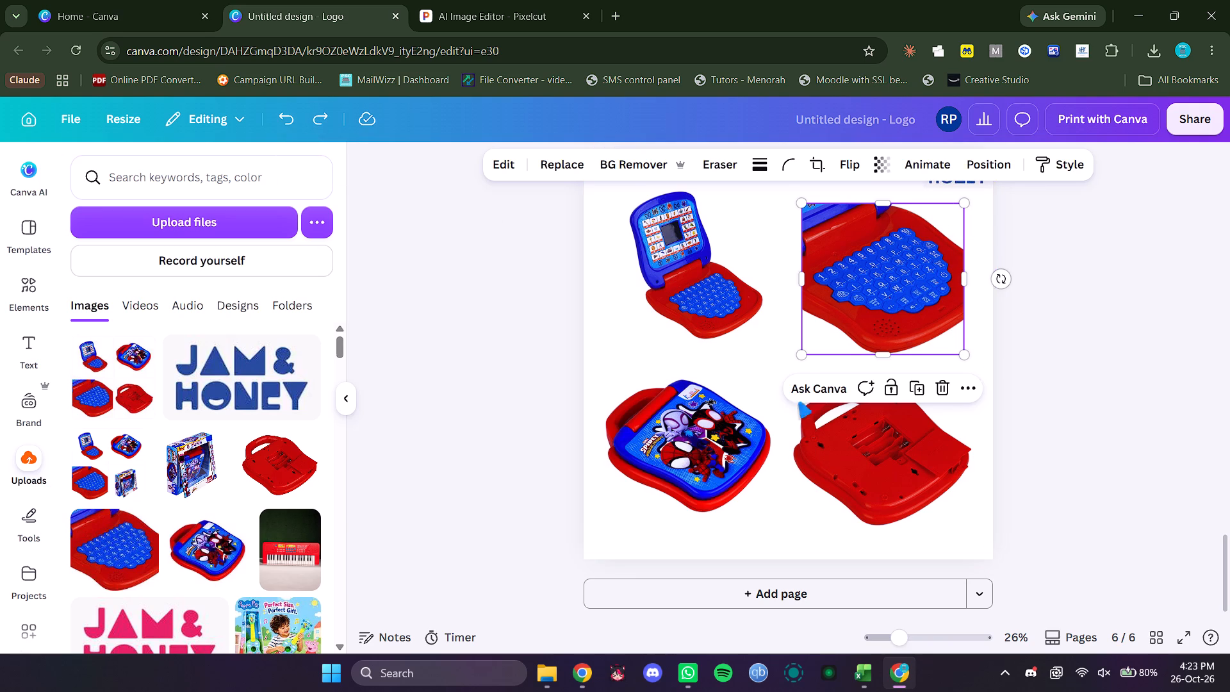
Move the closed Spidey laptop on page 6 down slightly so it lines up level with the red underside picture.
scroll(792, 434, up, 2)
click(718, 422)
scroll(758, 464, down, 2)
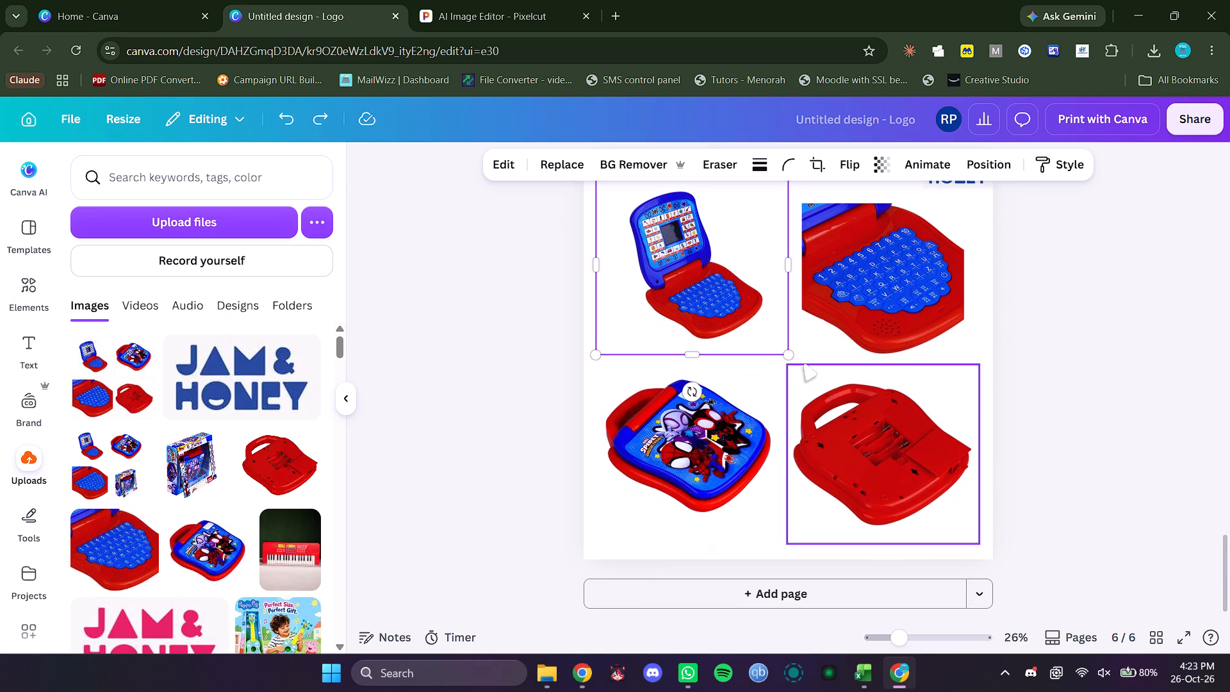
click(837, 309)
click(843, 437)
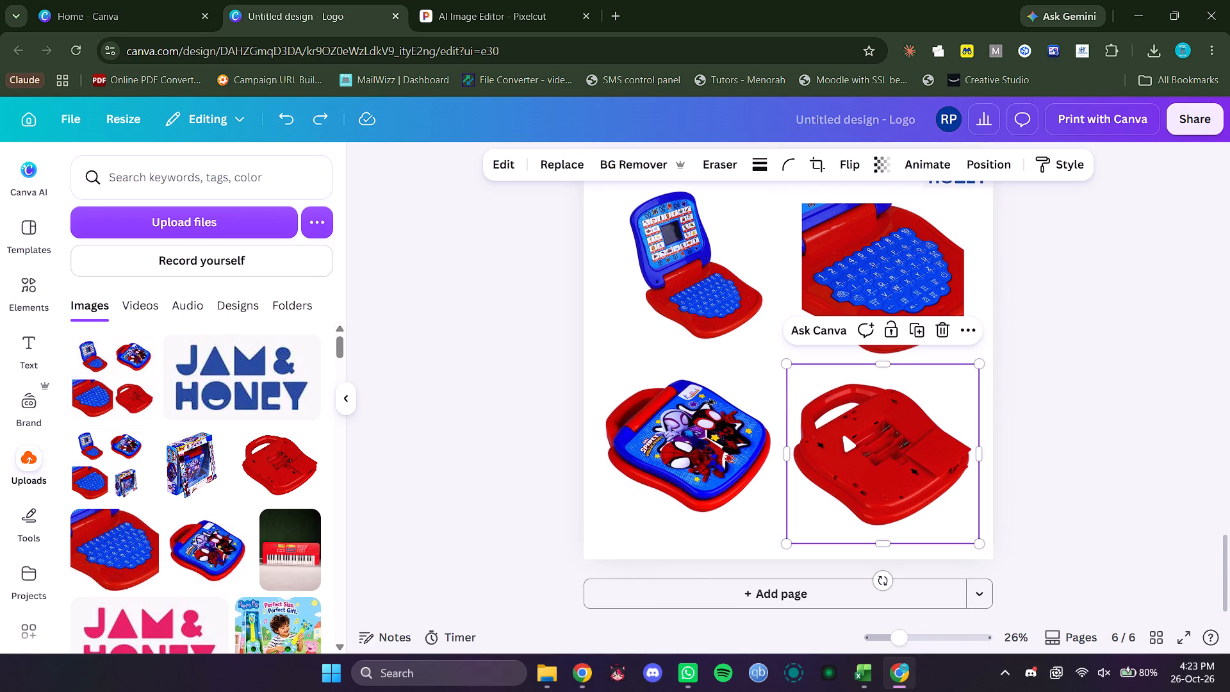
click(730, 436)
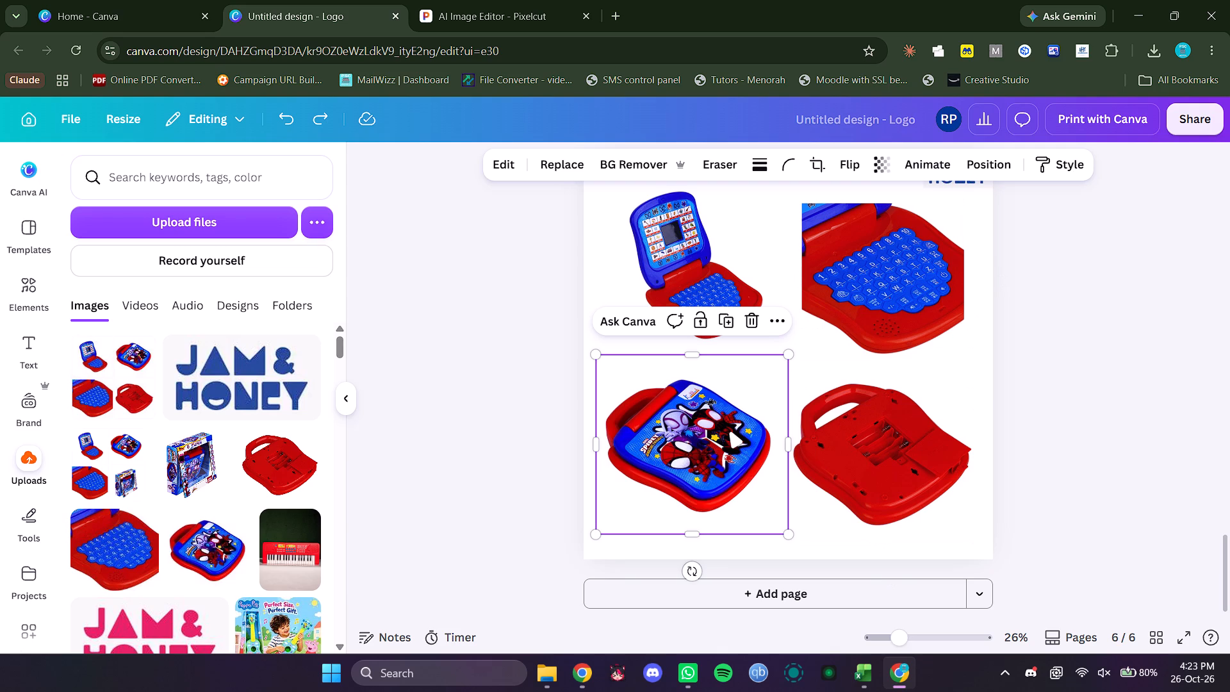
scroll(856, 432, up, 1)
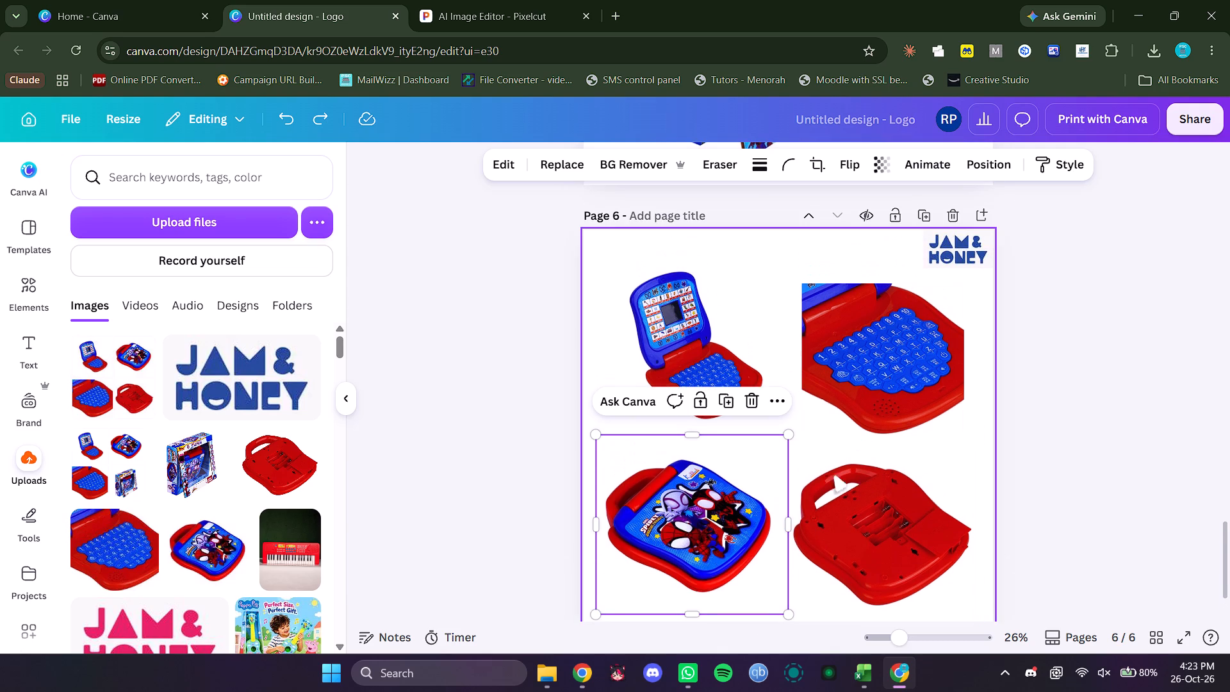
drag(716, 484, 715, 495)
scroll(934, 430, down, 2)
Move the open Spidey laptop in page 6's upper-left quarter straight down slightly, toward the closed laptop.
click(898, 427)
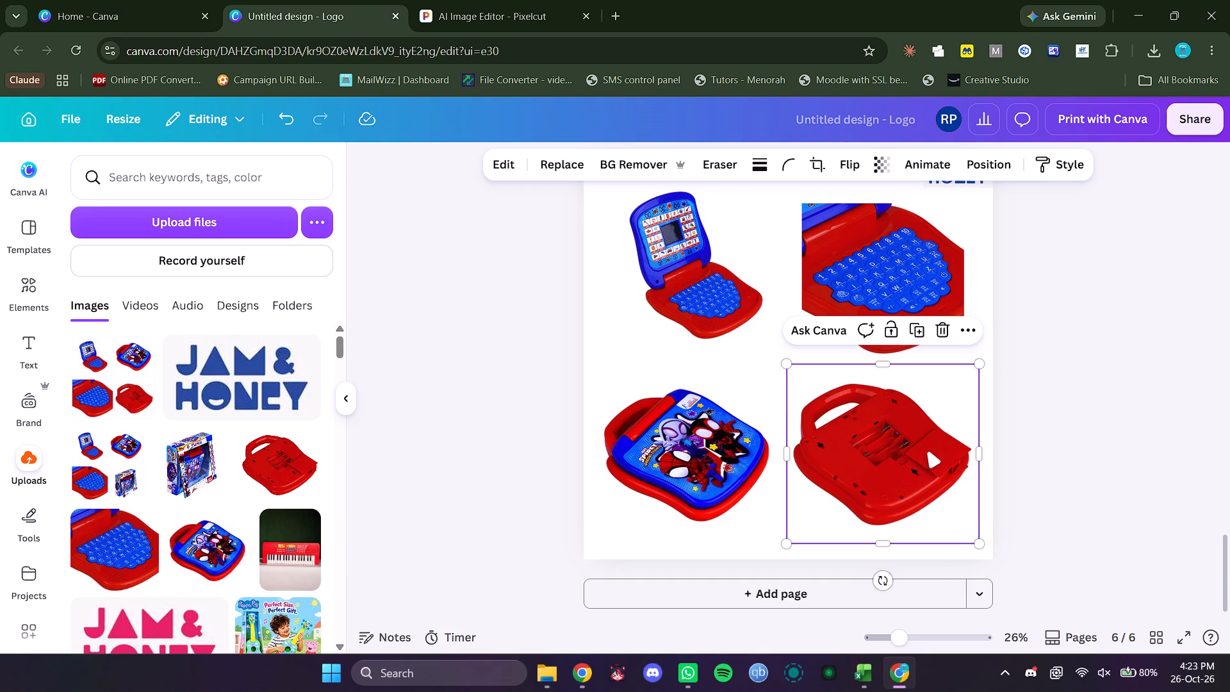
scroll(928, 453, up, 1)
click(725, 498)
click(708, 349)
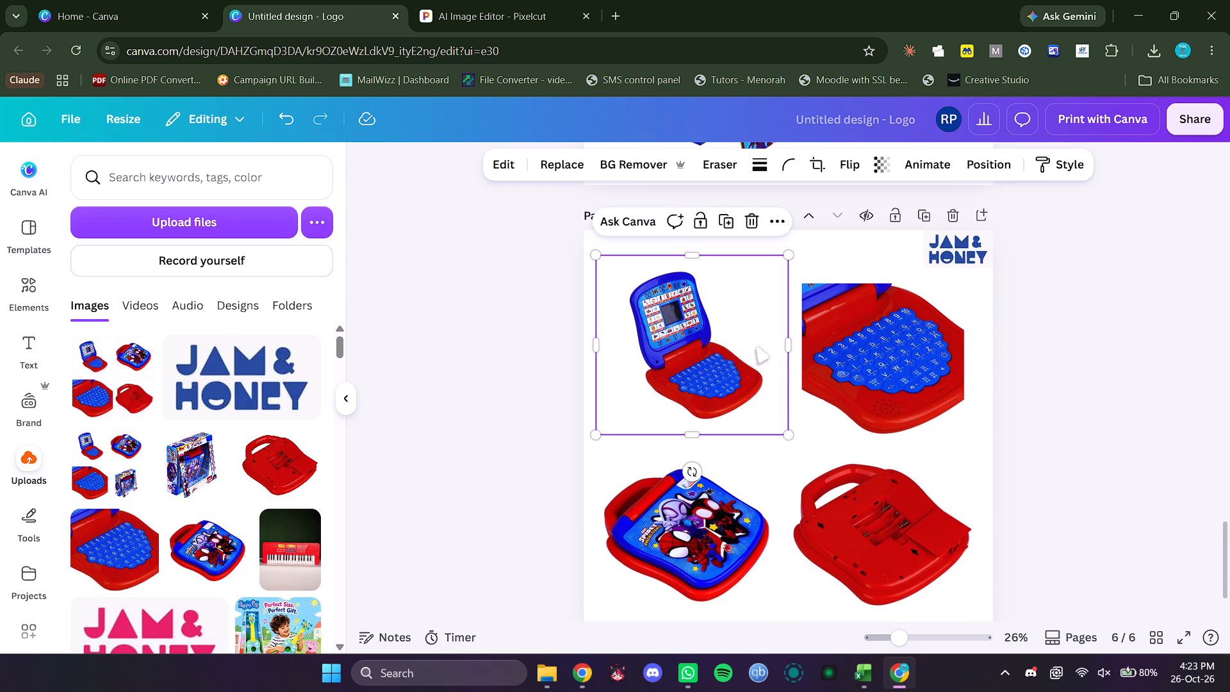
click(732, 488)
click(737, 348)
drag(737, 348, 737, 367)
Move the keyboard close-up down so its bottom edge meets the red underside picture's top edge, keeping both centred.
drag(863, 350, 864, 365)
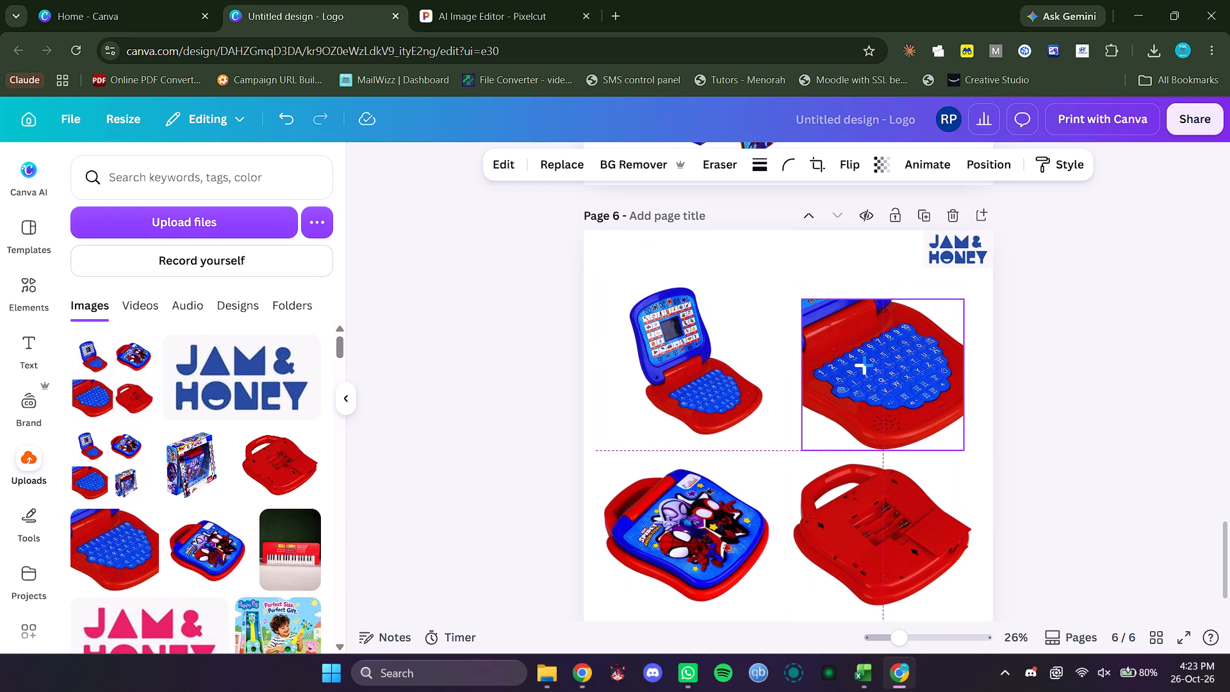
drag(864, 365, 864, 359)
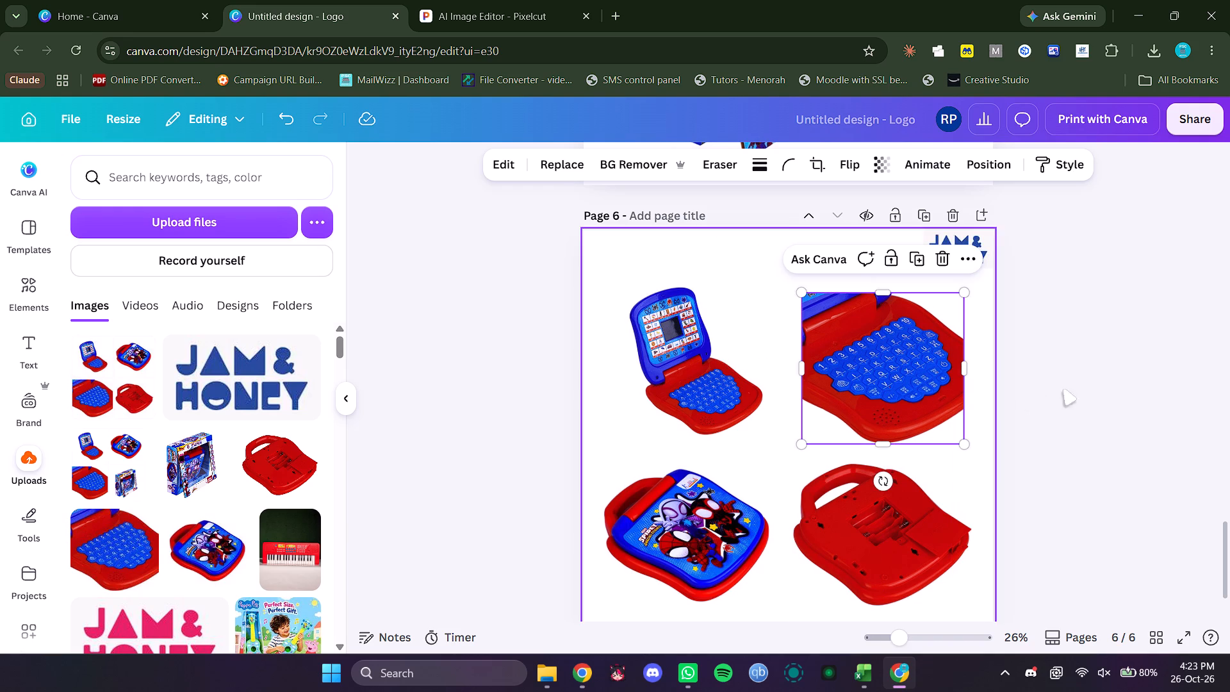
click(1083, 389)
scroll(1076, 455, down, 1)
click(890, 324)
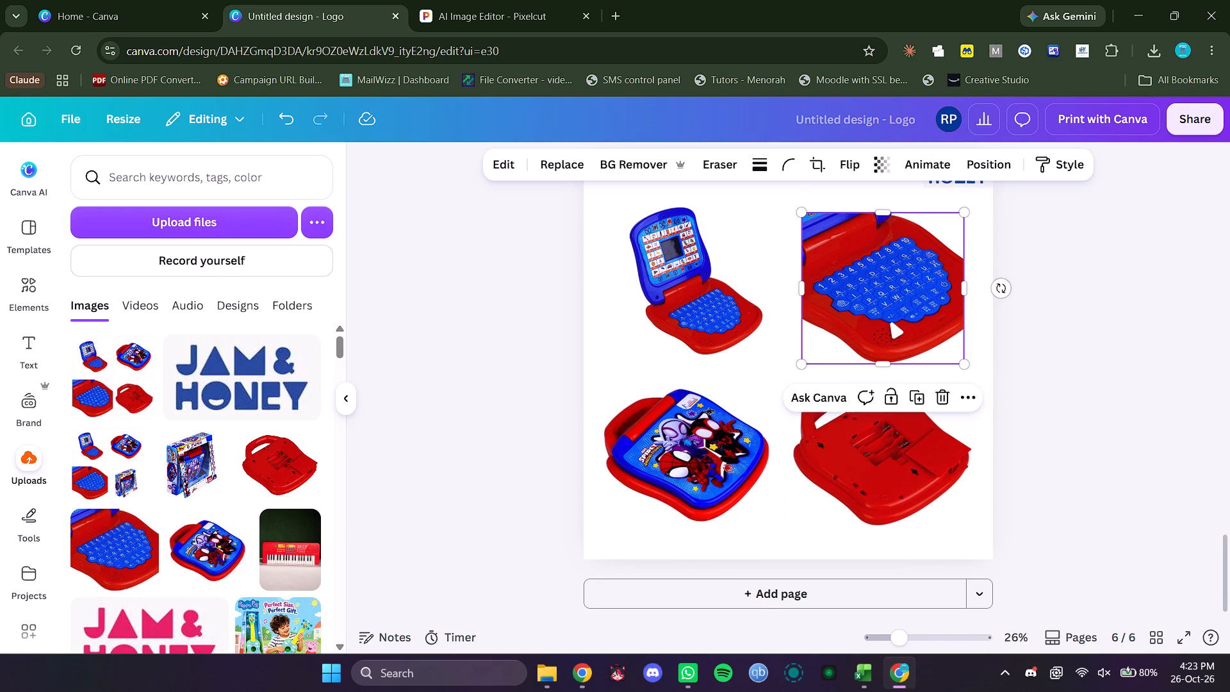
Nudge the open Spidey laptop up so its frame's bottom edge meets the top edge of the closed laptop's frame.
click(740, 327)
click(751, 447)
click(839, 434)
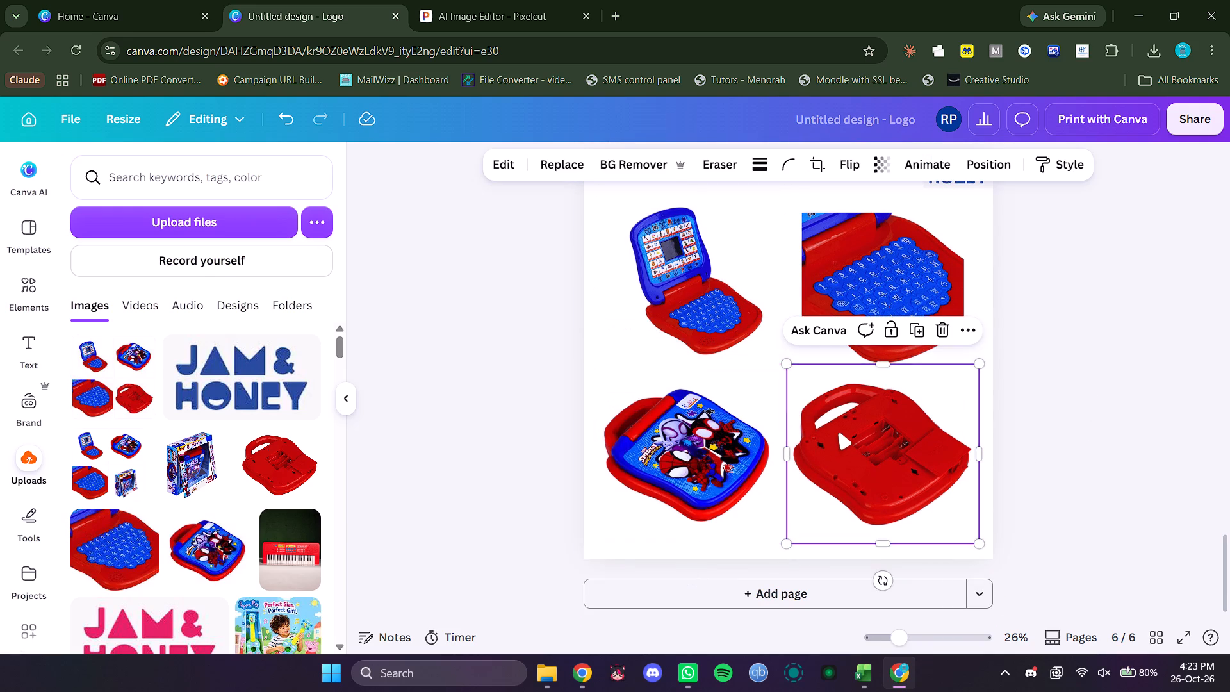
click(703, 315)
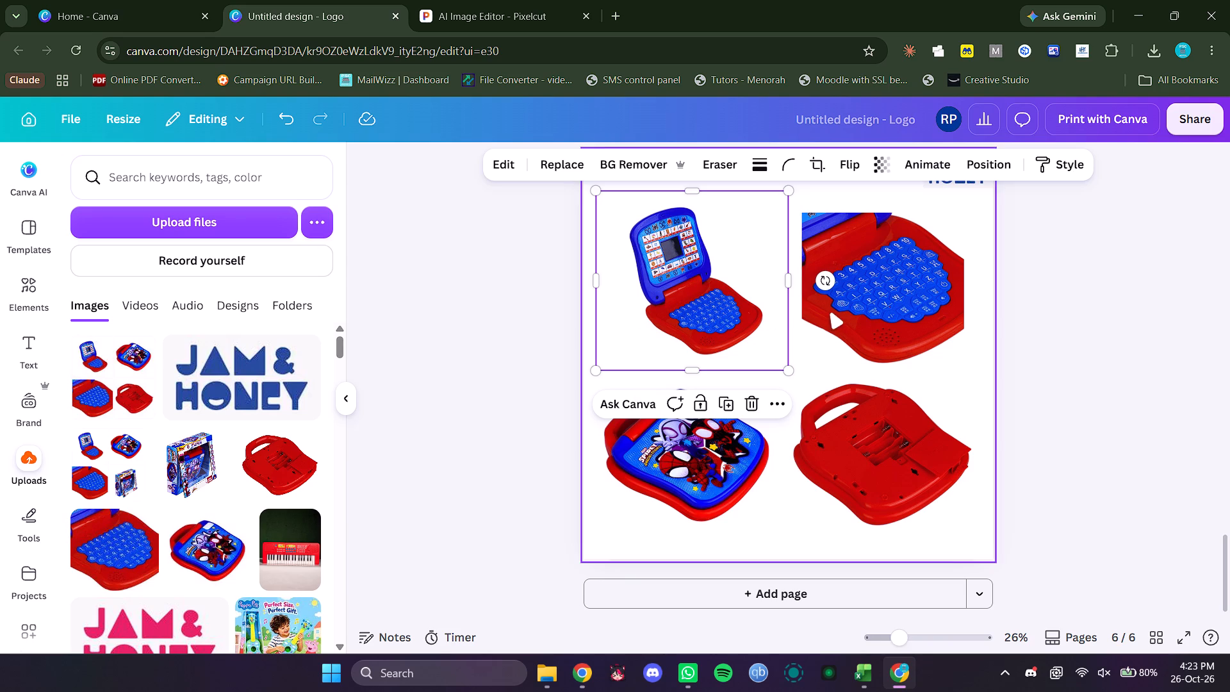
click(832, 313)
click(729, 314)
click(733, 444)
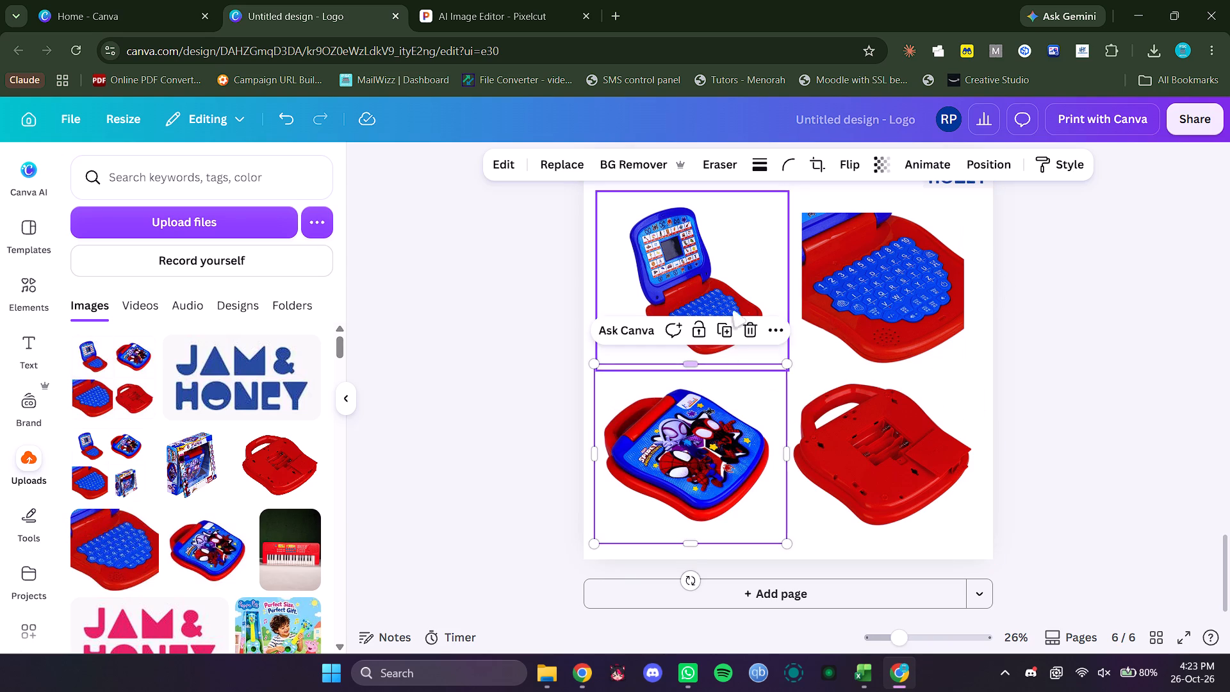
click(733, 285)
drag(735, 292, 736, 285)
click(1068, 362)
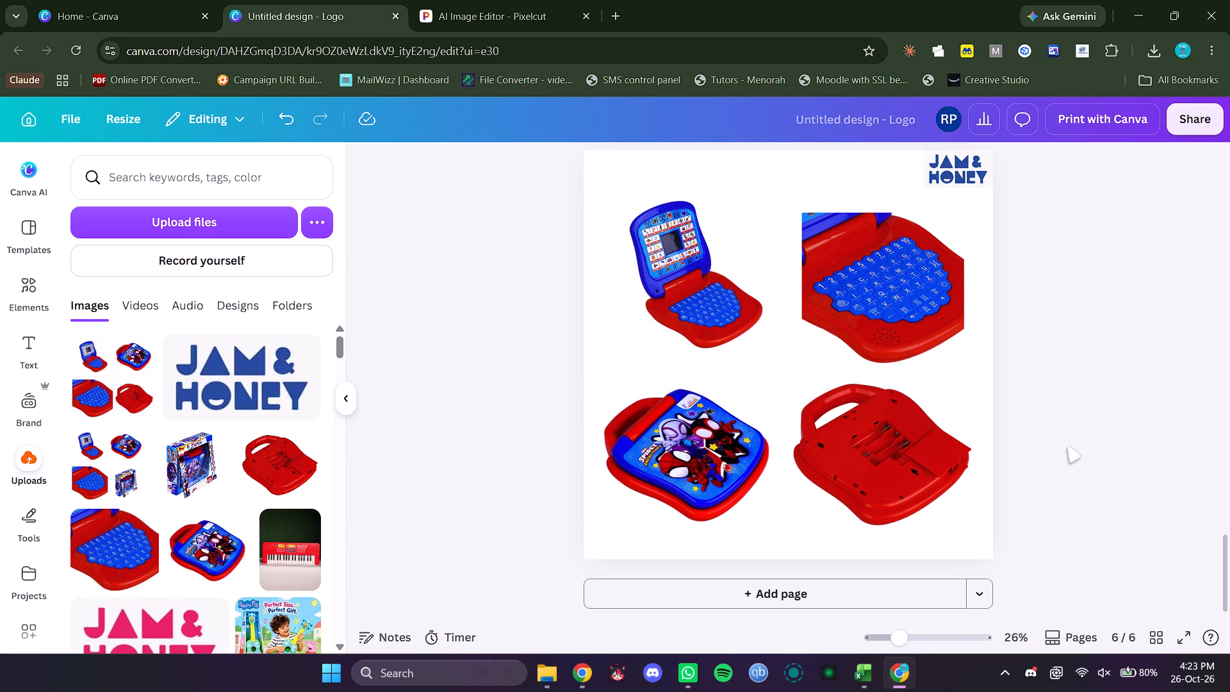
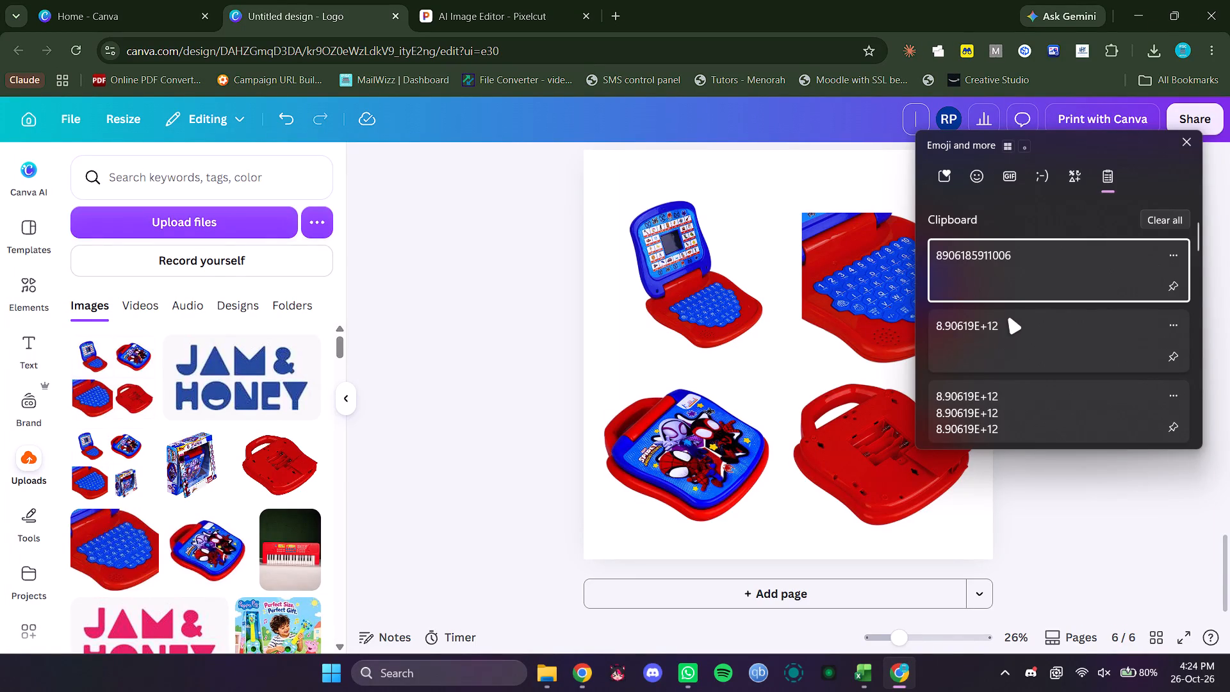
click(1015, 263)
key(ctrl+v)
click(1058, 277)
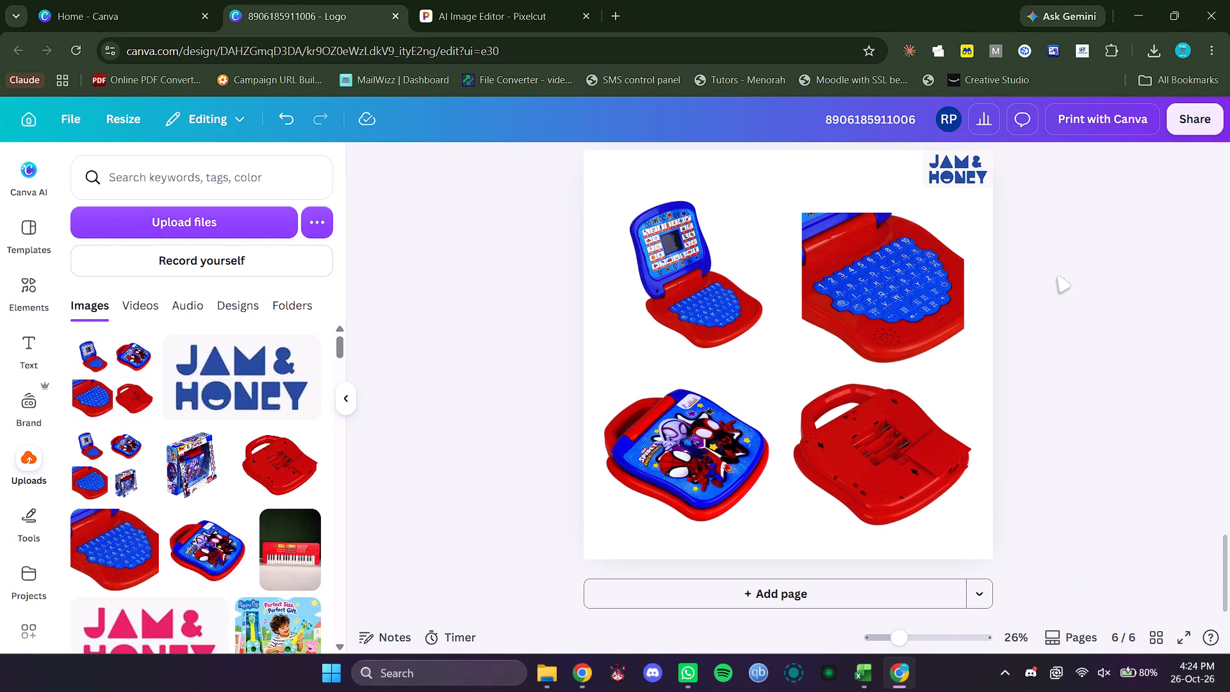
click(1198, 131)
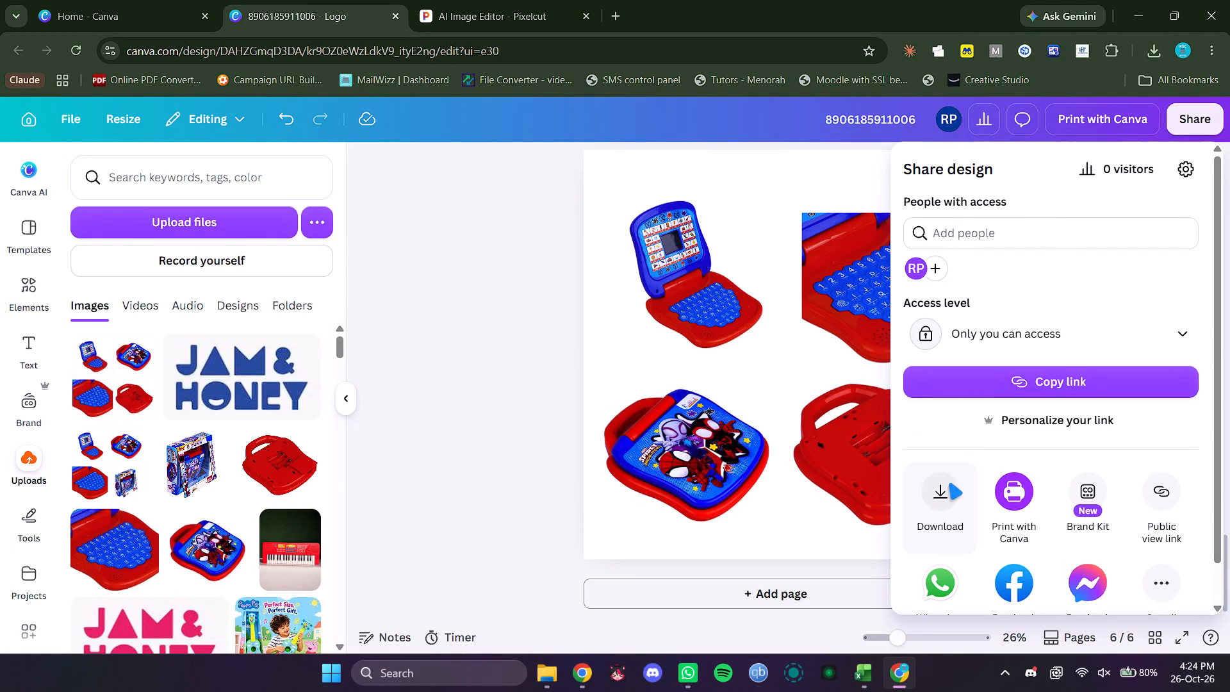
click(949, 484)
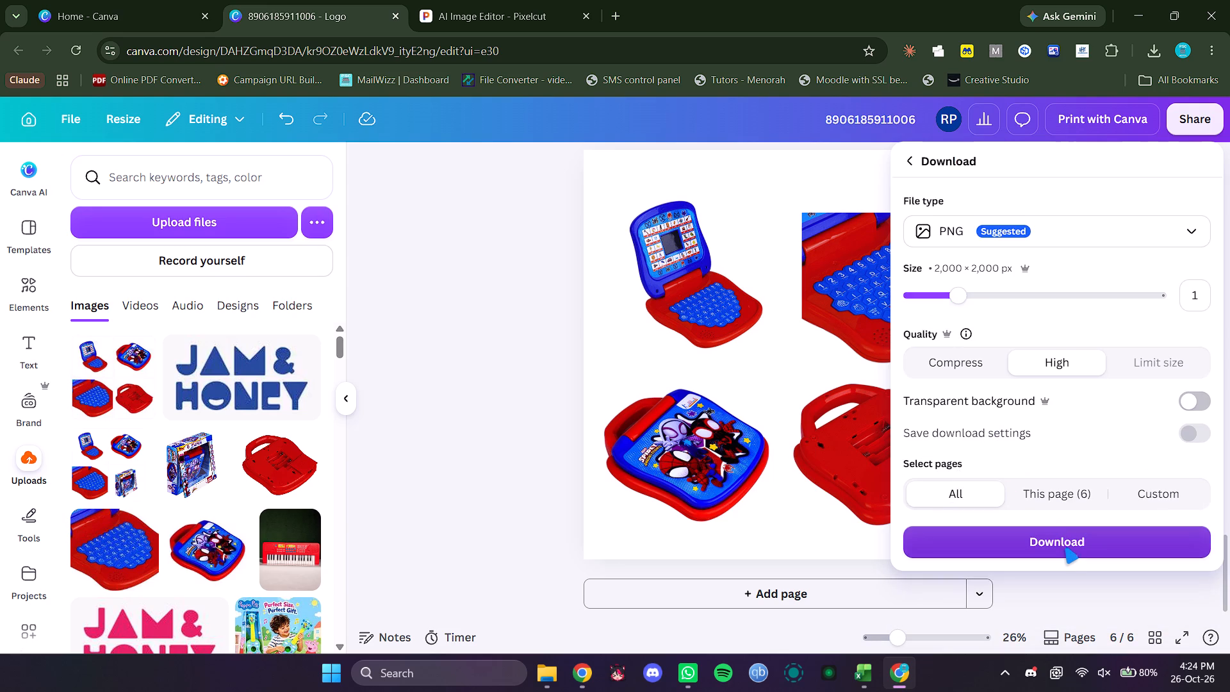
click(1065, 550)
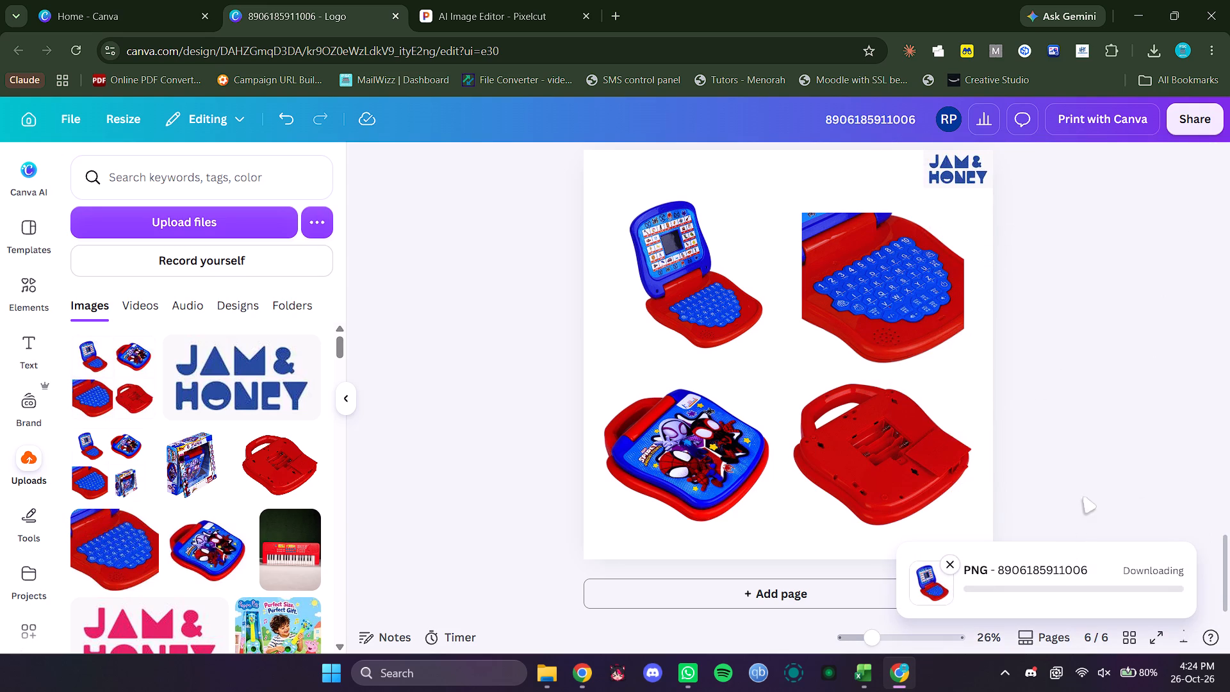
click(1079, 447)
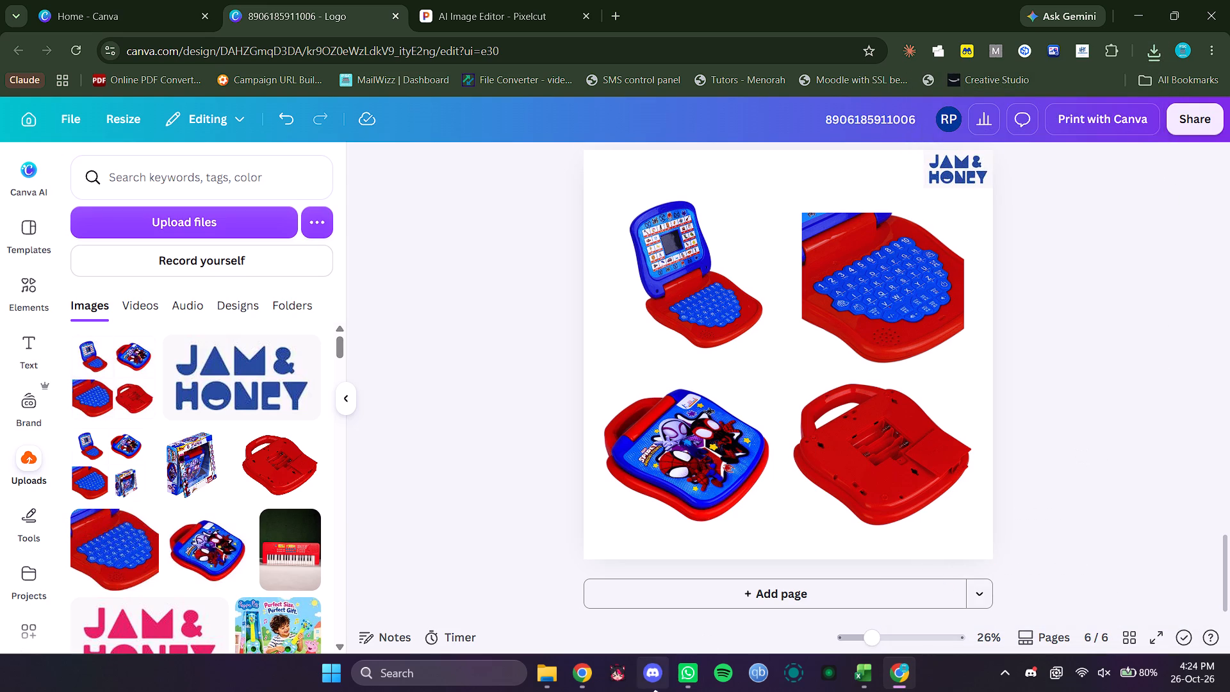
click(853, 684)
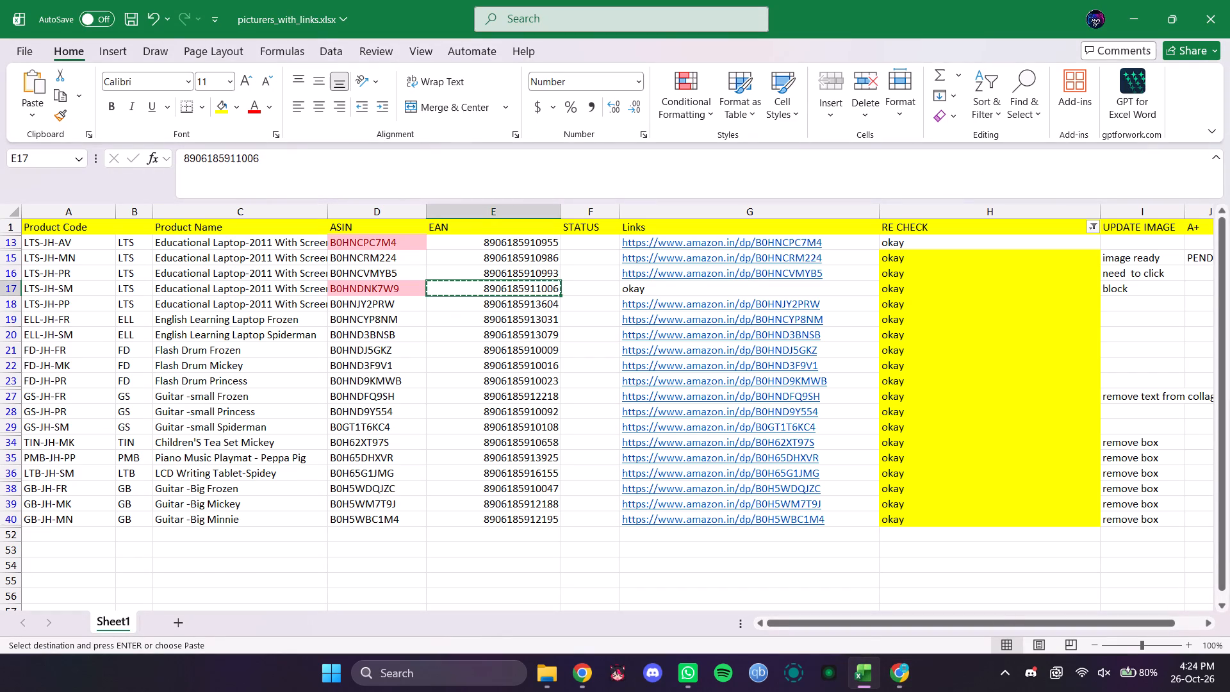
drag(997, 625, 988, 627)
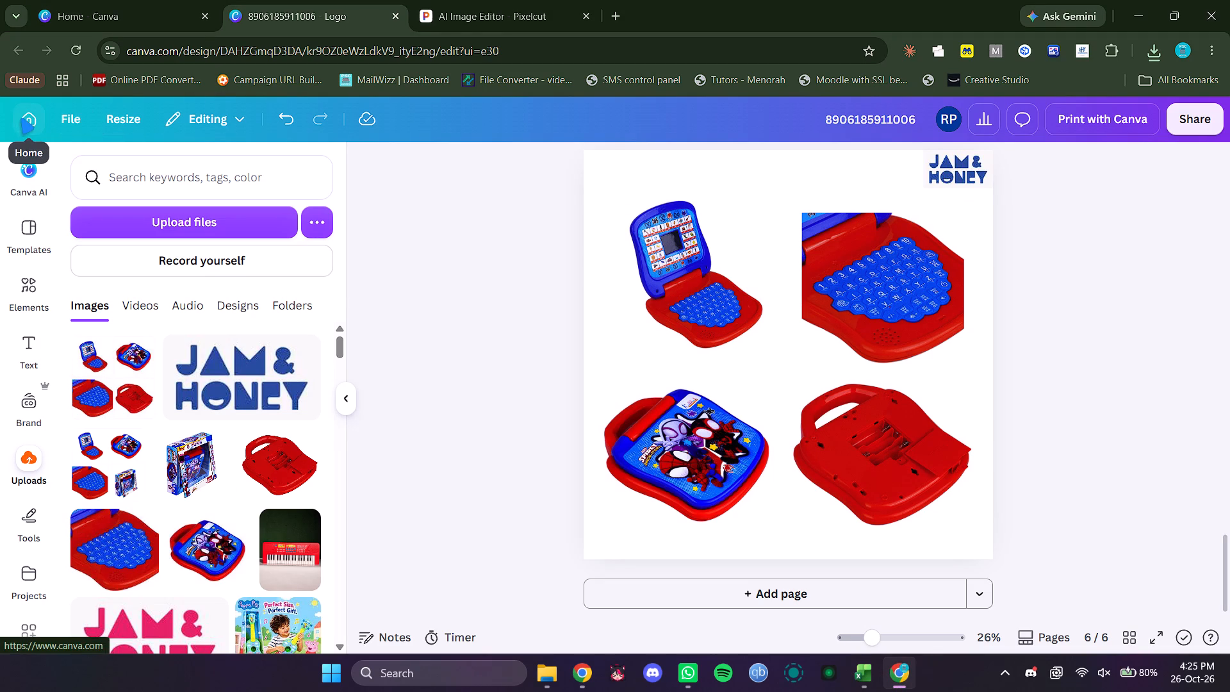
click(393, 16)
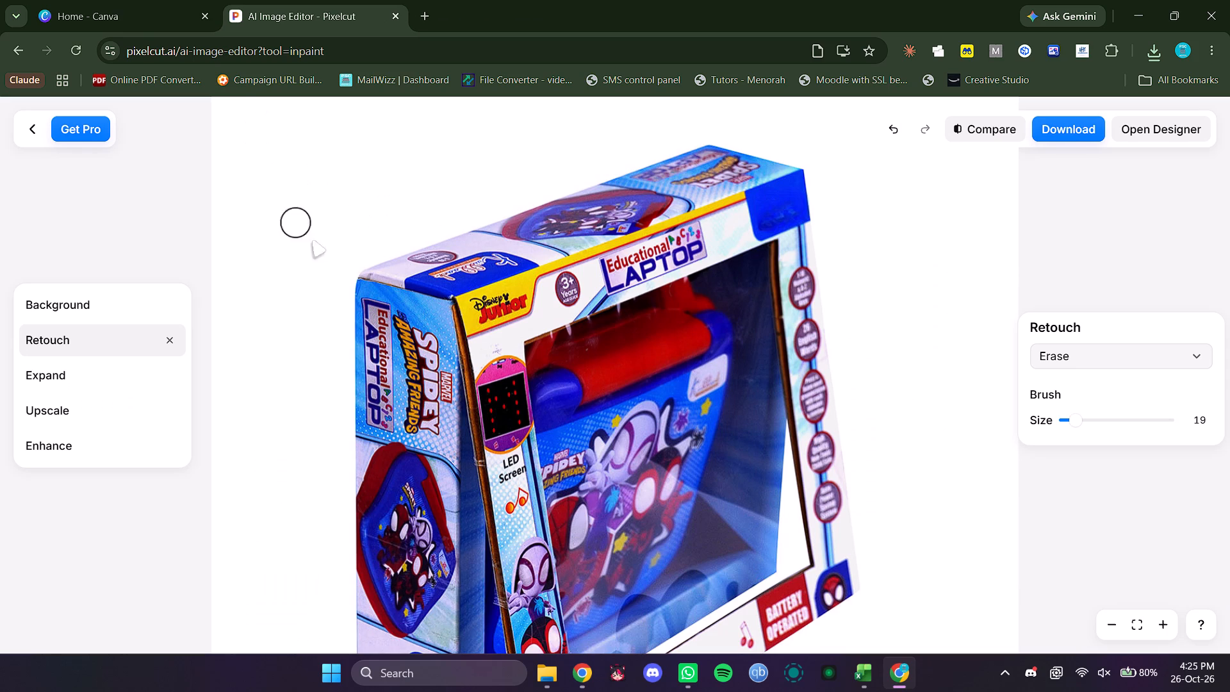
click(165, 1)
click(430, 388)
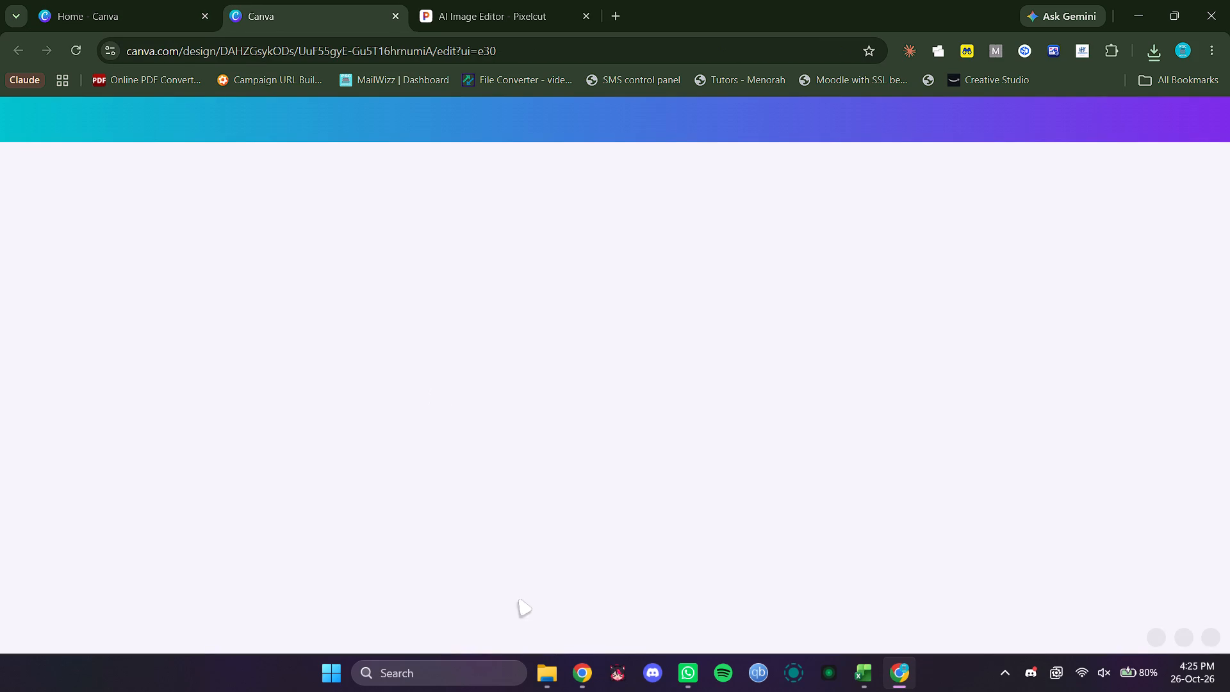
click(555, 673)
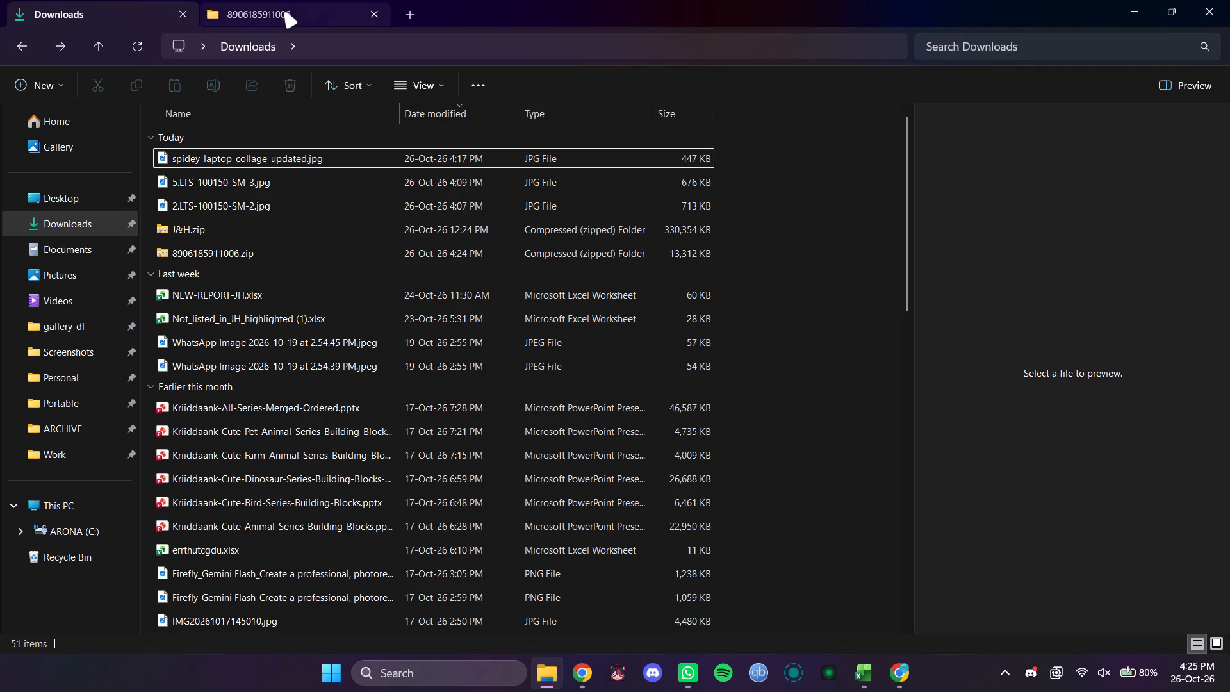
click(284, 13)
click(27, 51)
click(630, 42)
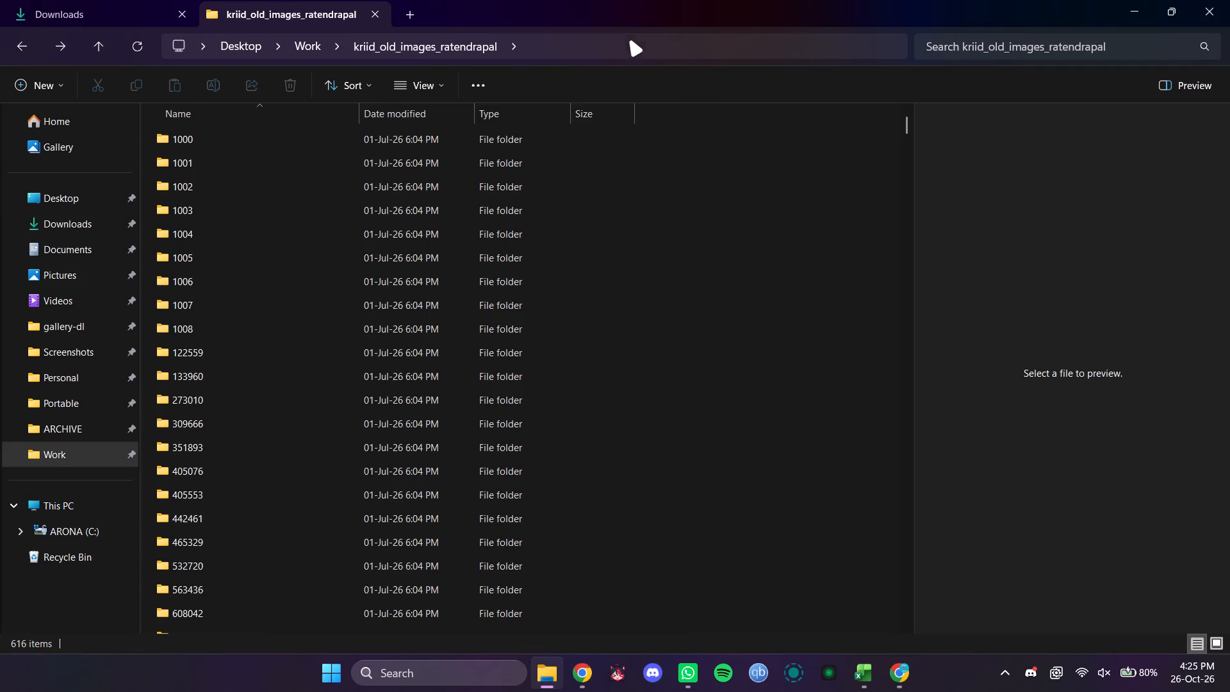
click(632, 43)
key(backslash)
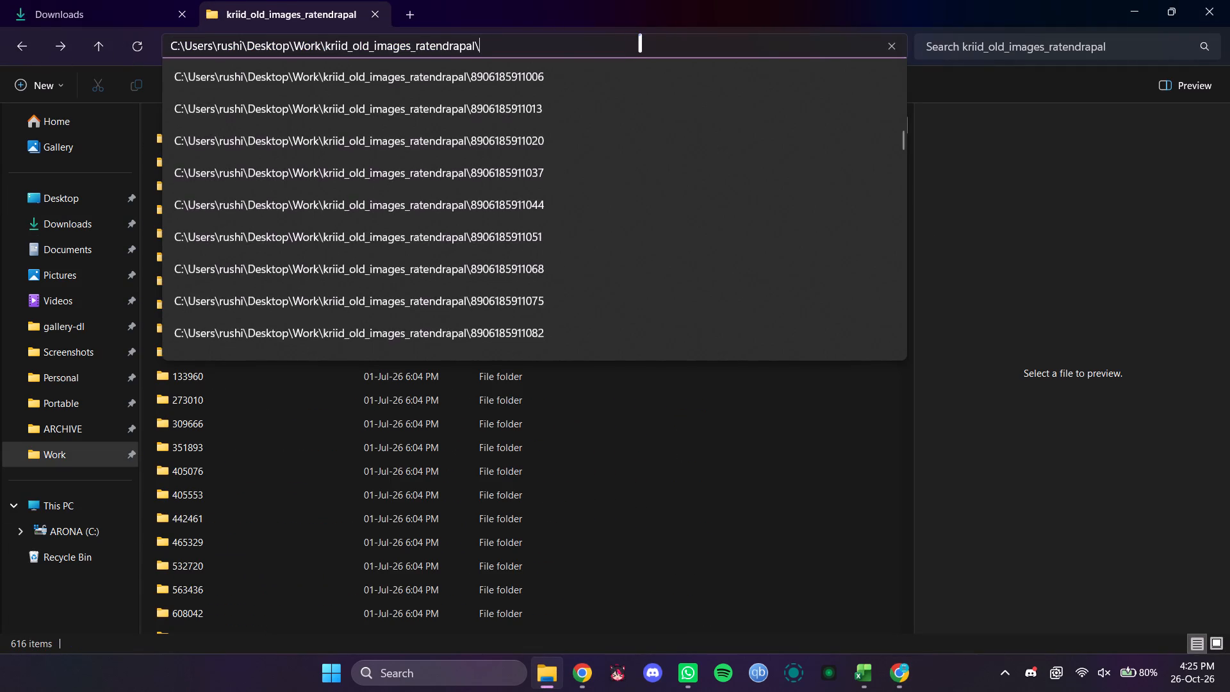
key(ctrl+v)
key(Return)
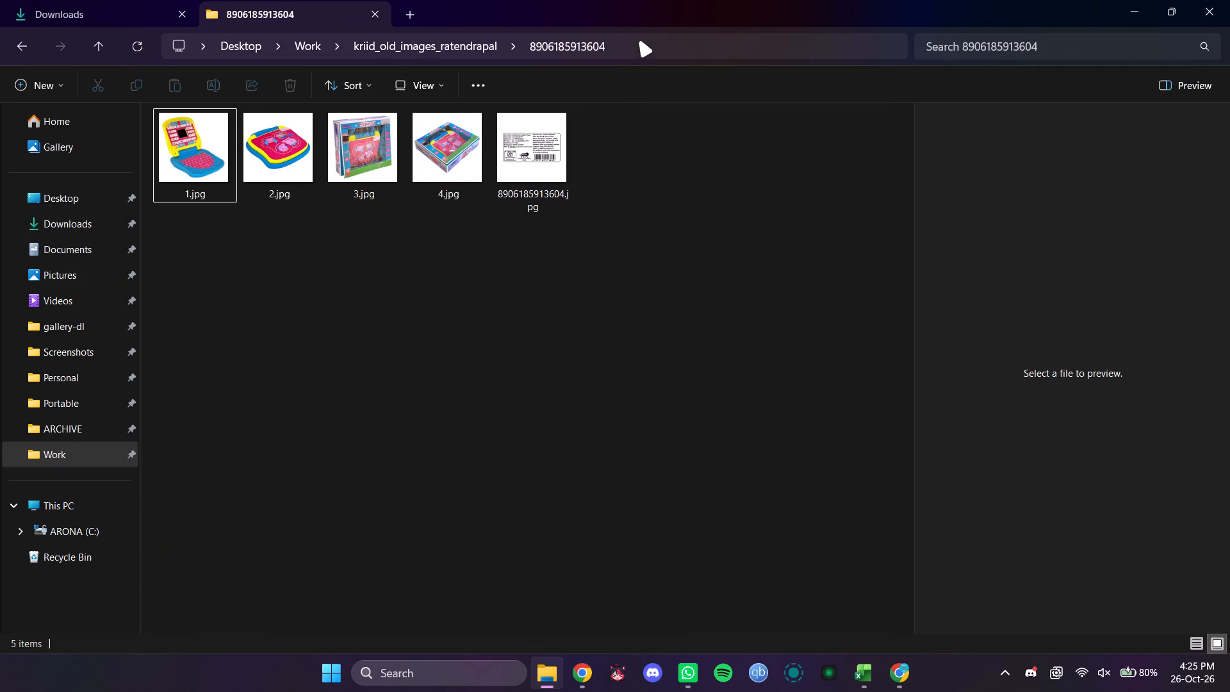
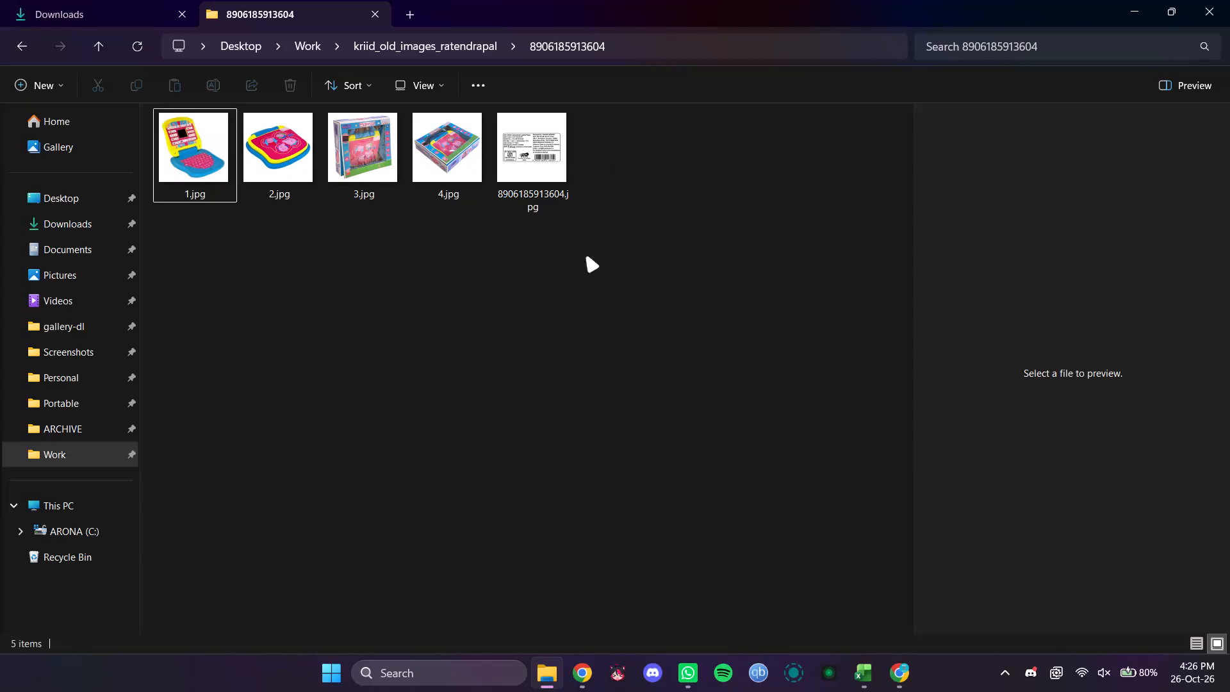
click(201, 239)
click(201, 170)
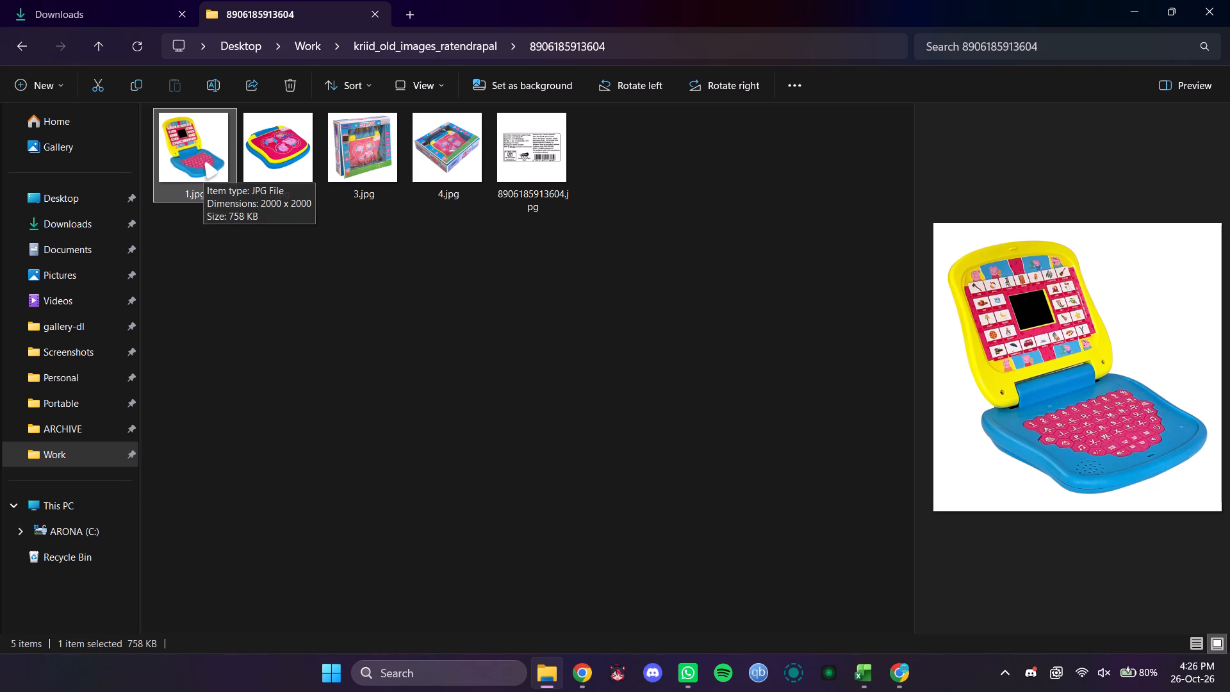
drag(205, 160, 810, 558)
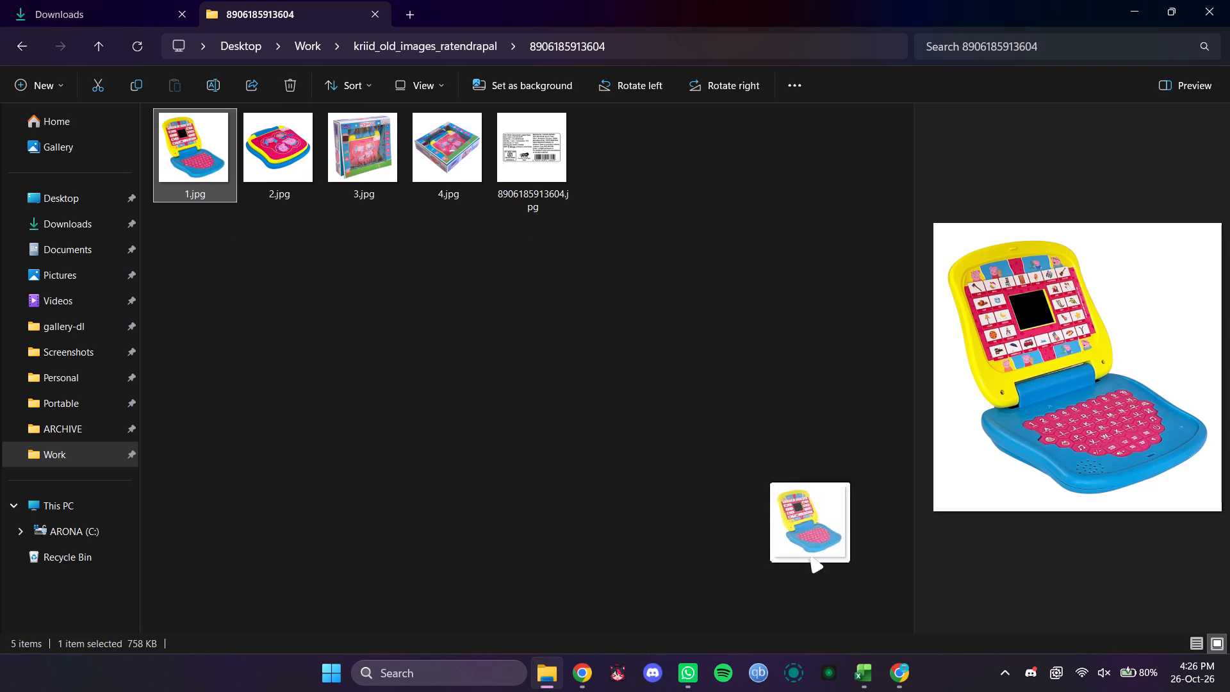
drag(810, 558, 781, 446)
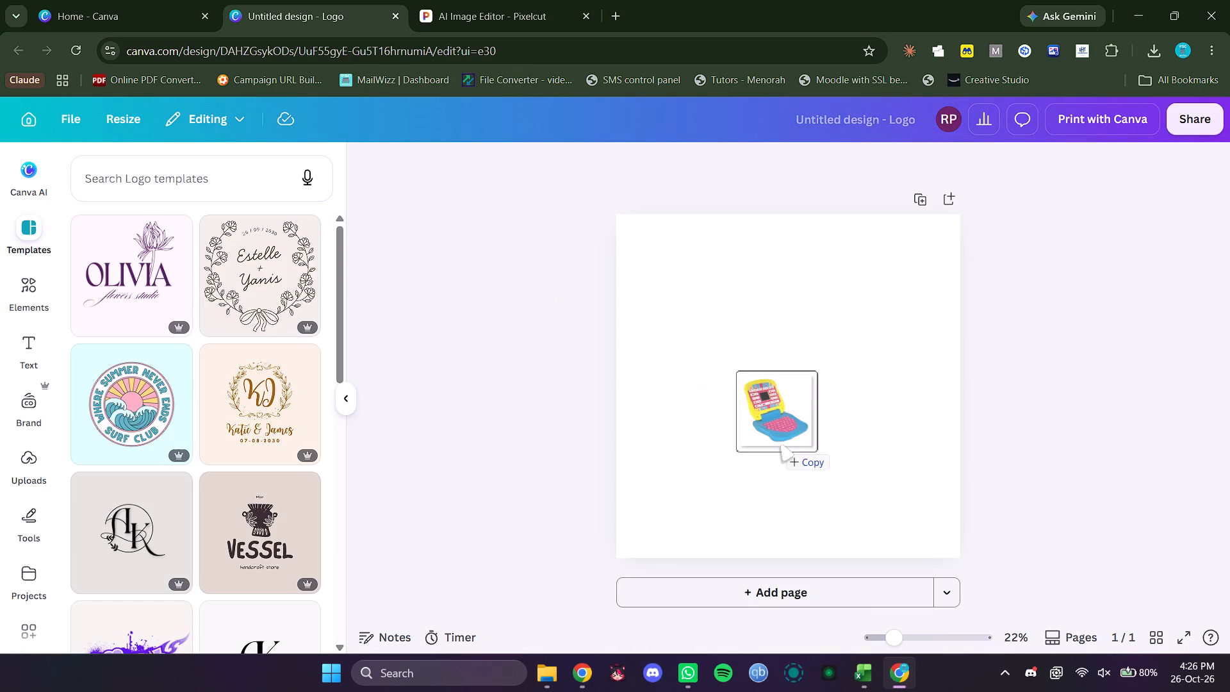
drag(781, 446, 792, 409)
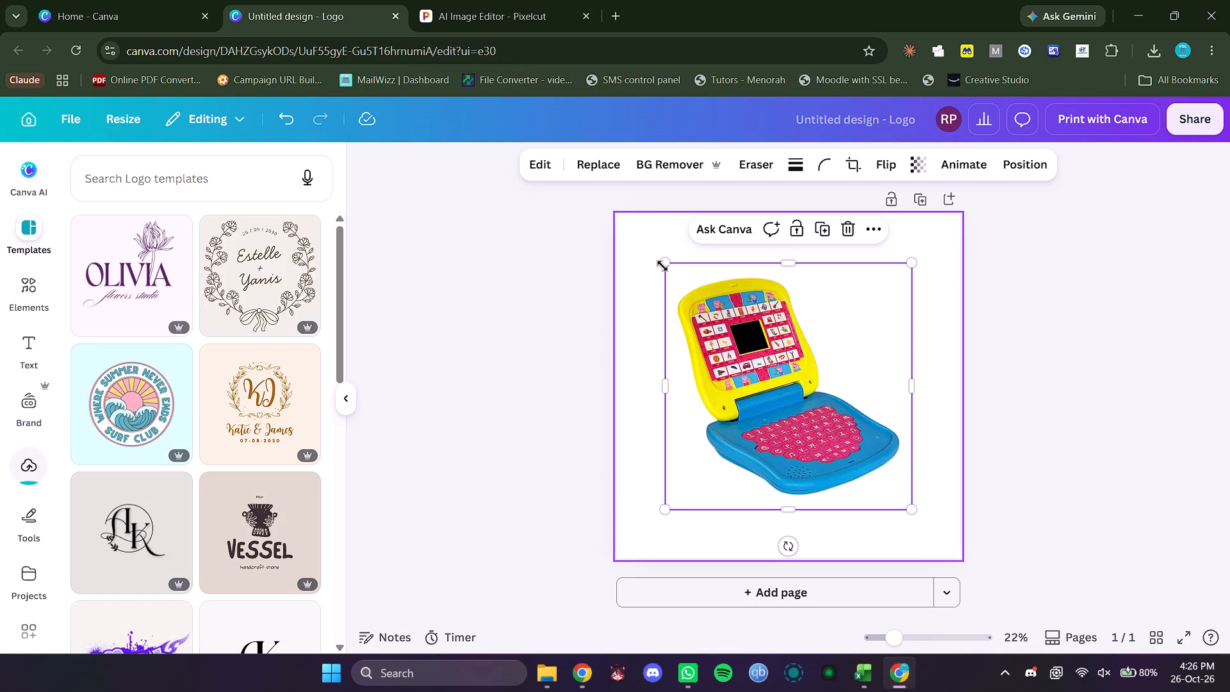
drag(666, 264, 618, 209)
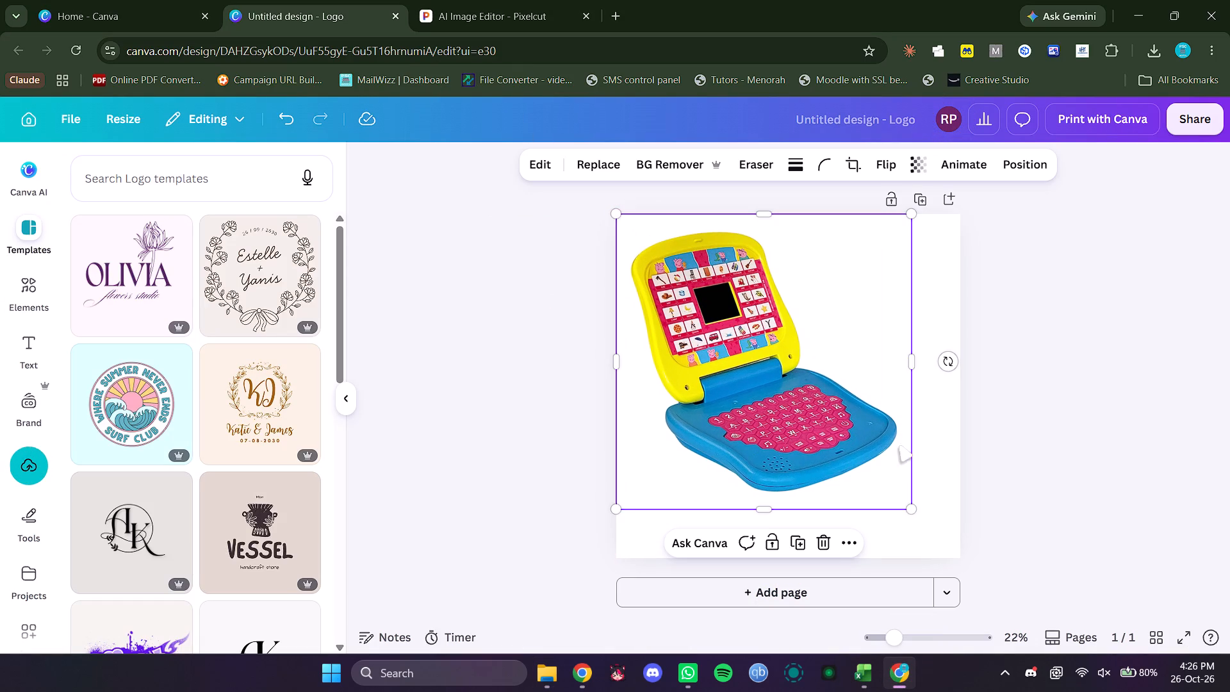
drag(910, 511, 966, 554)
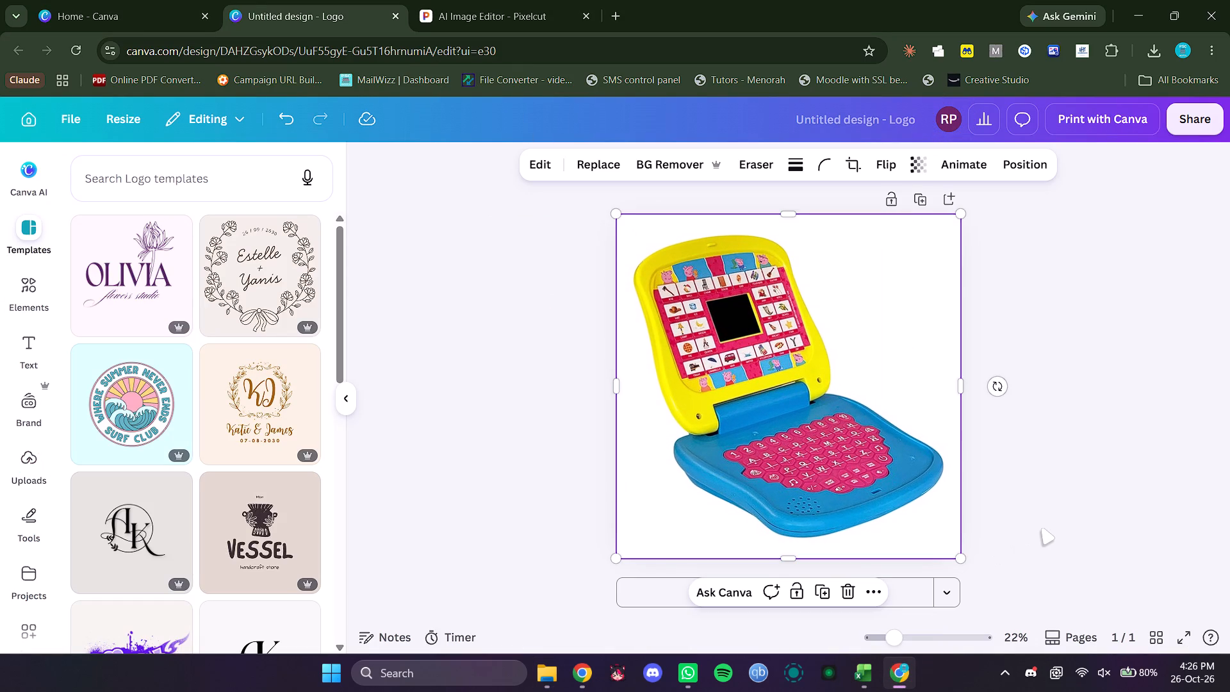
click(1043, 528)
Add a blank second page to the design.
scroll(1043, 524, down, 2)
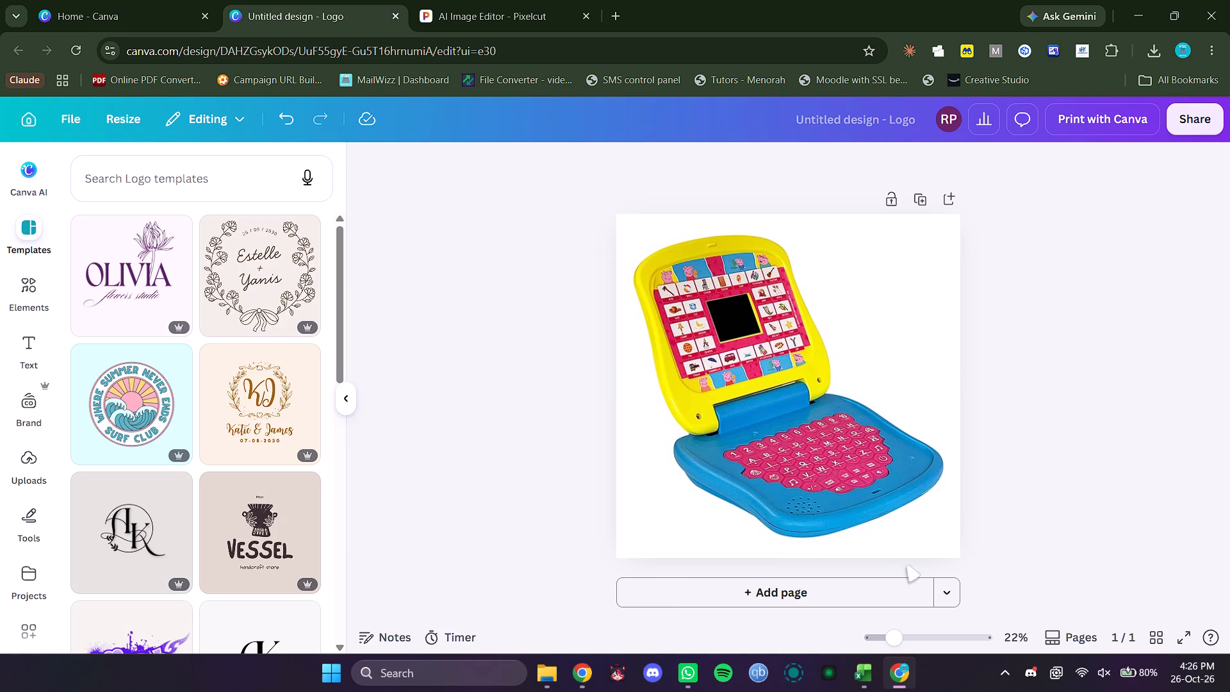
click(891, 589)
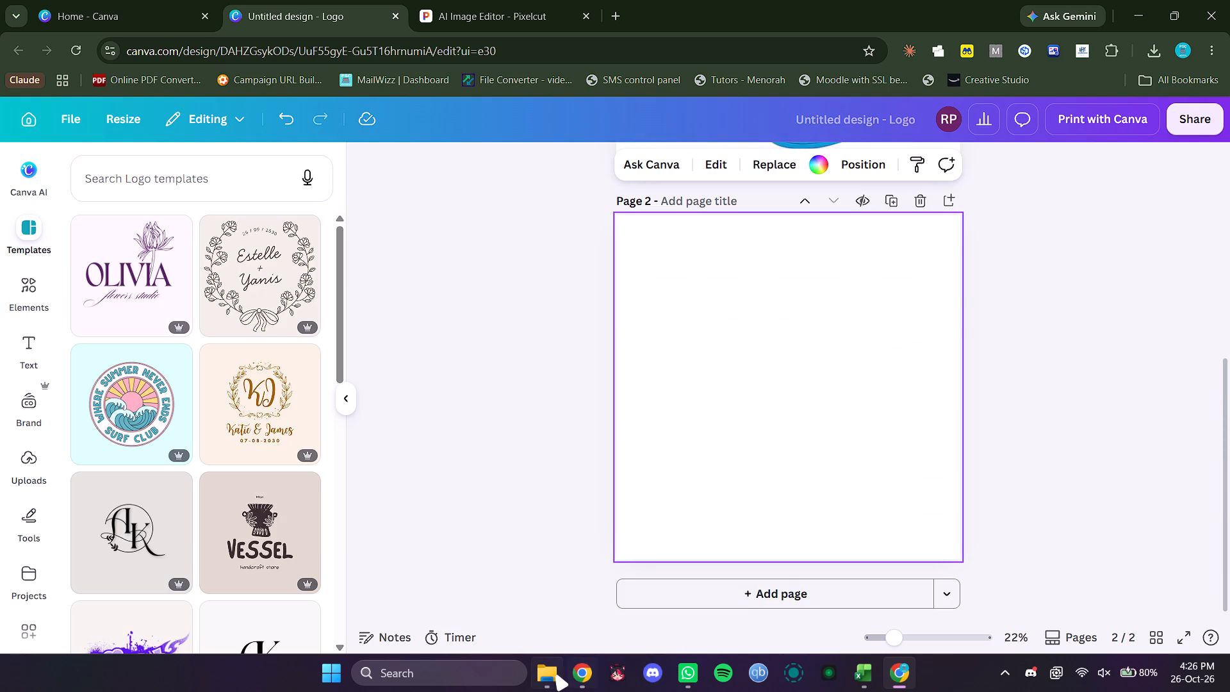
click(555, 676)
click(277, 160)
drag(283, 156, 833, 580)
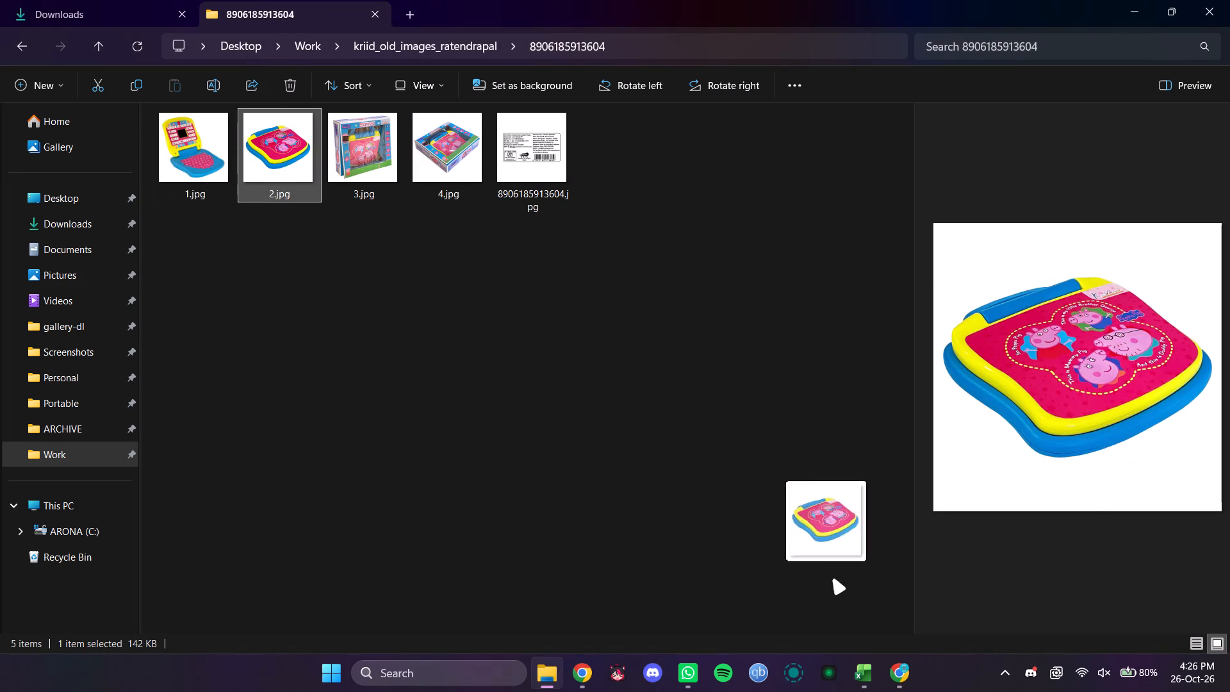
drag(833, 580, 466, 6)
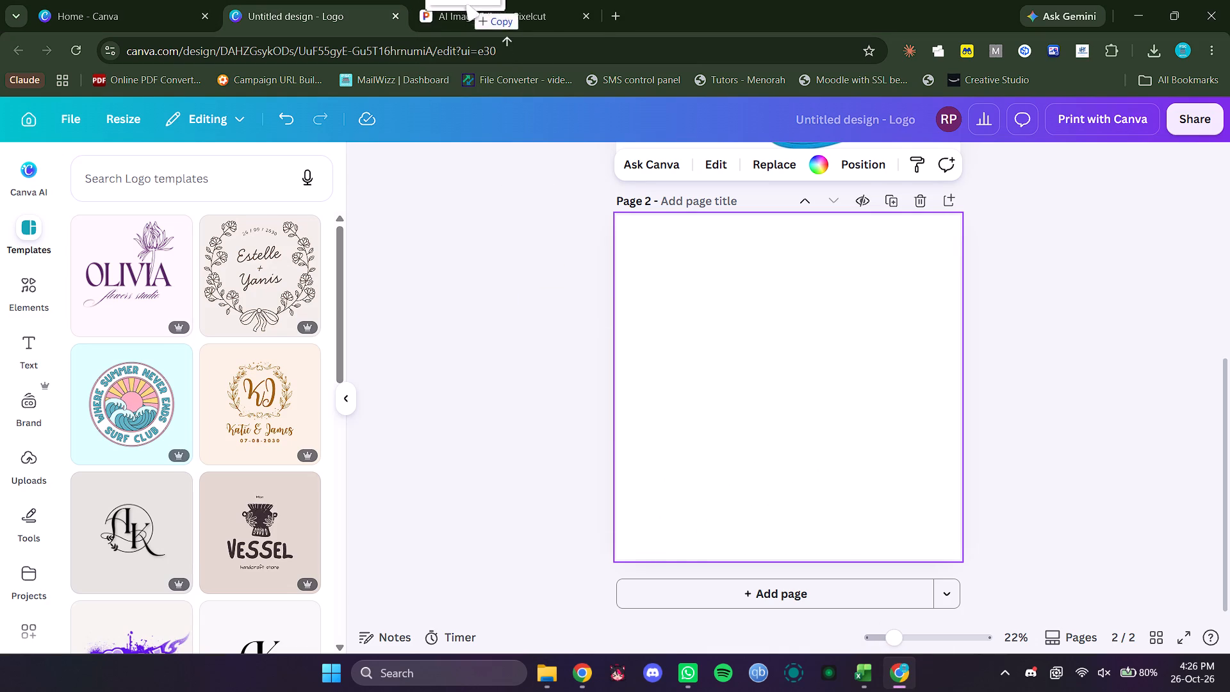
drag(466, 6, 590, 316)
click(730, 406)
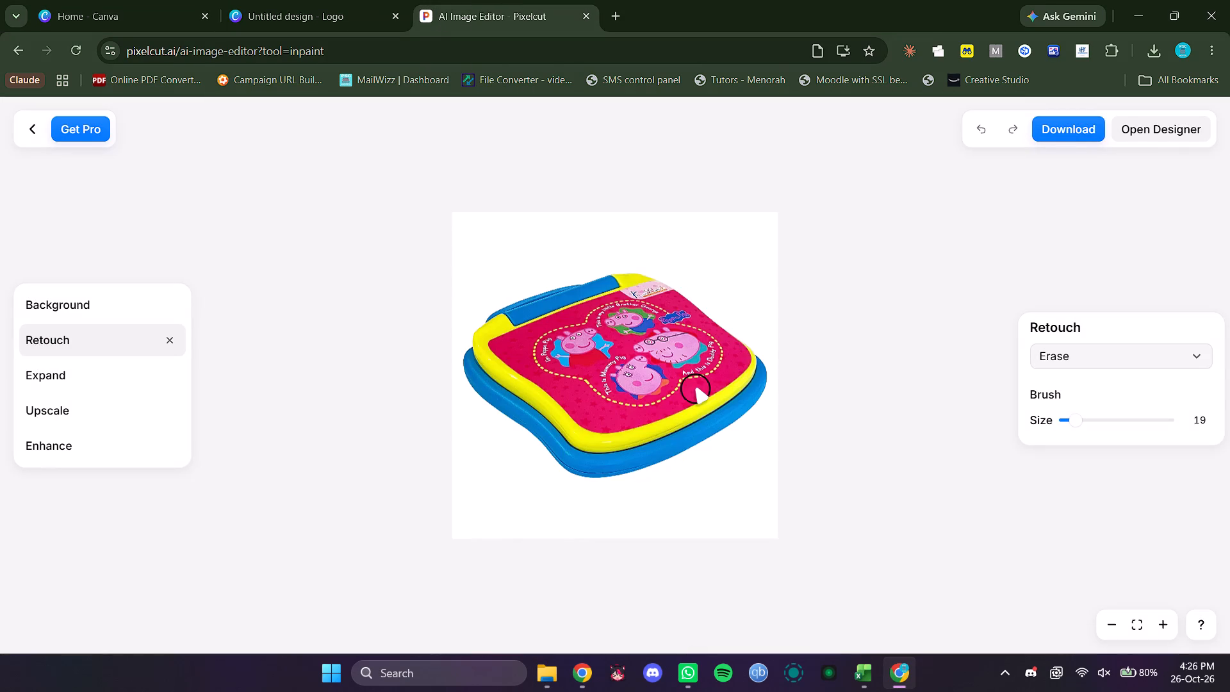
Erase the brand logo from the pale pink label on the laptop toy's lid, with a second erase pass over its remnants.
triple_click(1163, 620)
triple_click(1163, 620)
double_click(1163, 620)
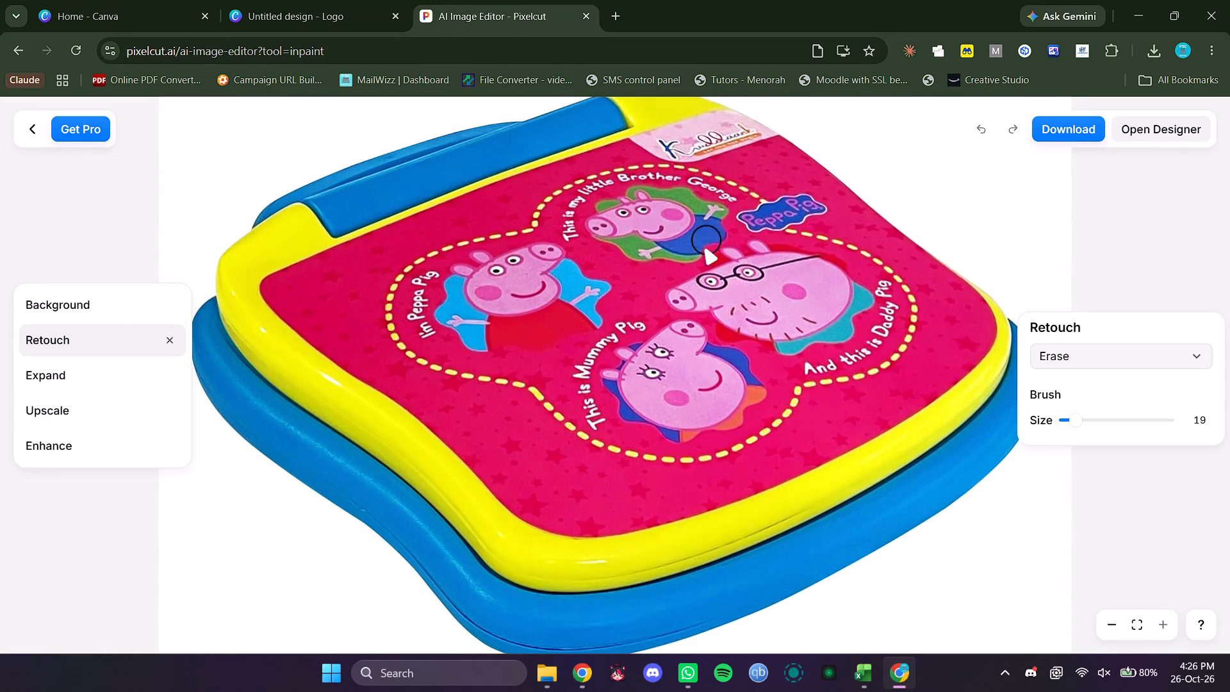
scroll(704, 254, up, 4)
drag(671, 204, 714, 211)
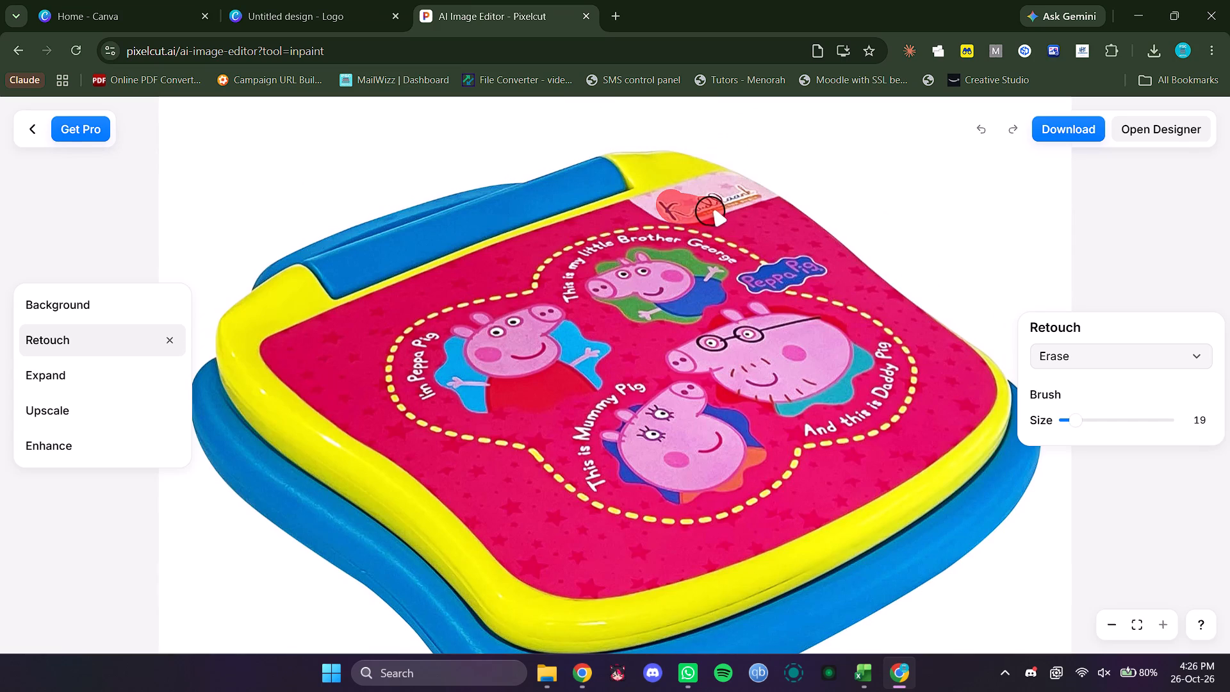
drag(714, 211, 710, 195)
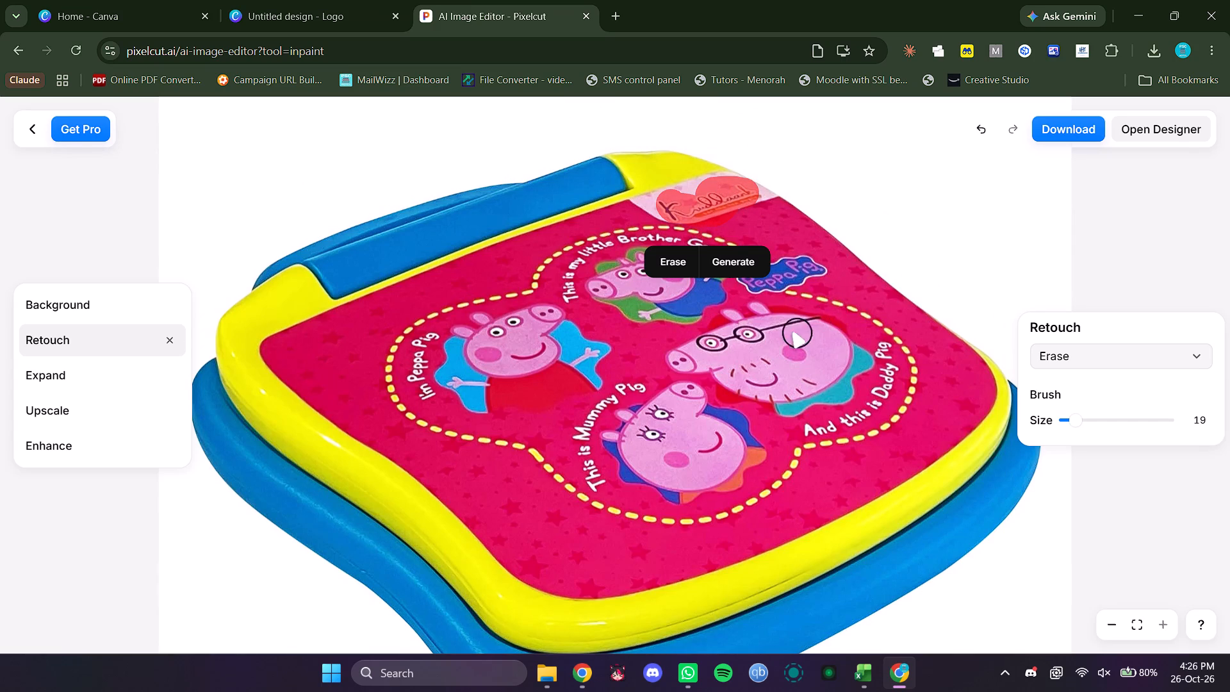
click(665, 261)
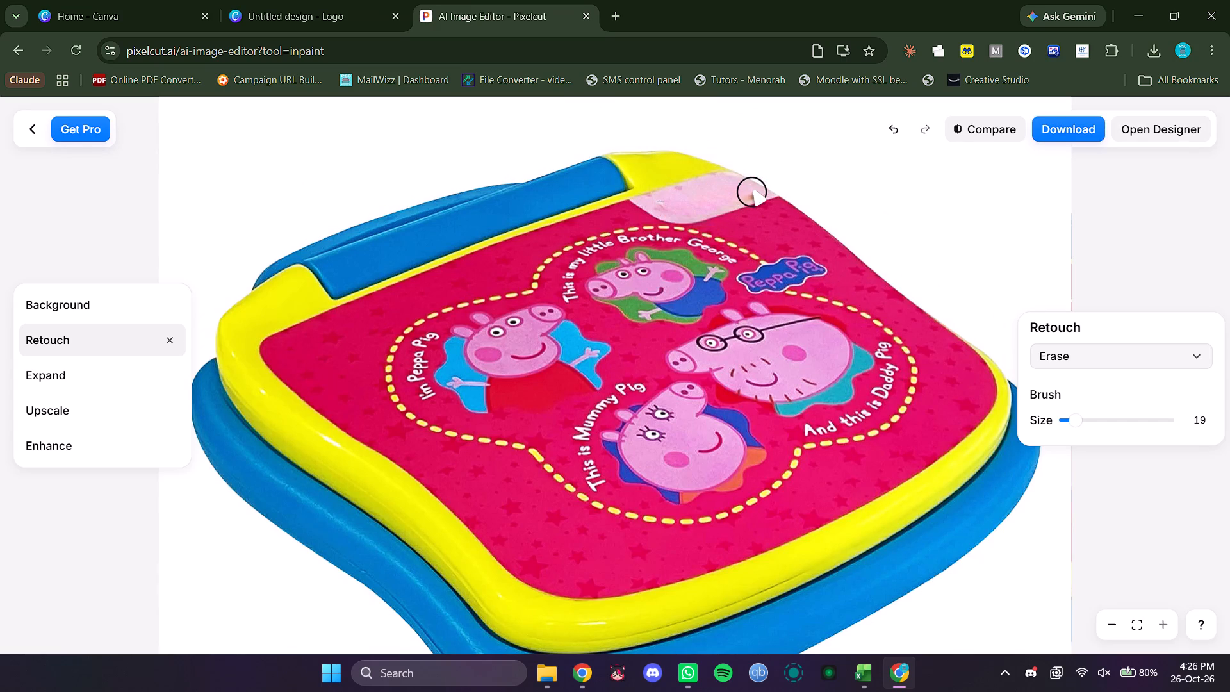
drag(748, 191, 668, 195)
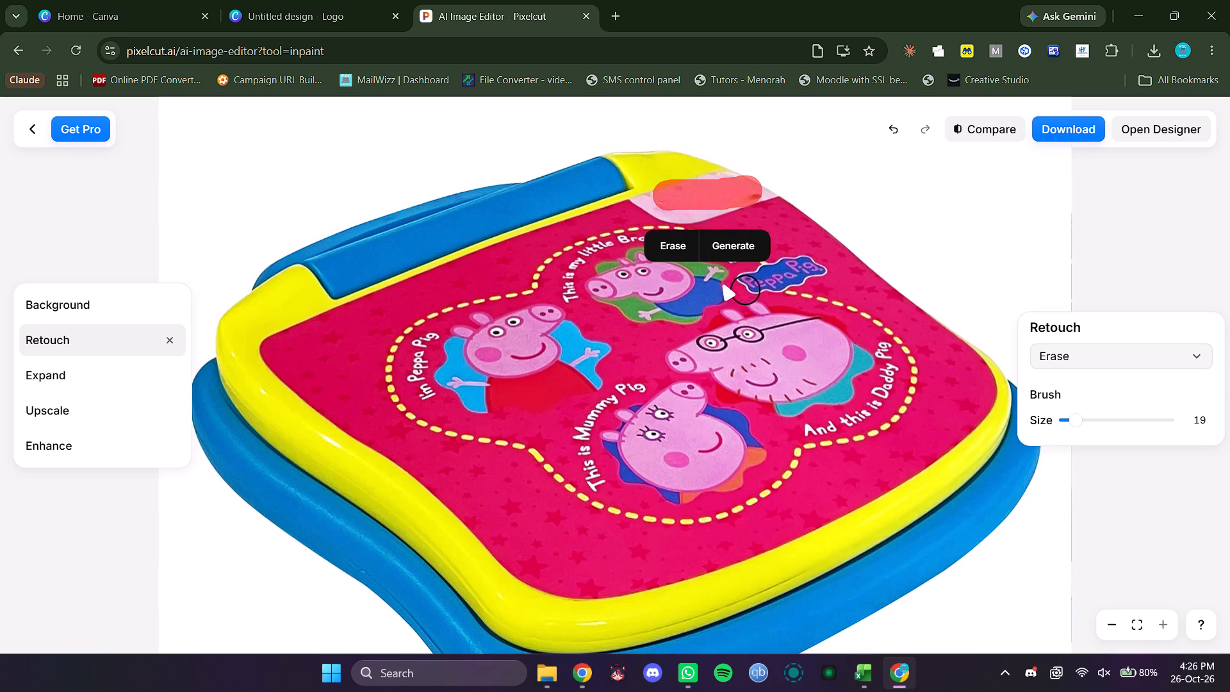
click(674, 252)
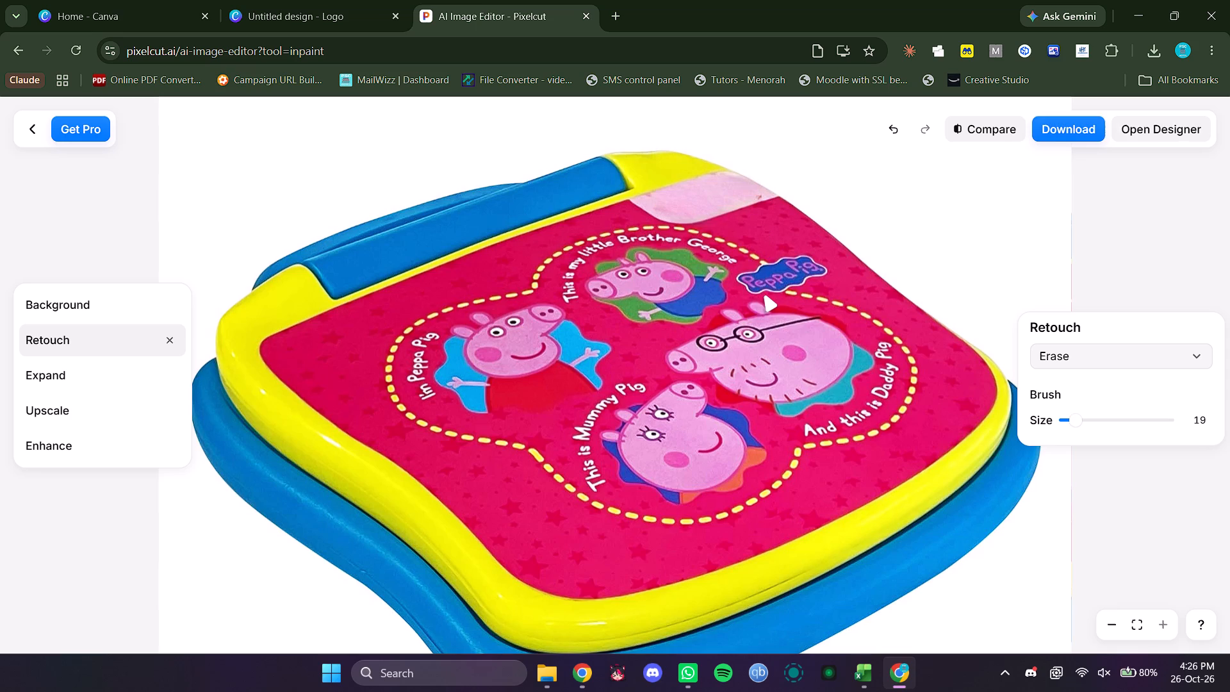
Download the retouched image at the free preview resolution of 1080×1080.
click(1071, 124)
click(1008, 166)
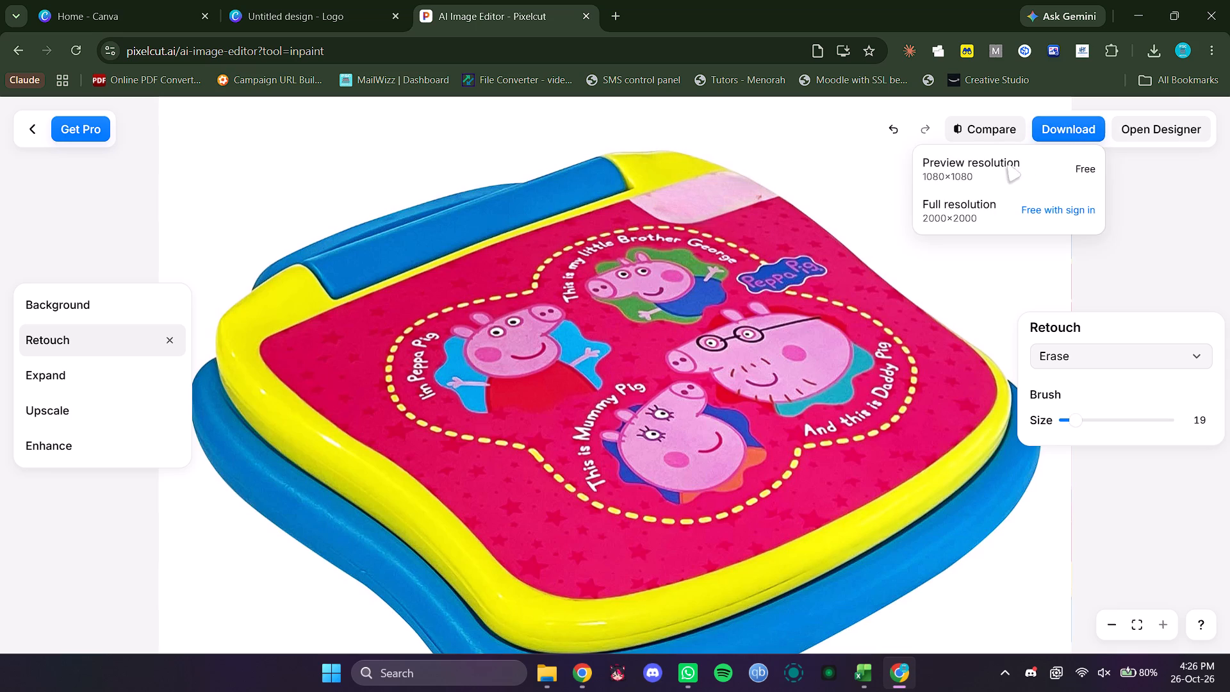
In File Explorer's Downloads folder, delete spidey_laptop_collage_updated.jpg, 5.LTS-100150-SM-3.jpg and 2.LTS-100150-SM-2.jpg.
click(551, 681)
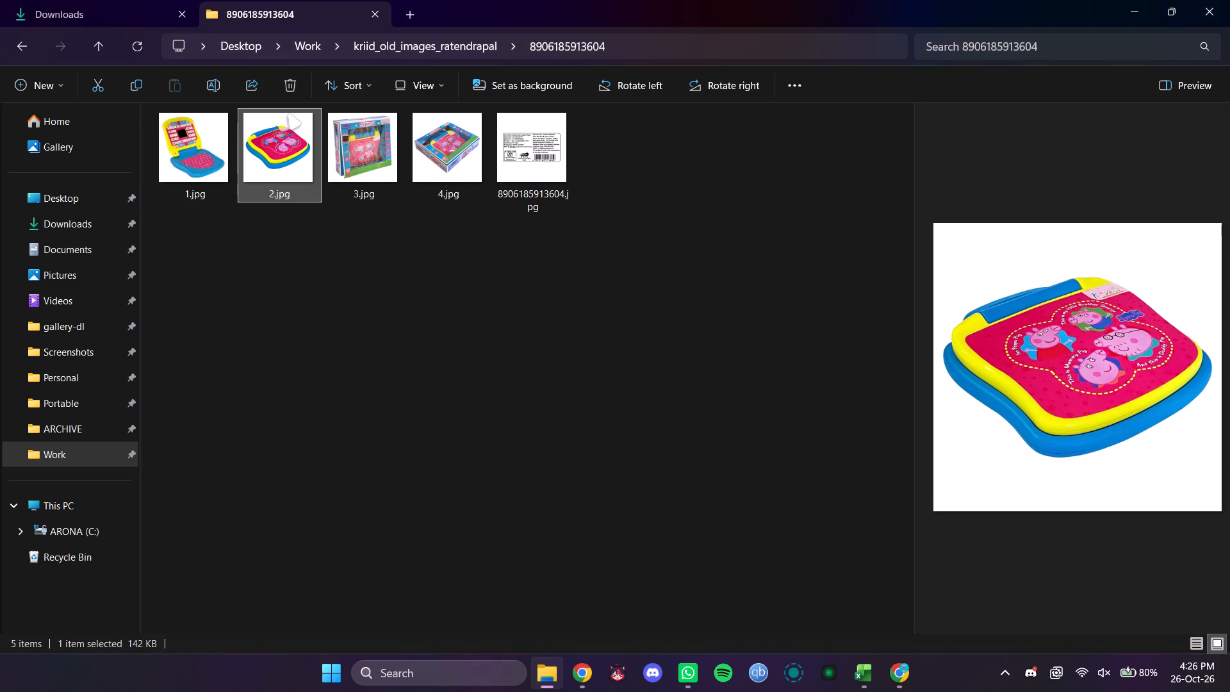
click(131, 6)
click(131, 44)
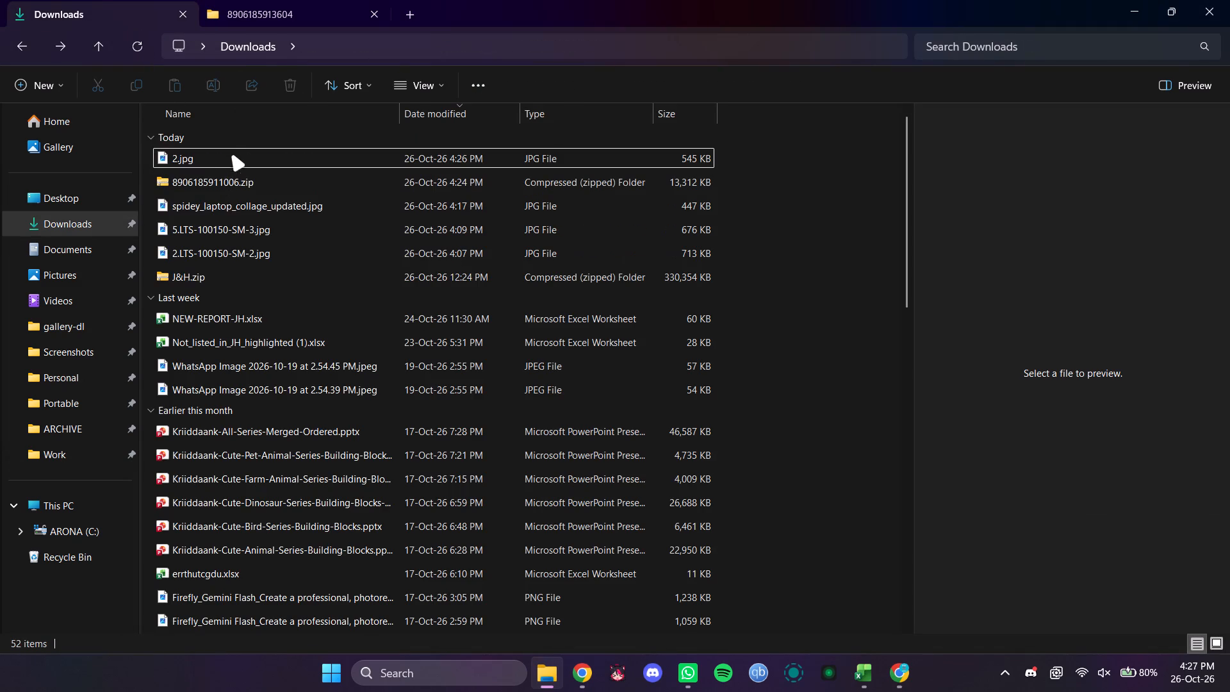
click(232, 152)
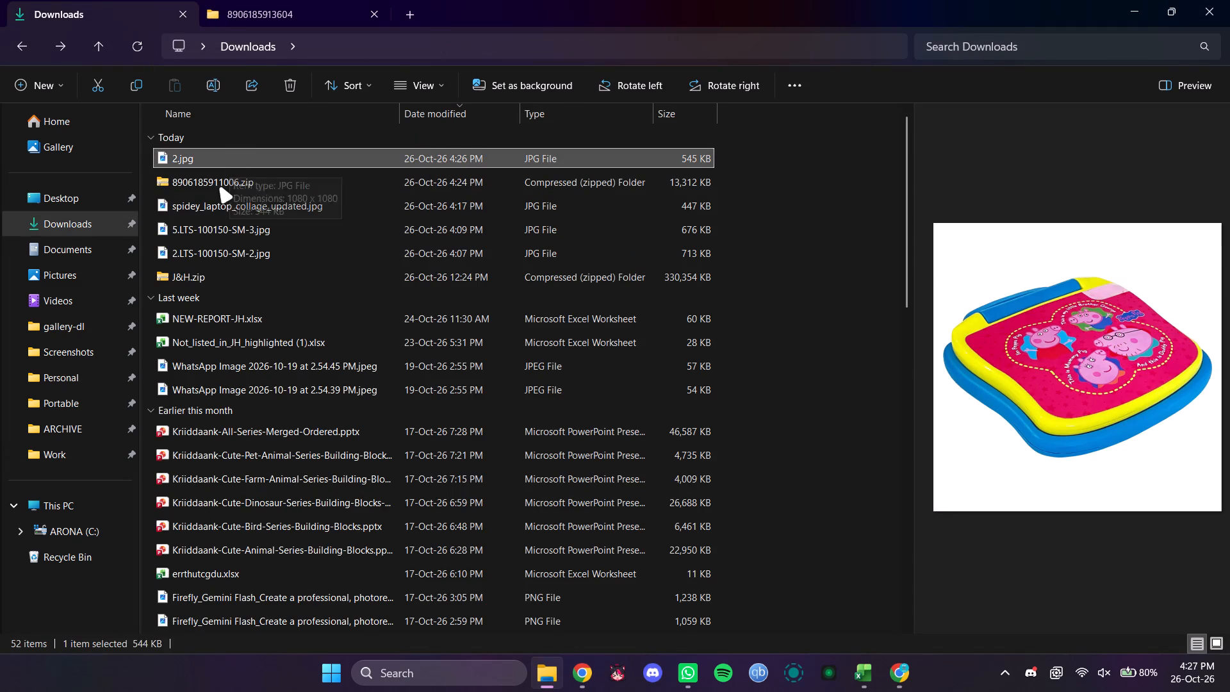
drag(719, 205, 266, 252)
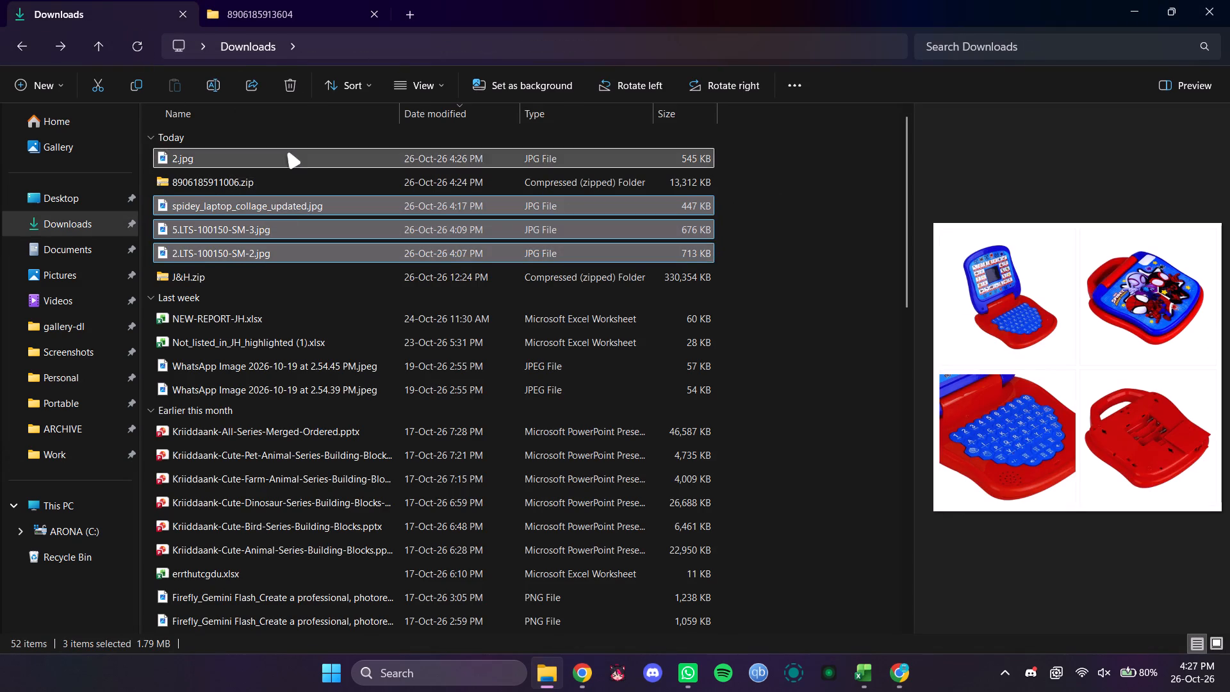
click(295, 88)
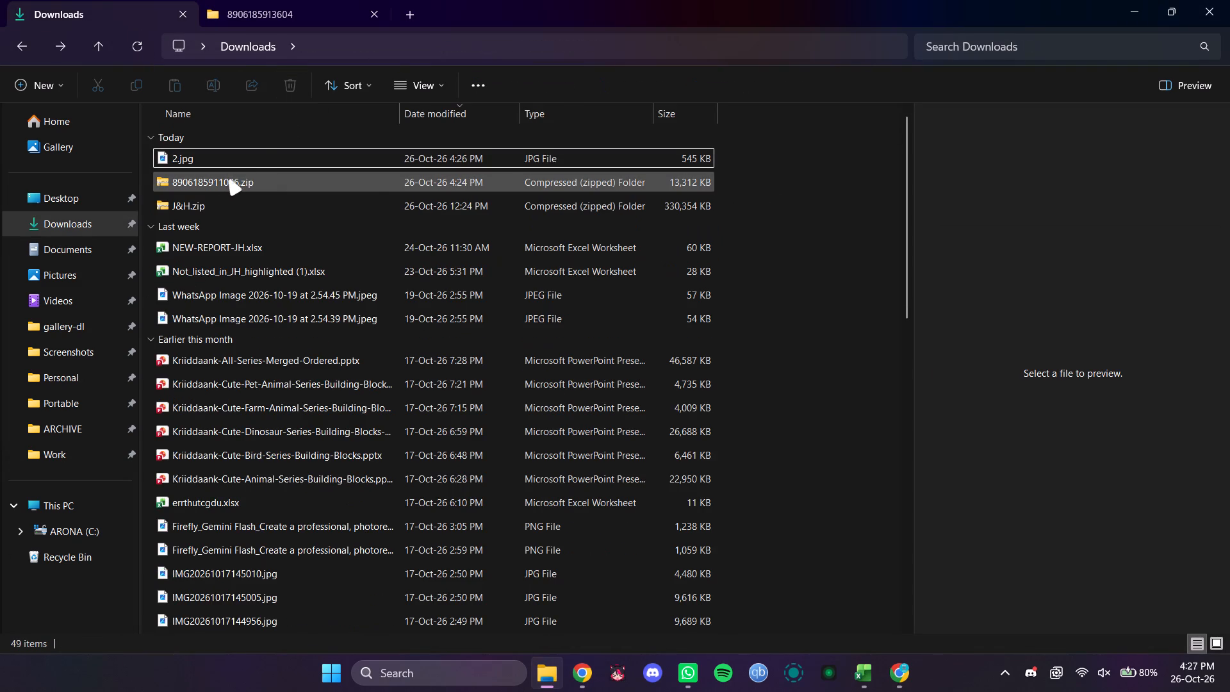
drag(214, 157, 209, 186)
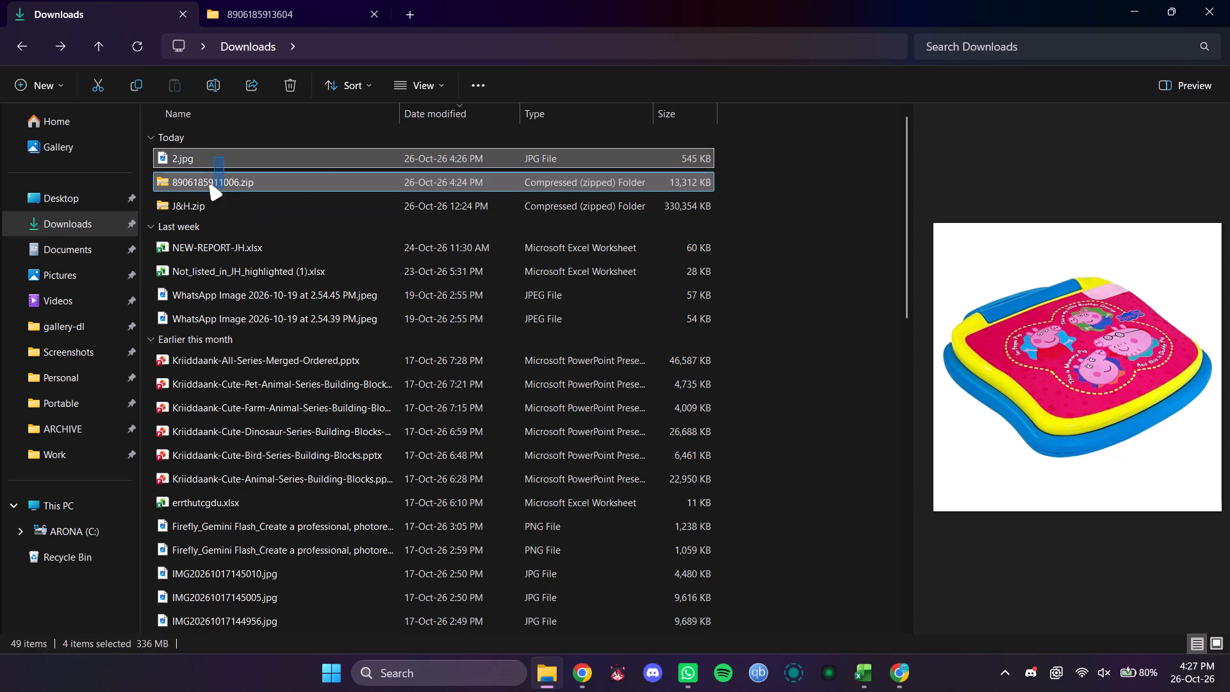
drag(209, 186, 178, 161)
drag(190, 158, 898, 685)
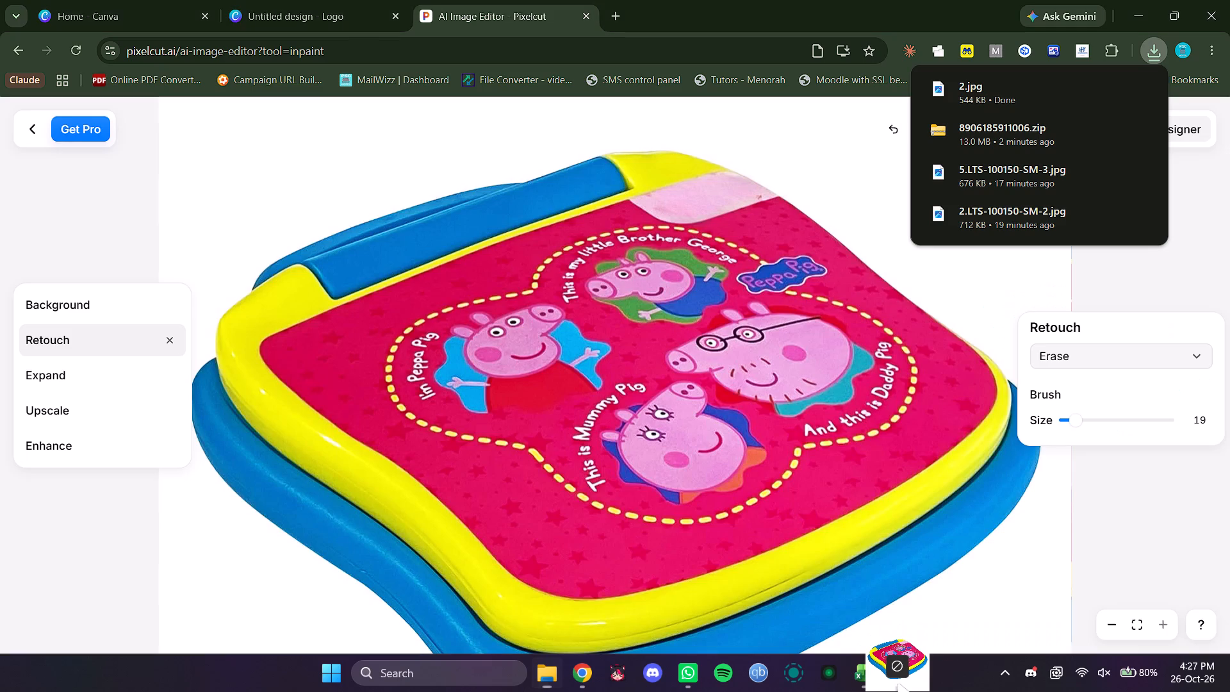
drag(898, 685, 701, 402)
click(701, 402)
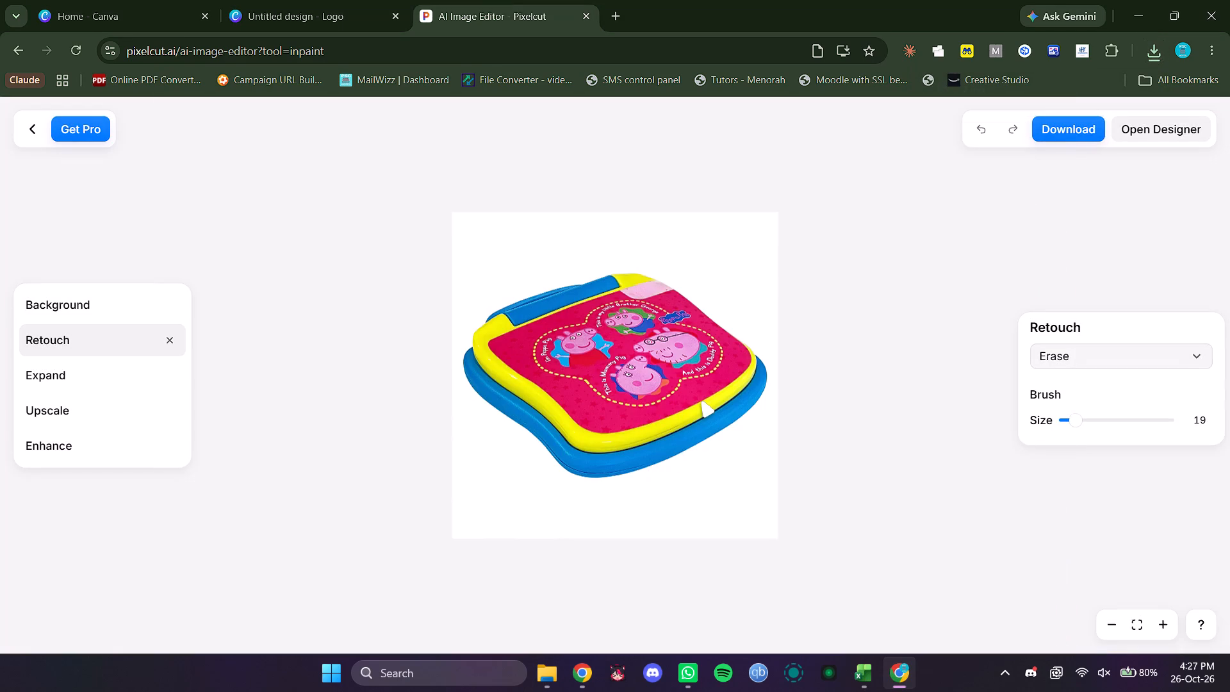
Place the retouched 2.jpg from Downloads on page 2 of the Canva design and enlarge it to fill the page.
click(298, 16)
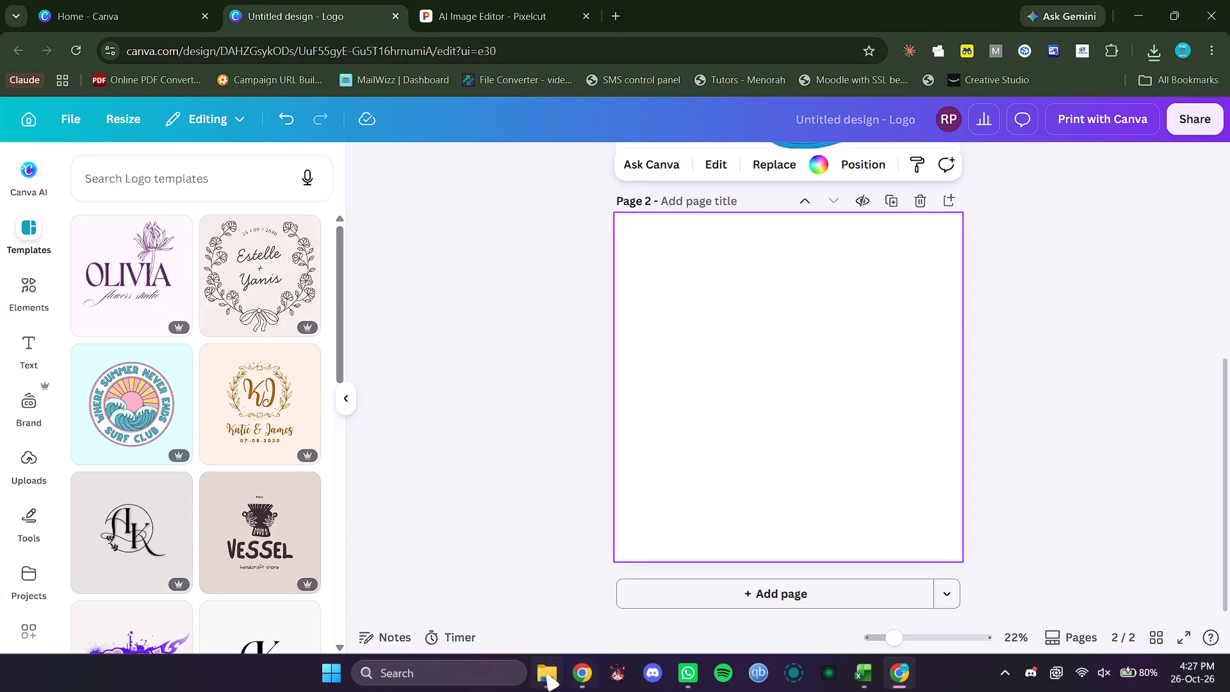
click(546, 676)
drag(208, 156, 893, 673)
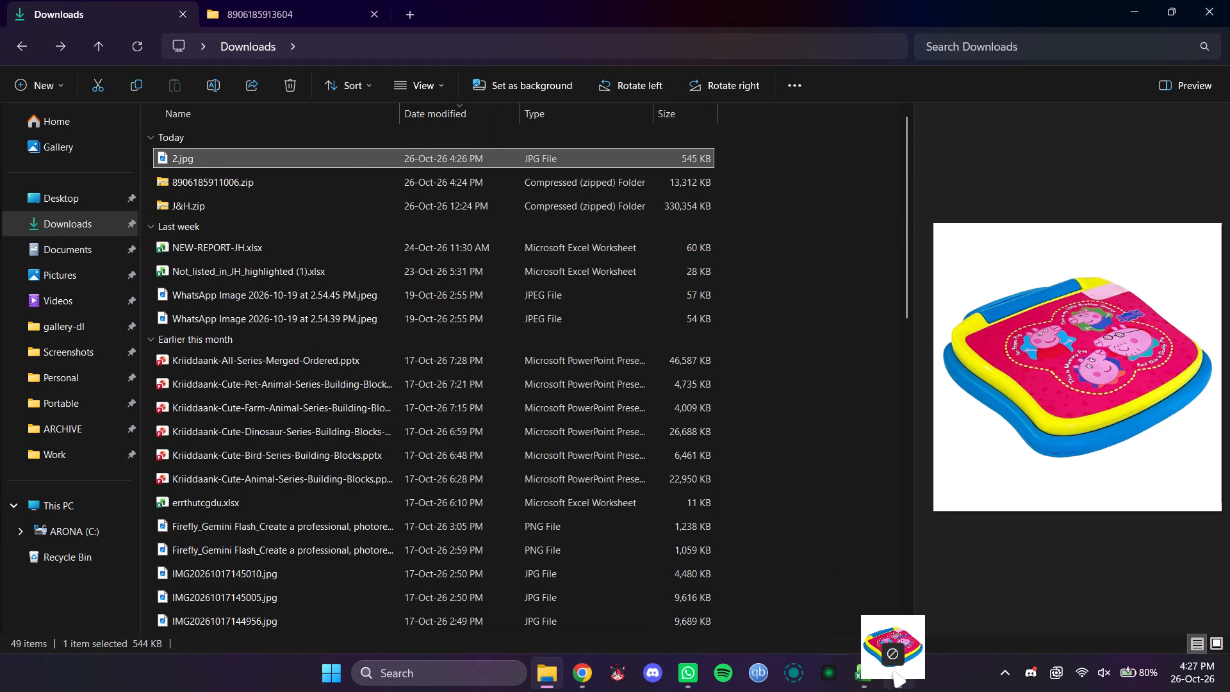
drag(893, 673, 694, 396)
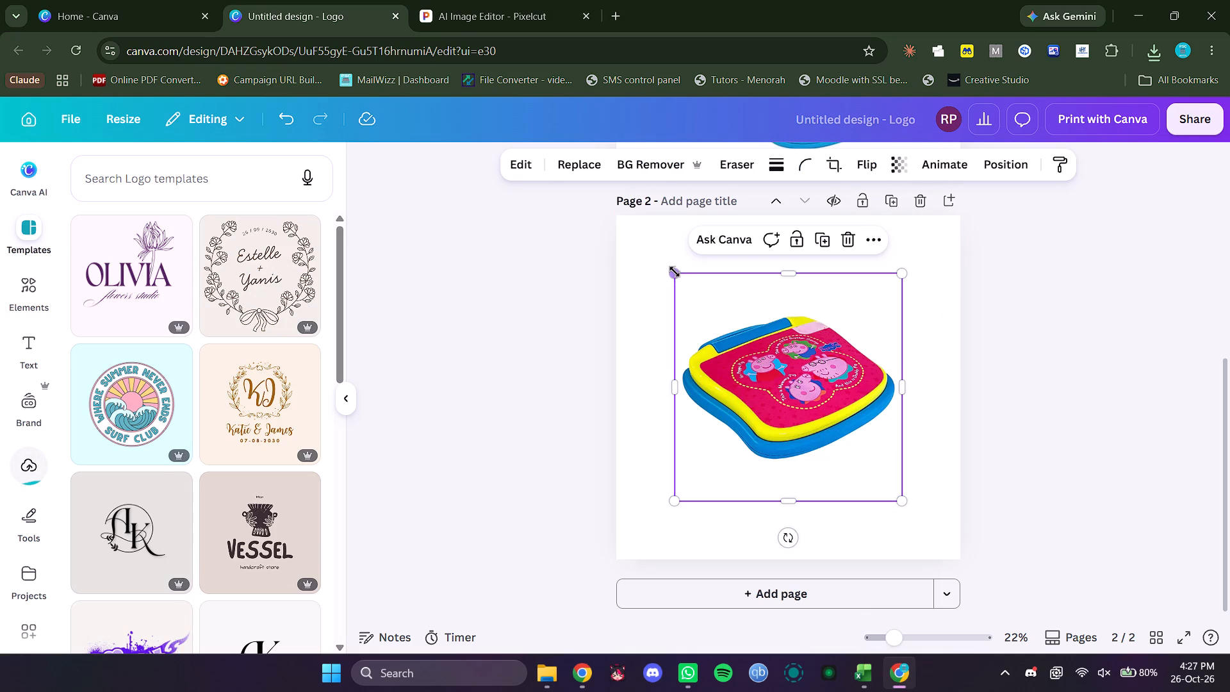
drag(675, 272, 619, 211)
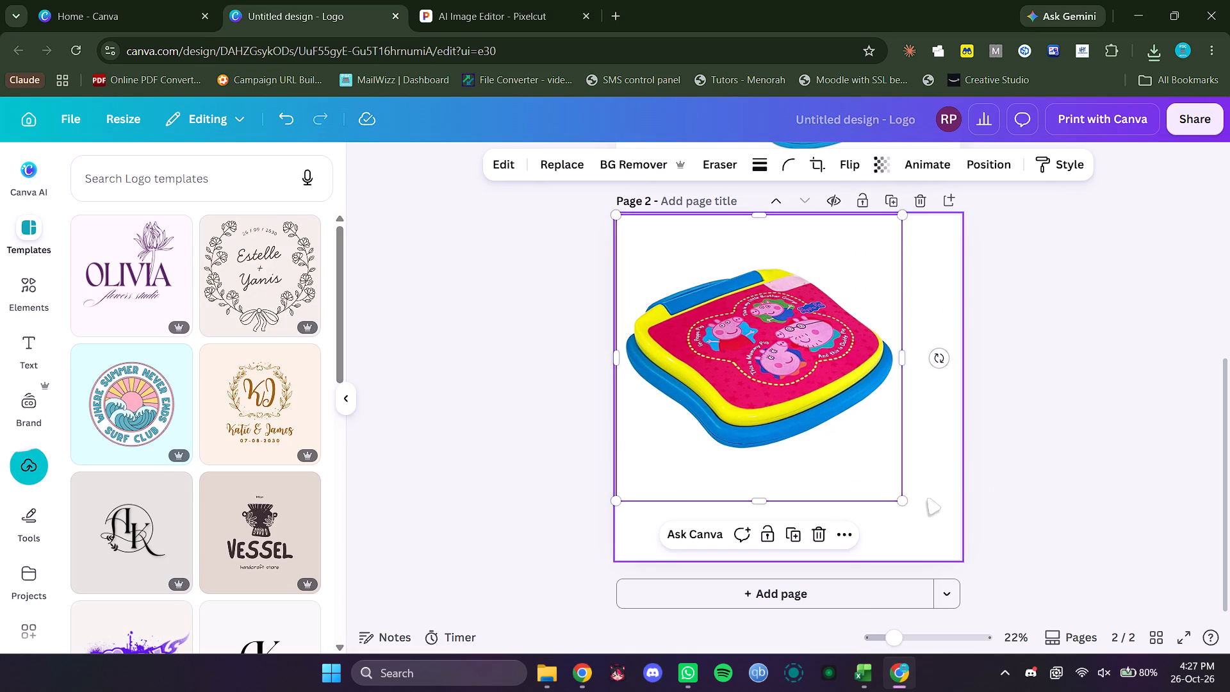
drag(904, 497, 965, 552)
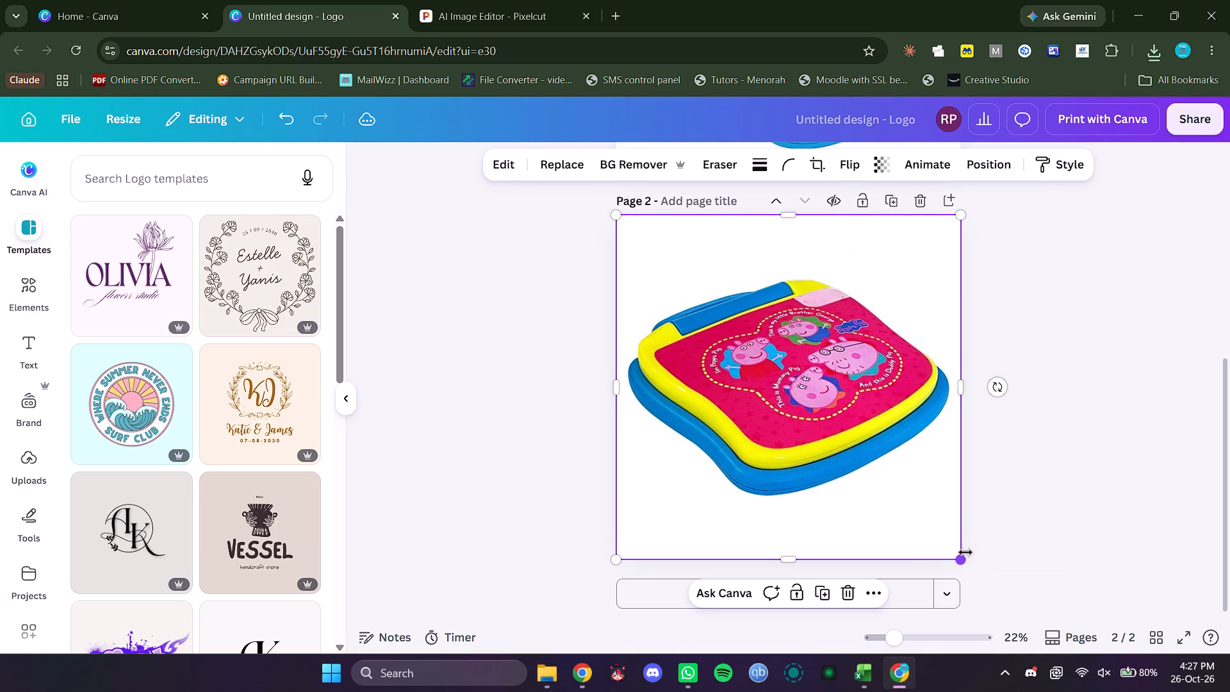
click(1037, 523)
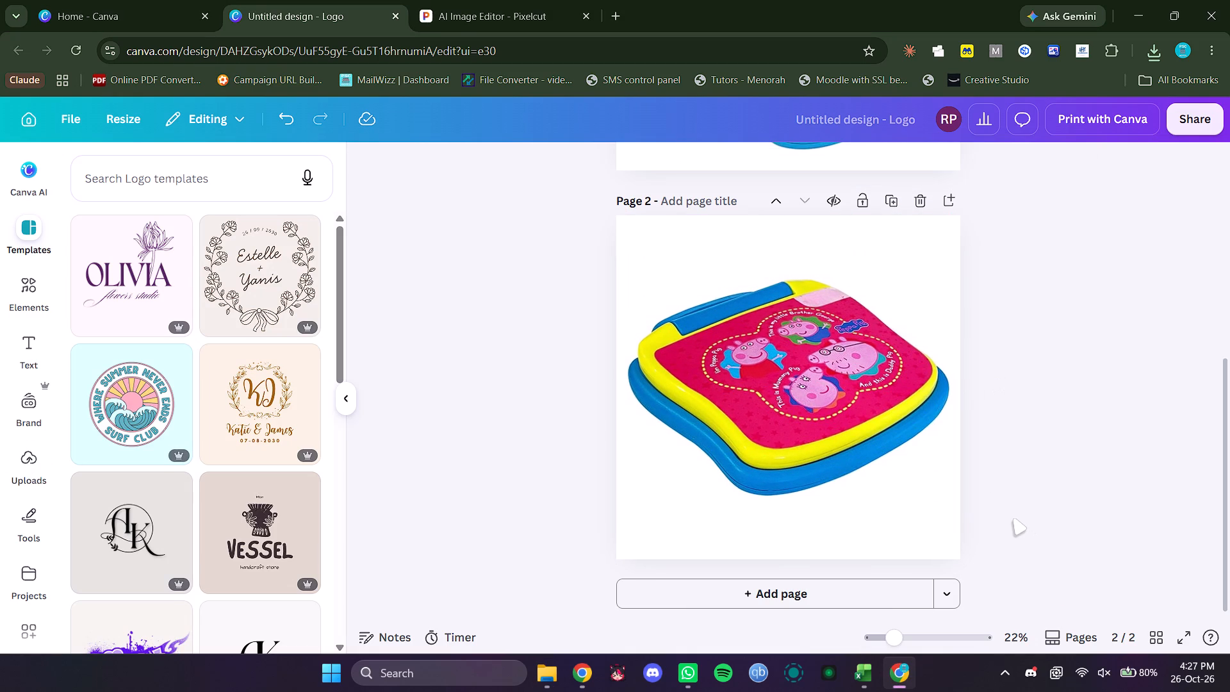
Add a blank third page to the design.
scroll(1013, 520, down, 4)
click(852, 584)
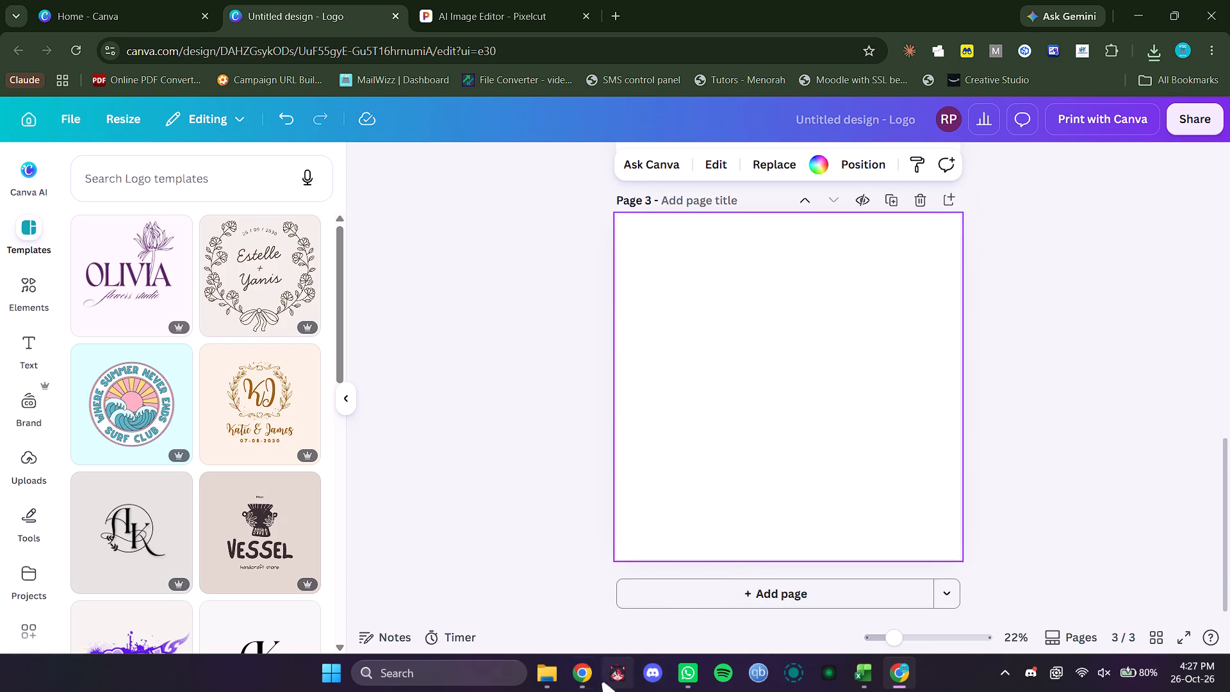
click(553, 684)
click(275, 10)
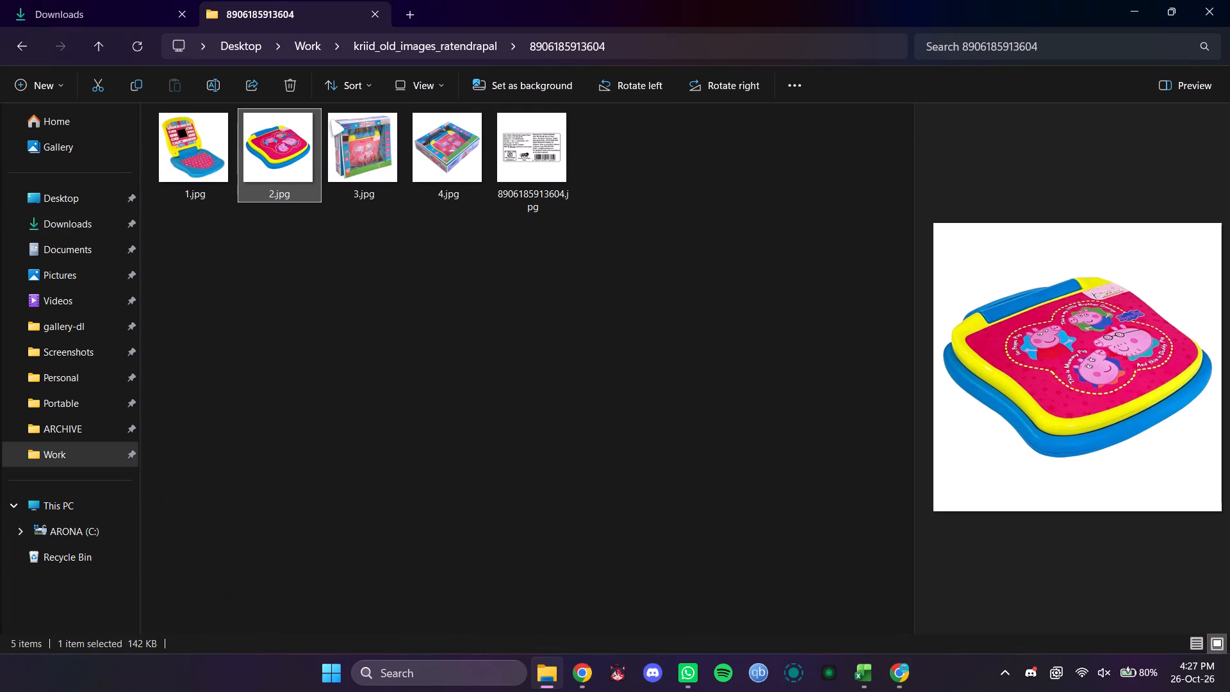
click(370, 146)
drag(370, 146, 1030, 646)
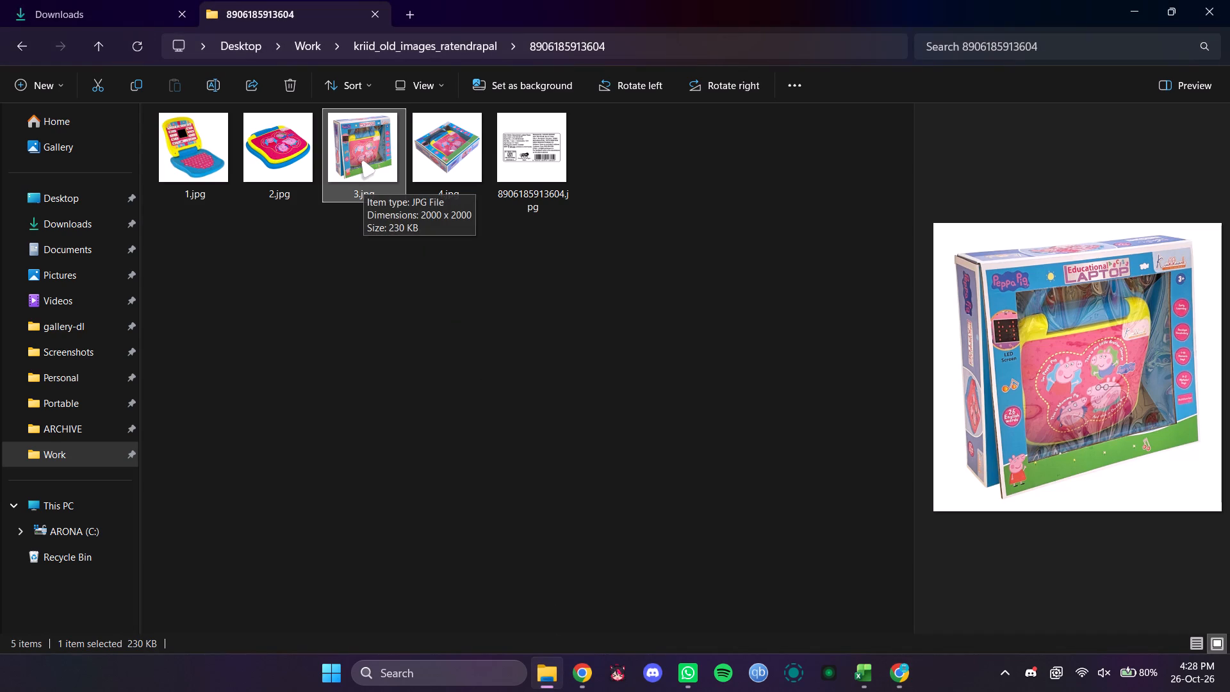
click(125, 15)
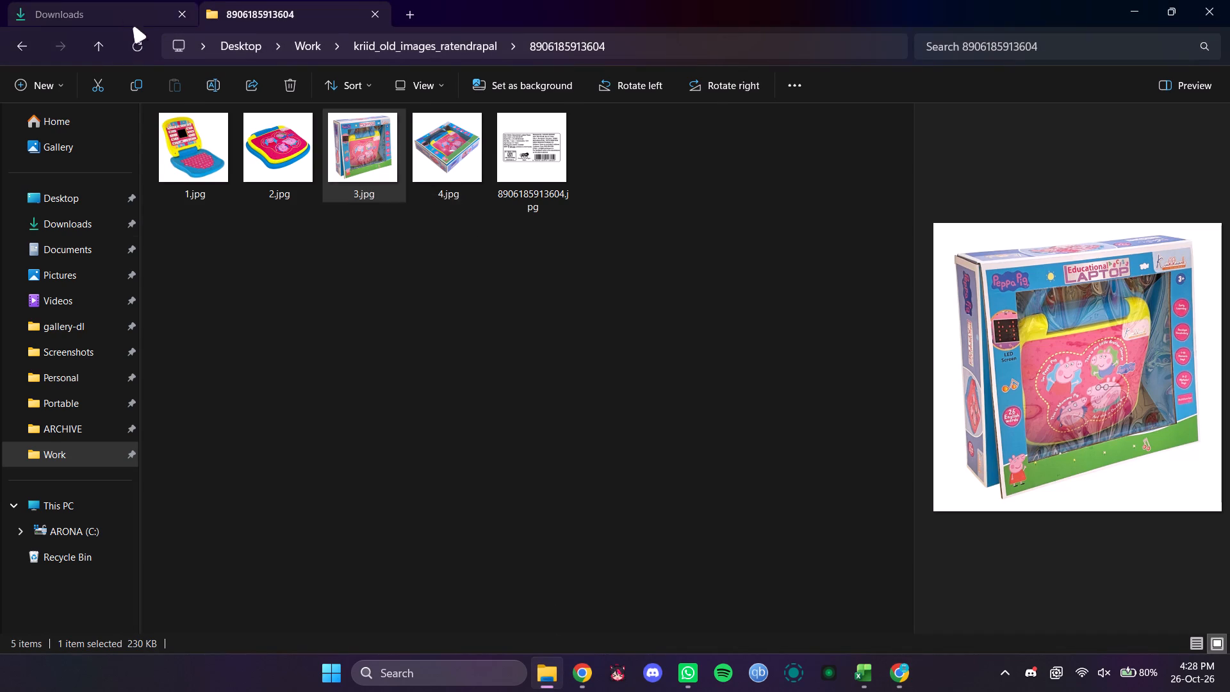
click(134, 47)
click(208, 156)
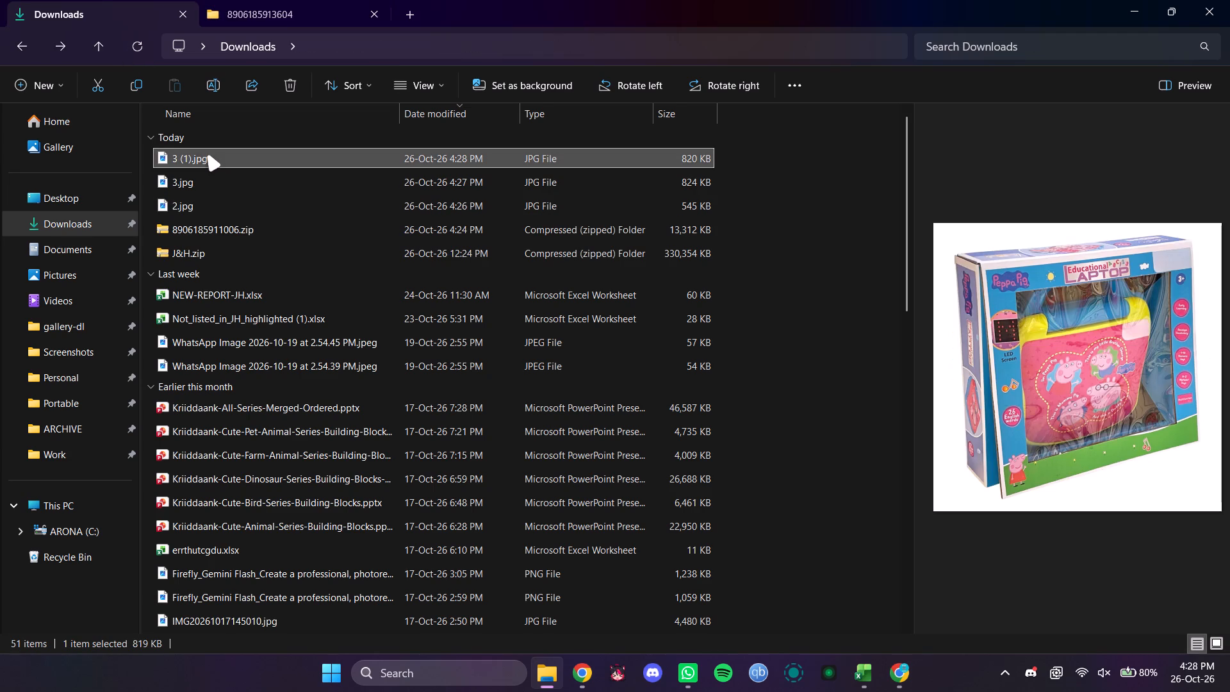
click(201, 181)
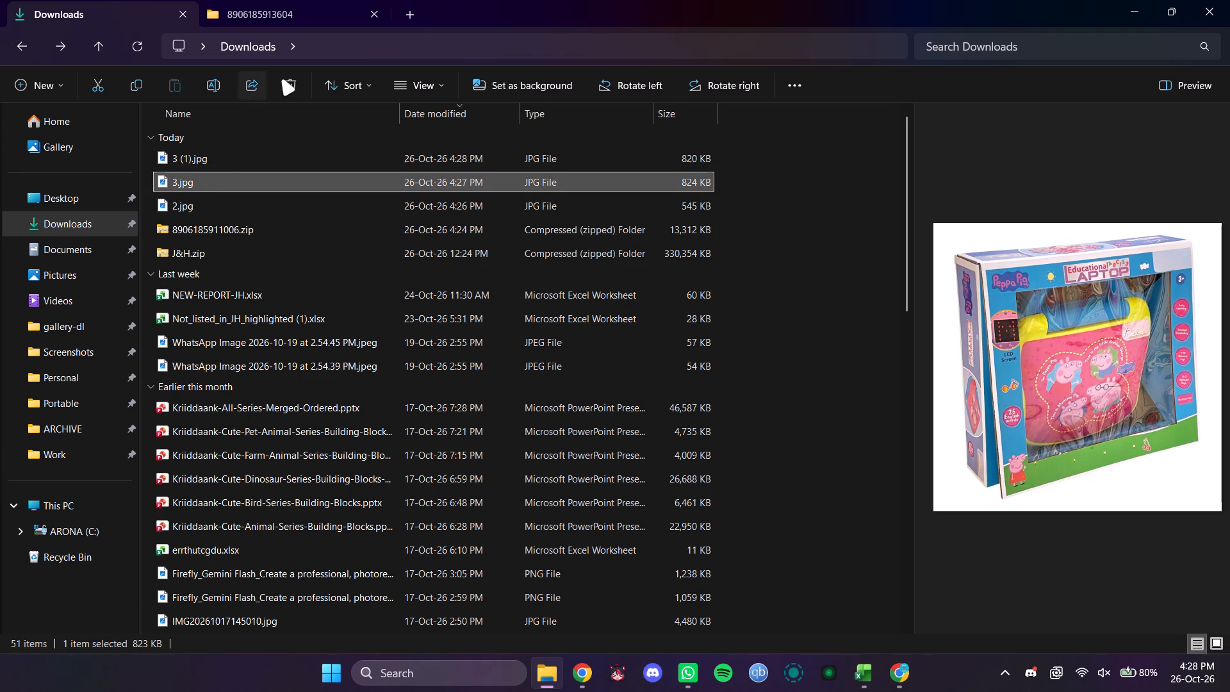
click(292, 79)
Place 3 (1).jpg from Downloads on page 3 of the Canva design and enlarge it to fill the page.
click(210, 159)
drag(188, 156, 675, 208)
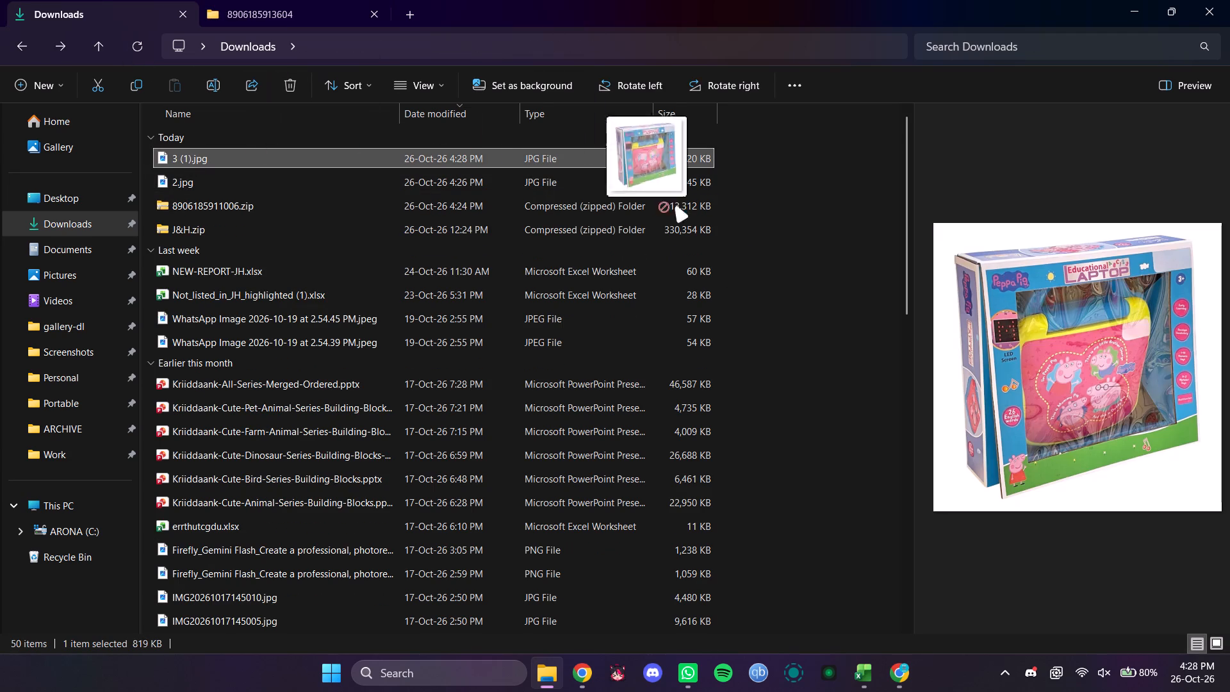
drag(675, 208, 904, 679)
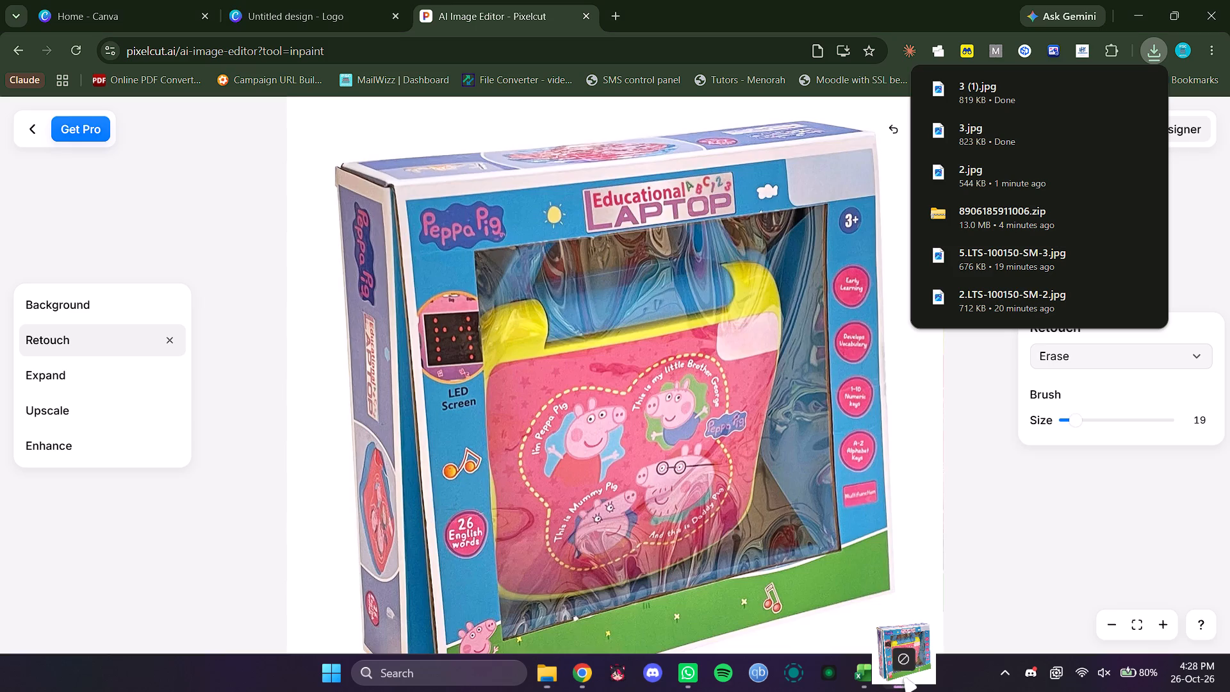
drag(904, 679, 312, 6)
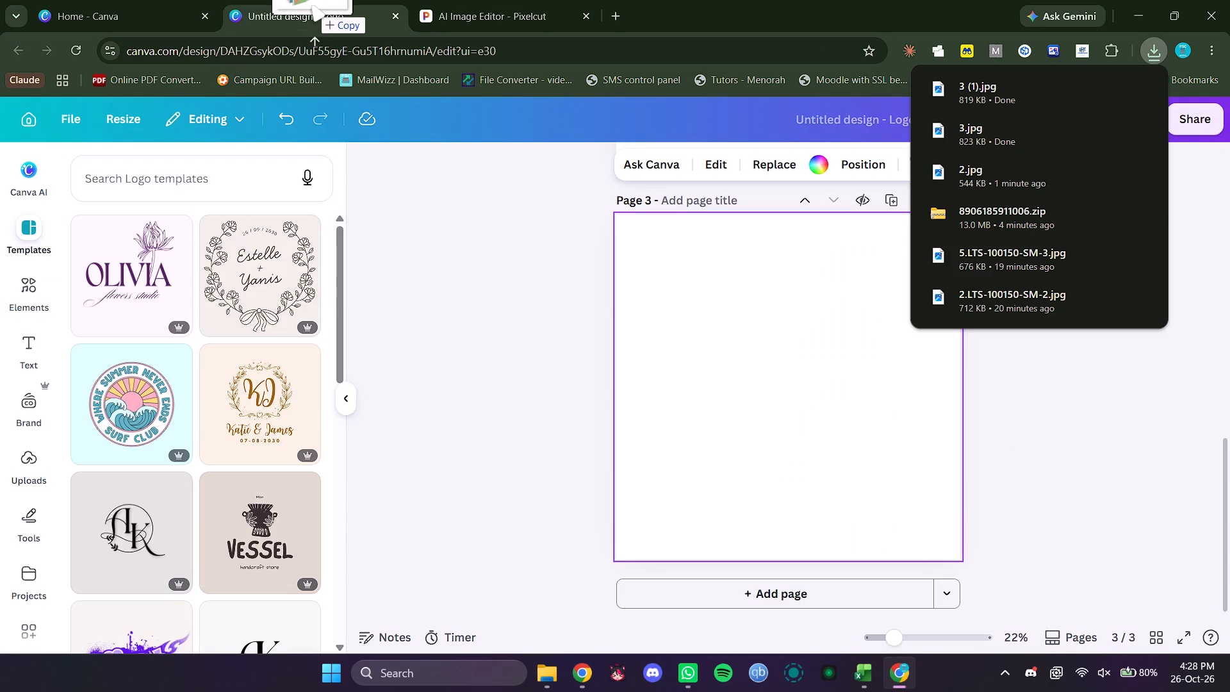
drag(312, 6, 787, 384)
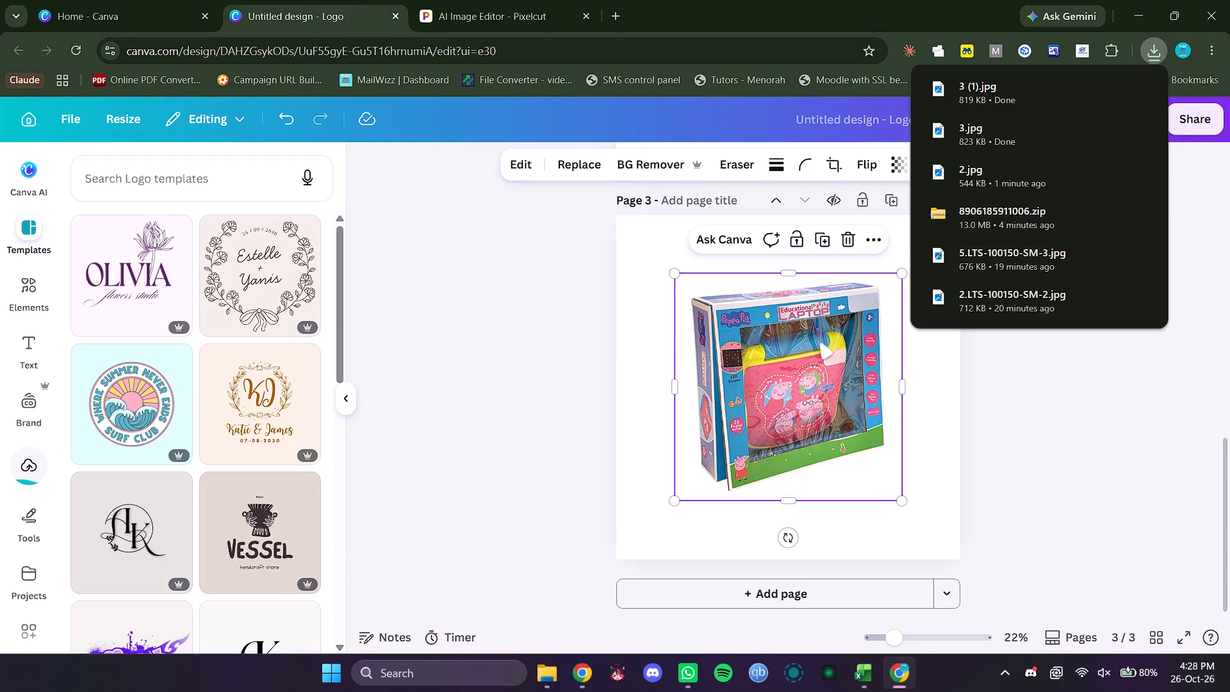
drag(678, 273, 617, 216)
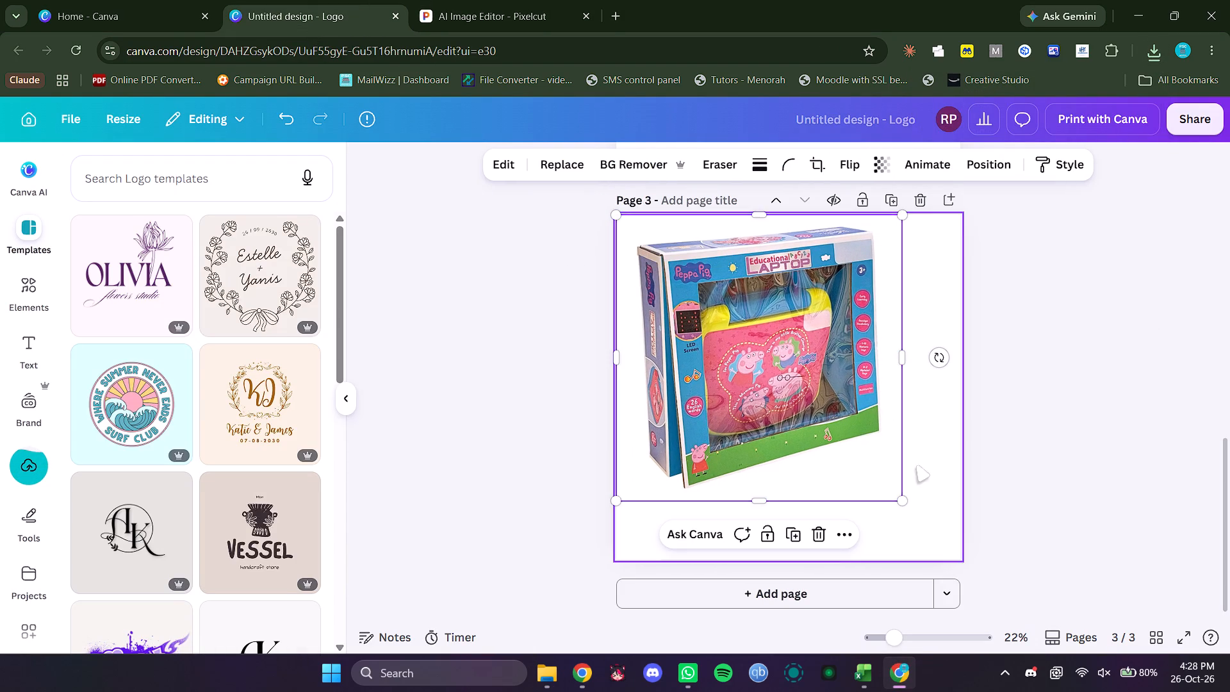
drag(903, 498, 958, 559)
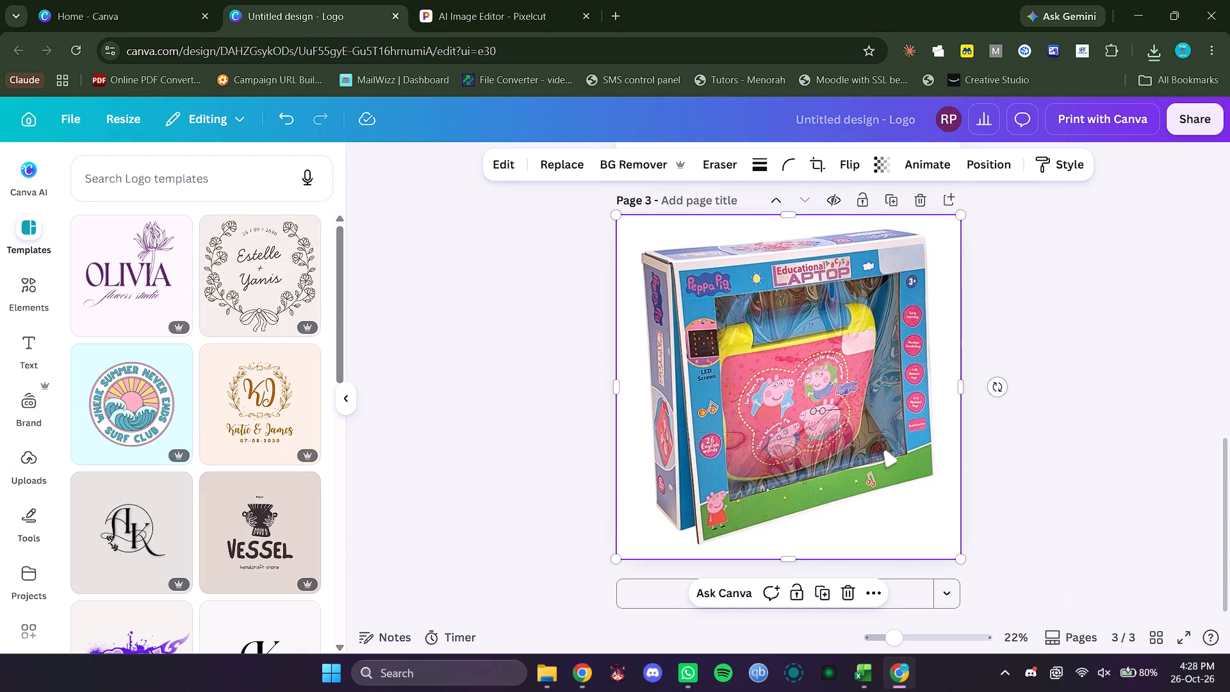
Add a blank fourth page to the design.
scroll(884, 449, down, 4)
click(912, 595)
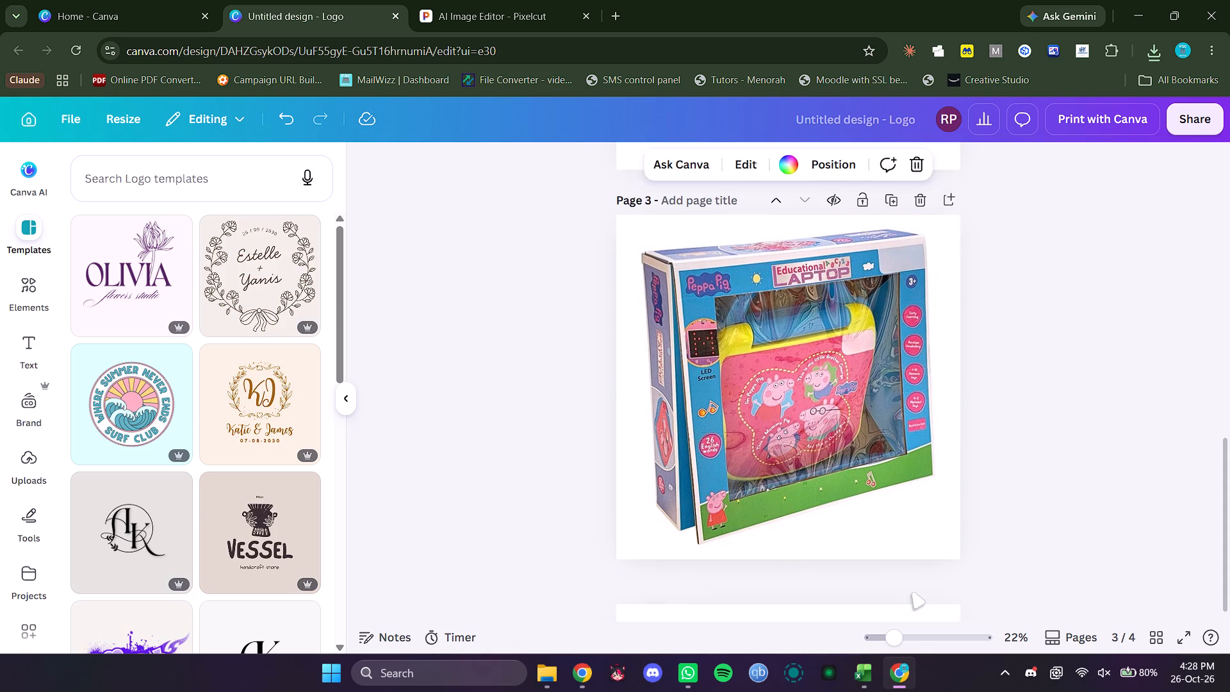
click(541, 681)
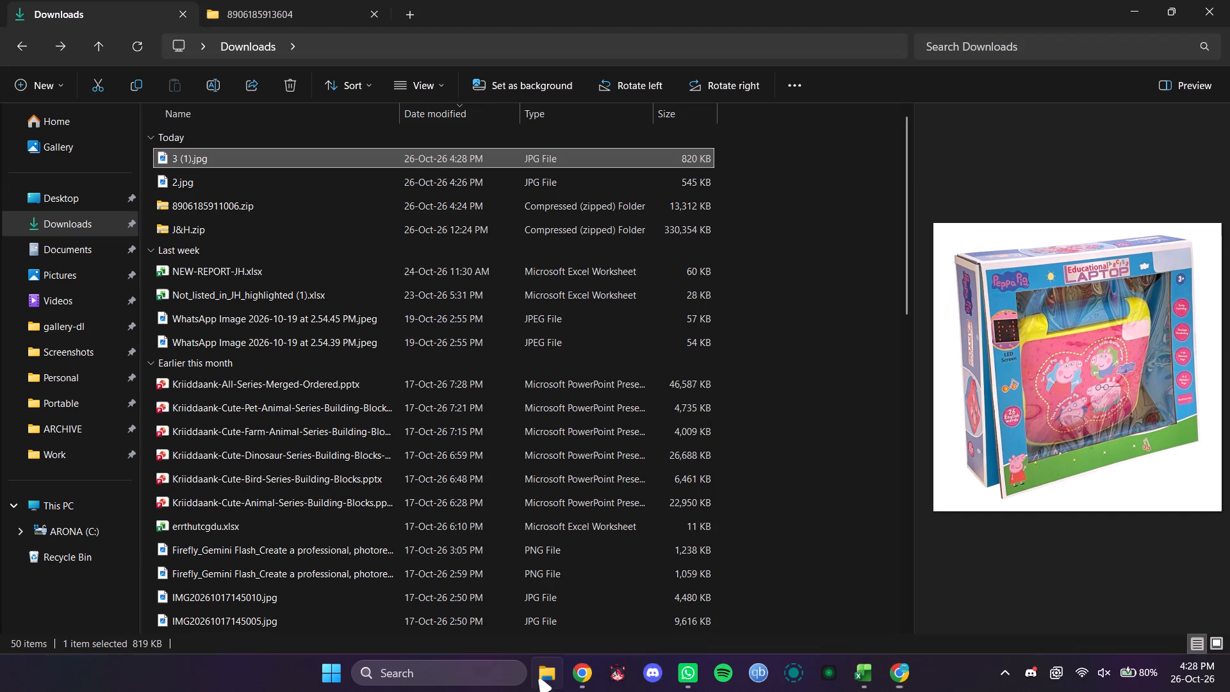
click(272, 7)
click(450, 178)
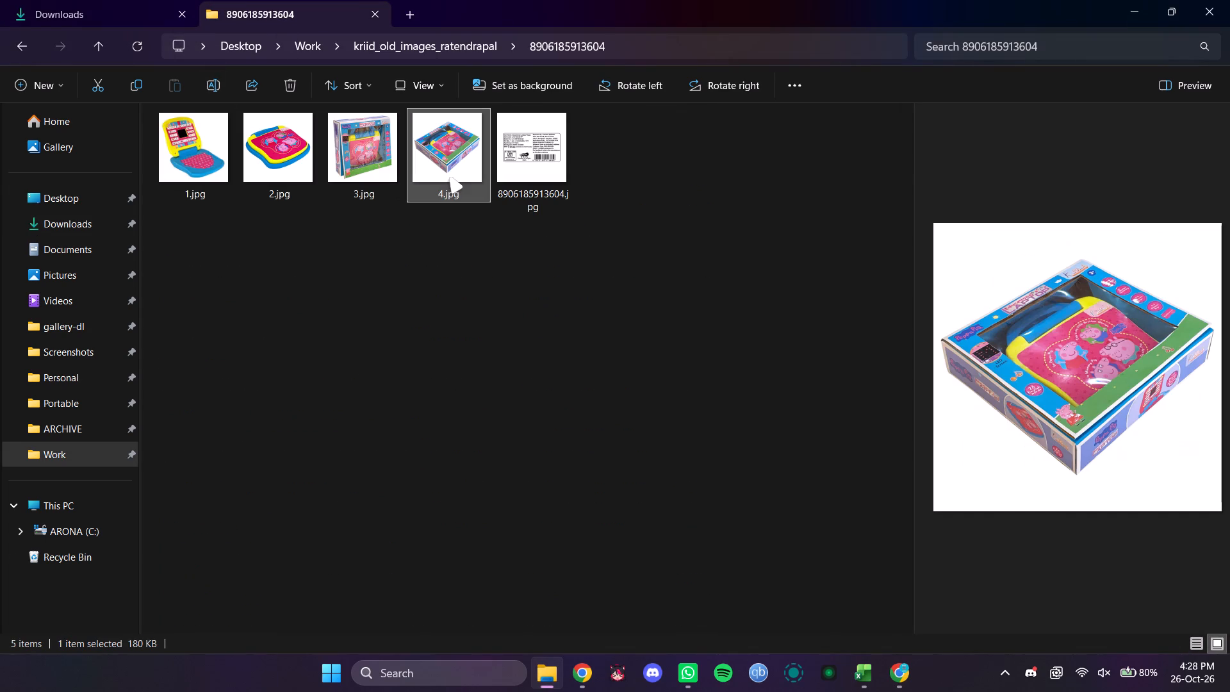
drag(441, 148, 905, 674)
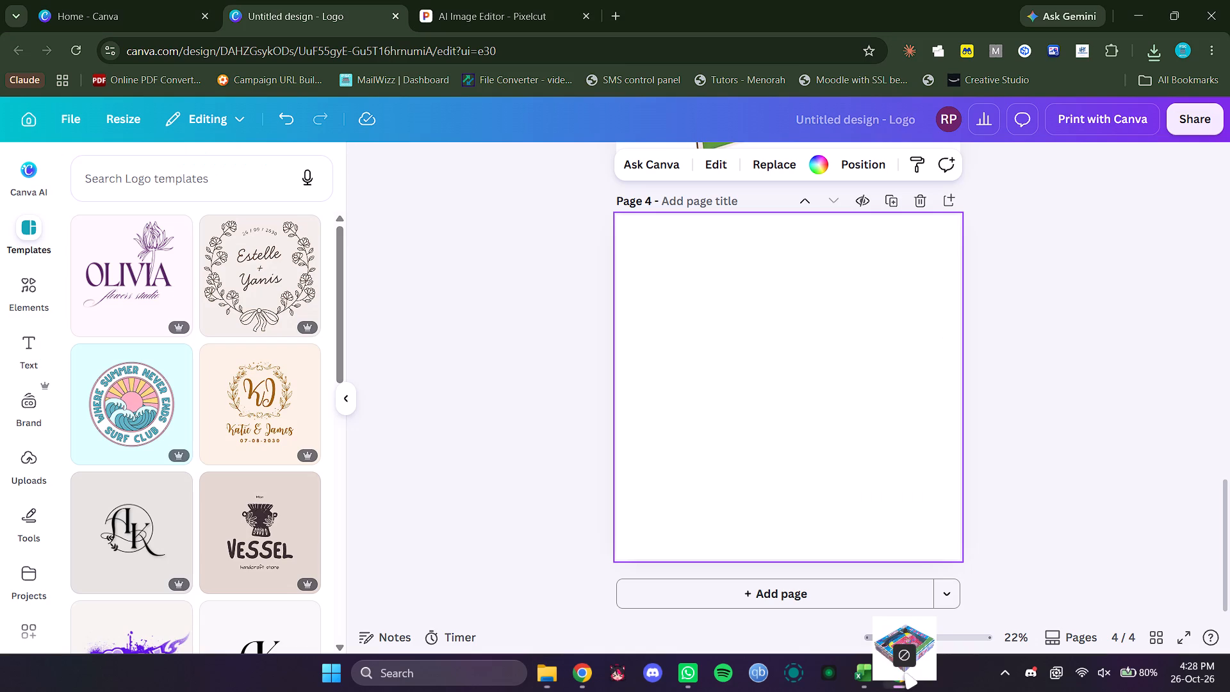
drag(905, 674, 632, 346)
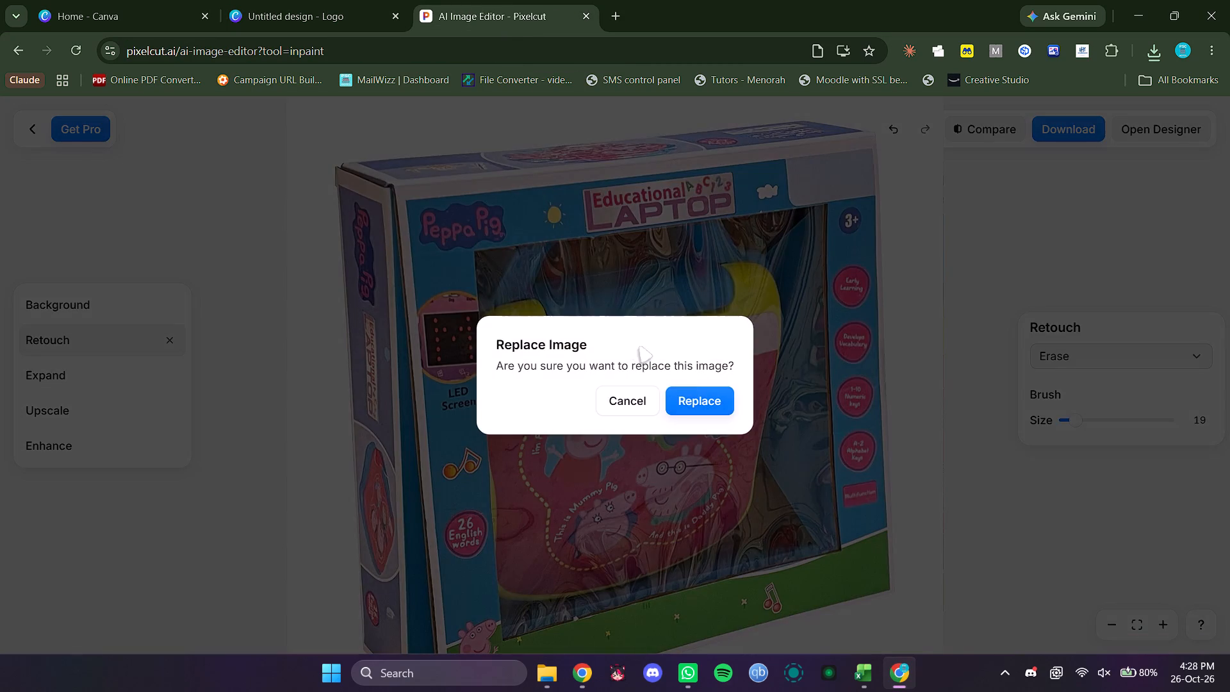
click(694, 389)
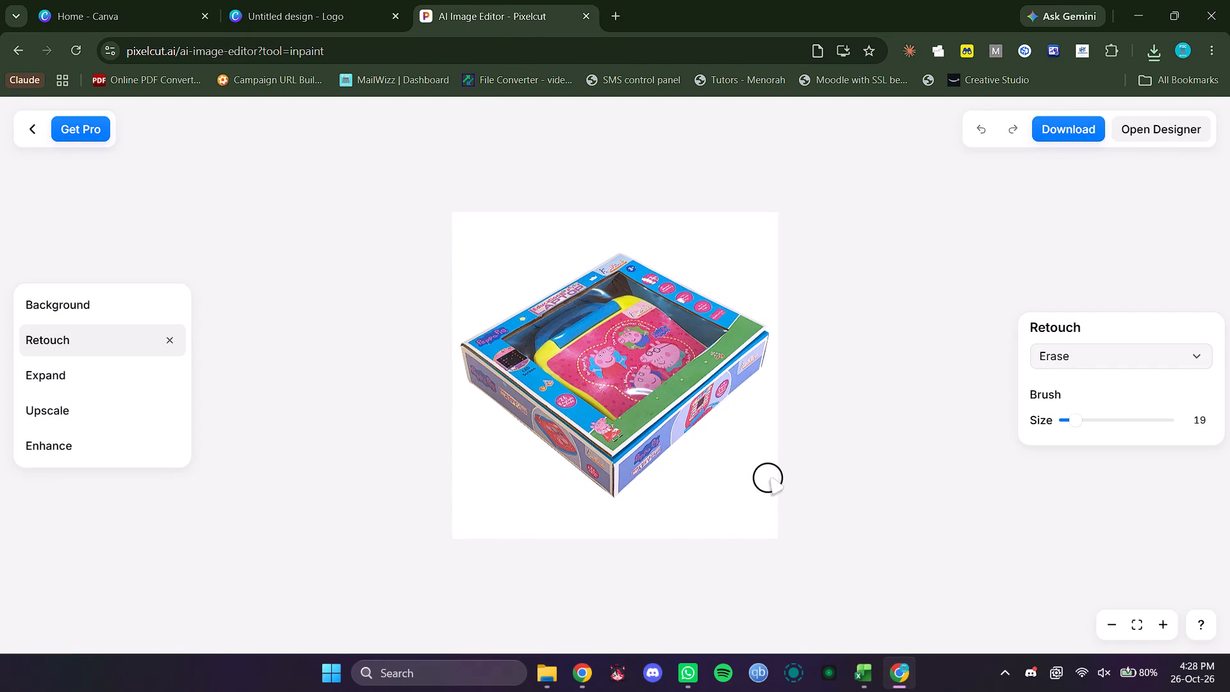
Erase the old brand logos from the box's top corner and both side faces in the 4.jpg image.
triple_click(1168, 623)
triple_click(1168, 623)
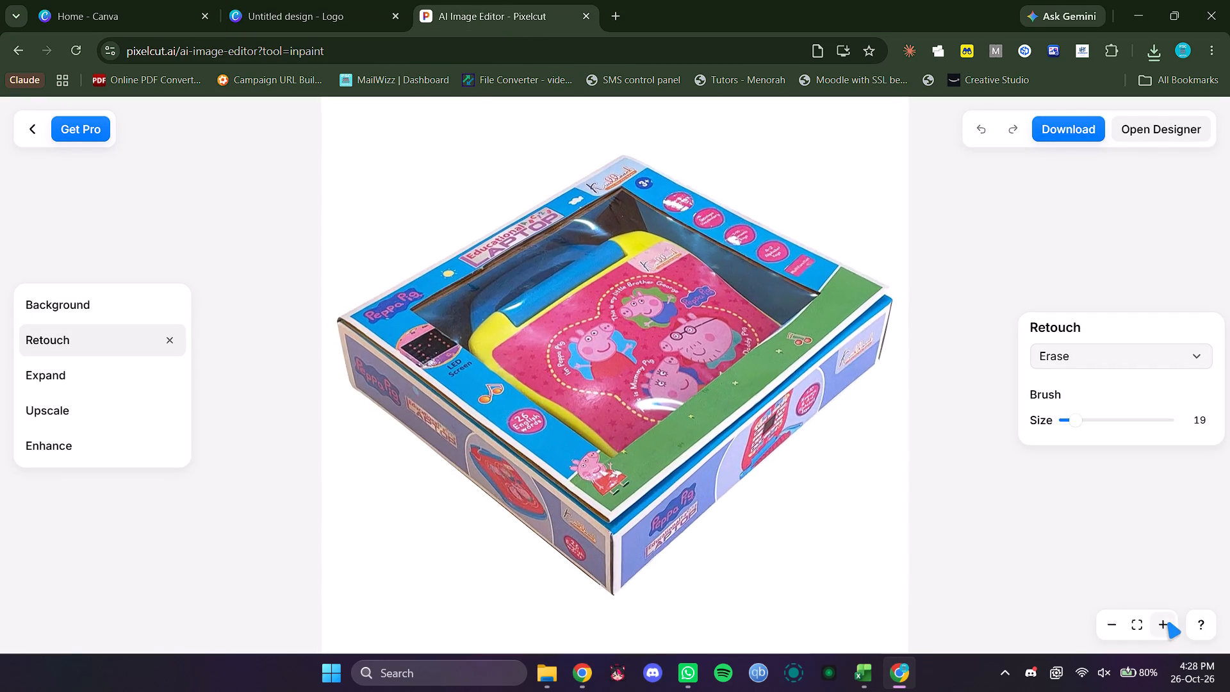
drag(558, 557, 576, 575)
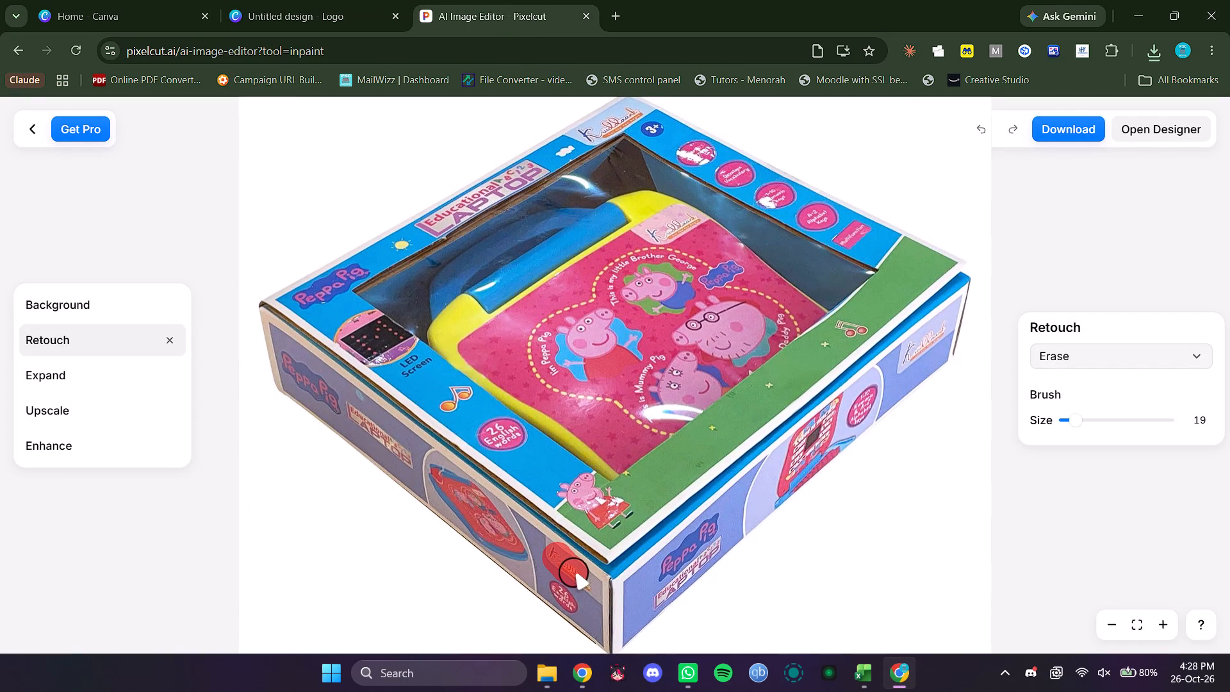
drag(576, 575, 587, 588)
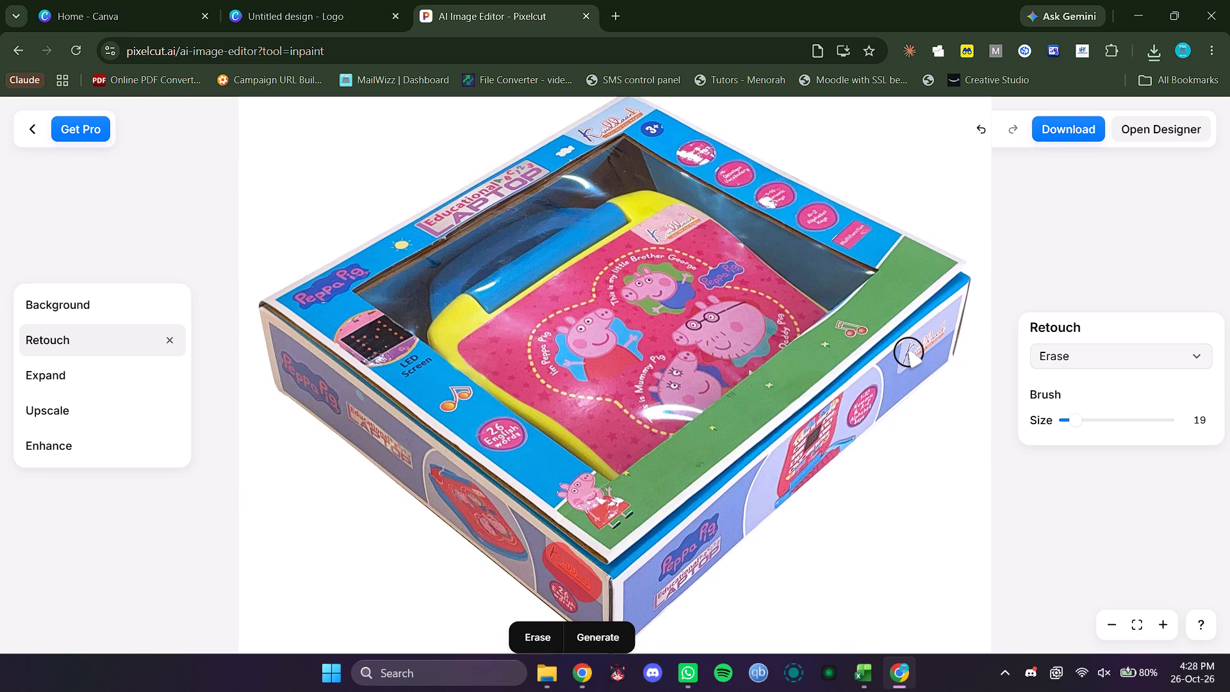
drag(909, 352, 939, 326)
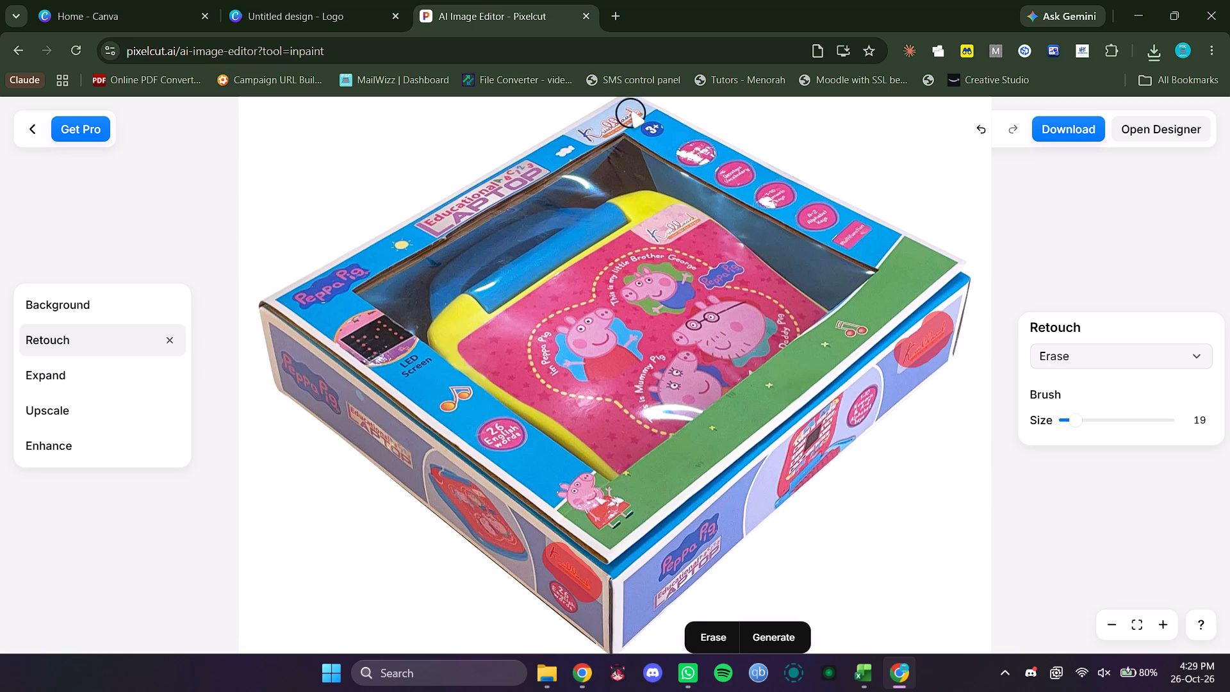
drag(632, 110, 585, 134)
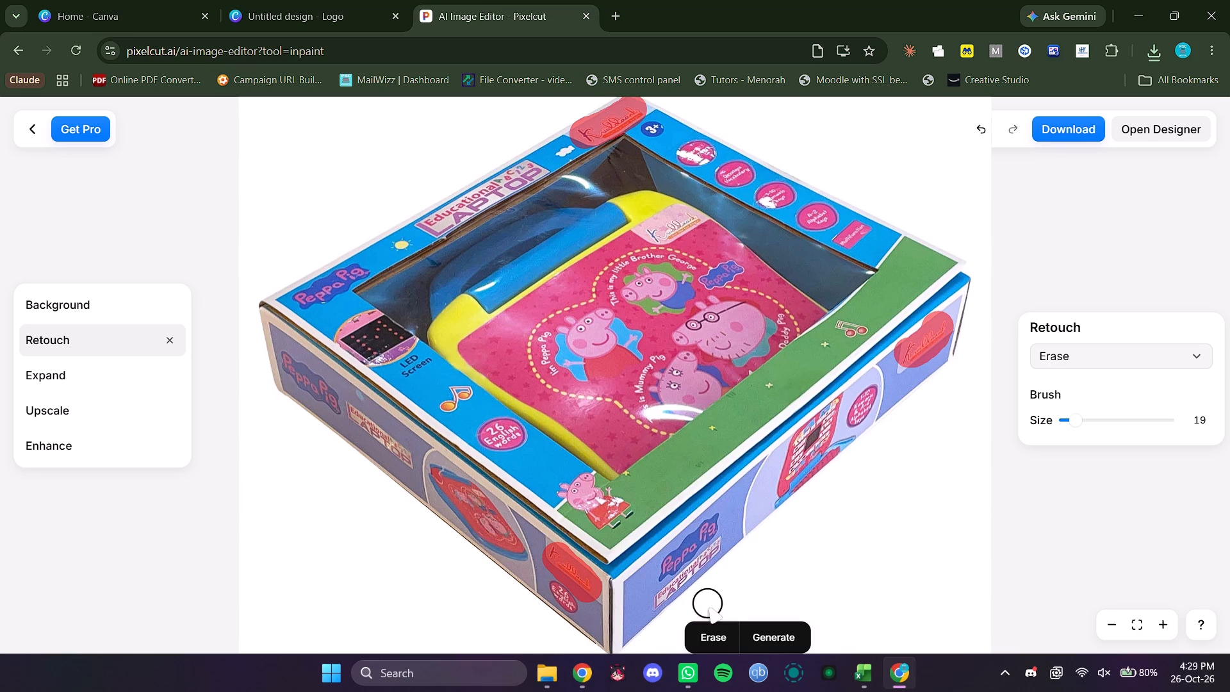
click(718, 630)
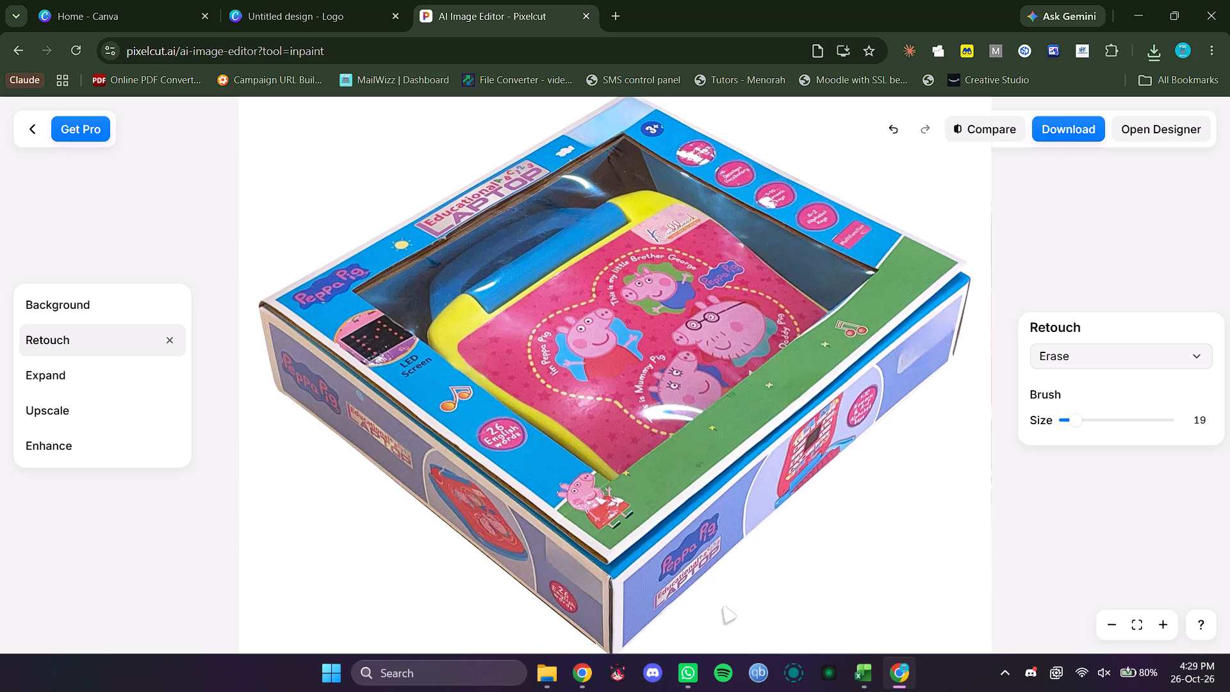
Download the retouched 4.jpg from Pixelcut.
click(1076, 123)
click(1052, 167)
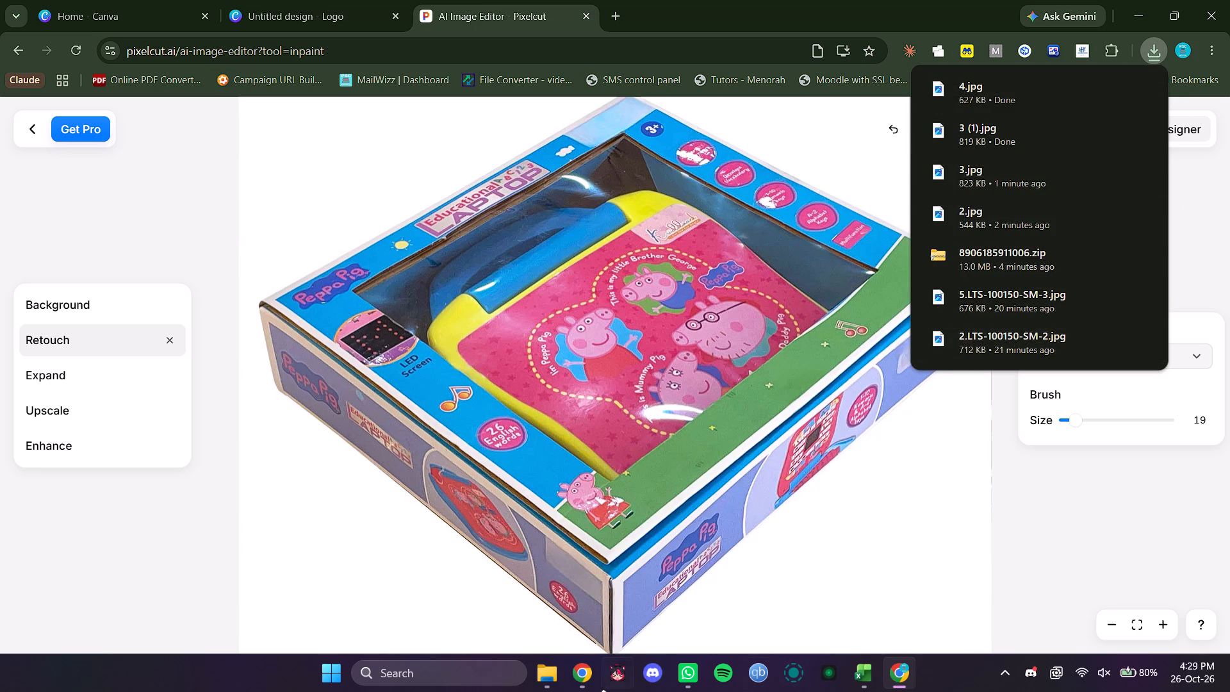
Place the retouched 4.jpg from File Explorer's Downloads folder on page 4 of the Canva design and enlarge it to fill the page.
click(552, 677)
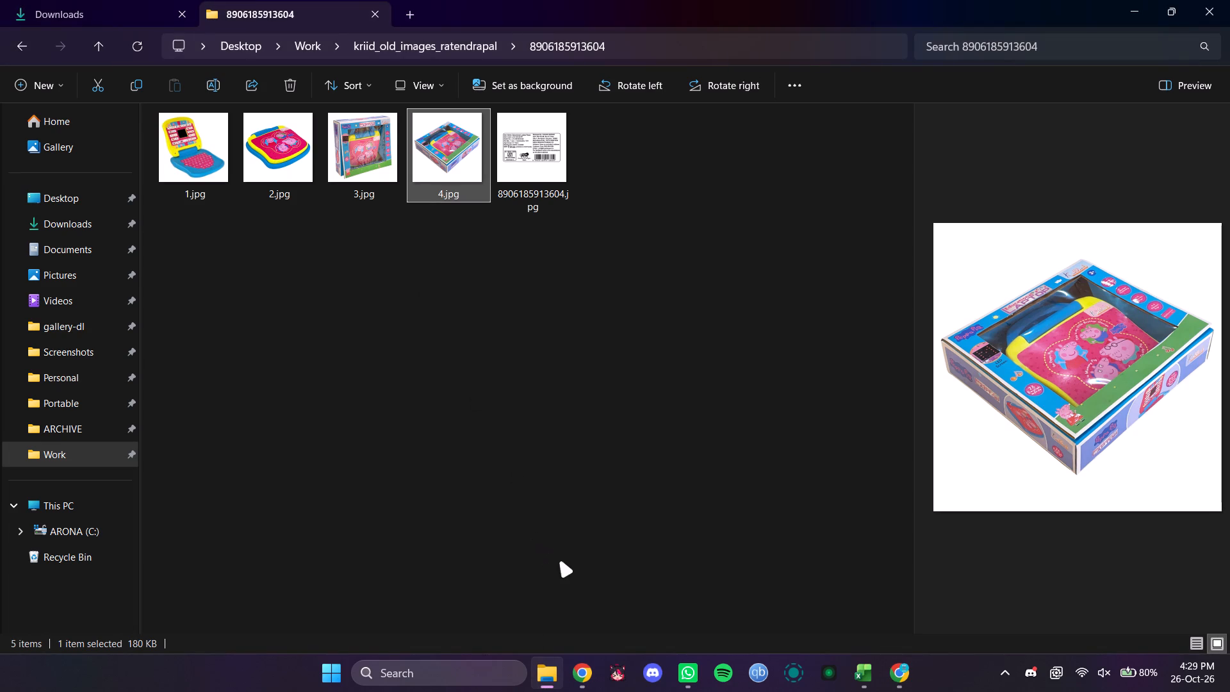
click(129, 4)
click(139, 45)
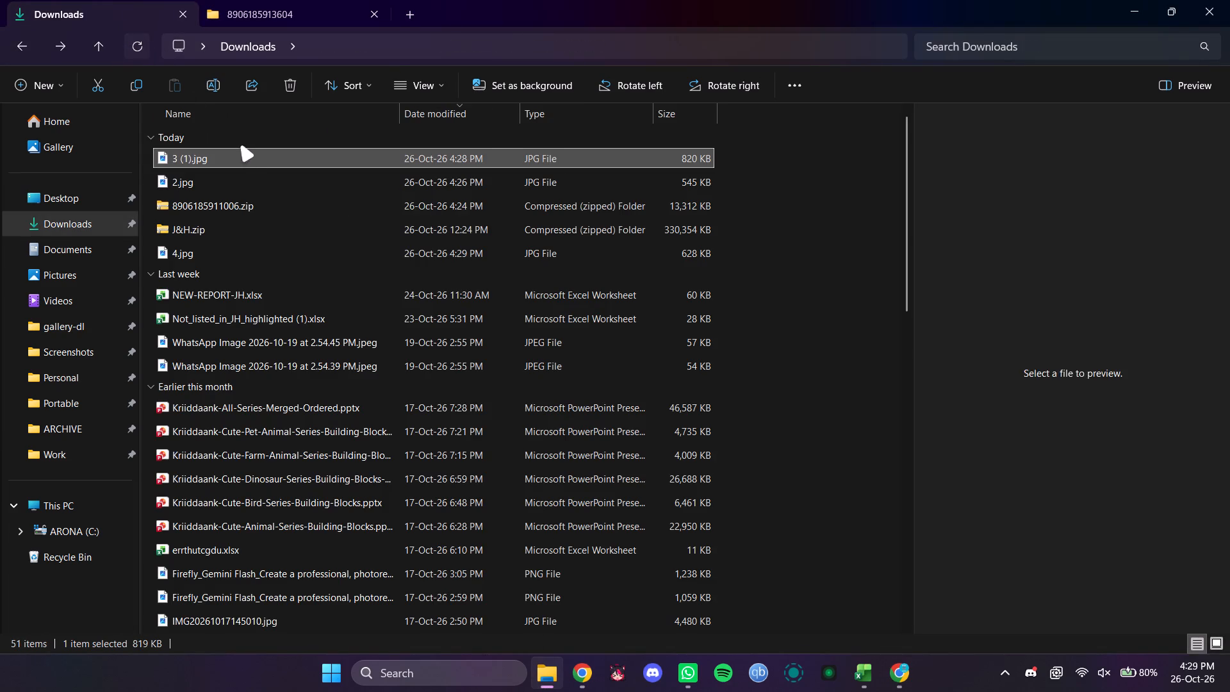
click(210, 155)
drag(190, 159, 348, 129)
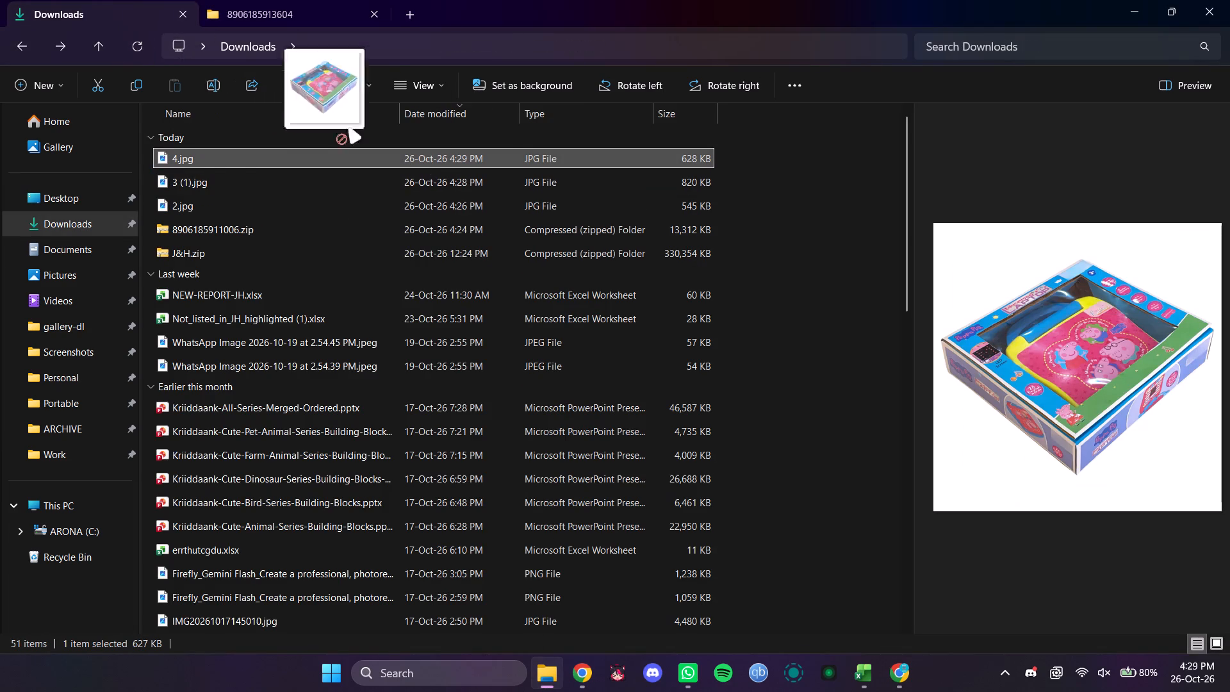
drag(348, 129, 393, 145)
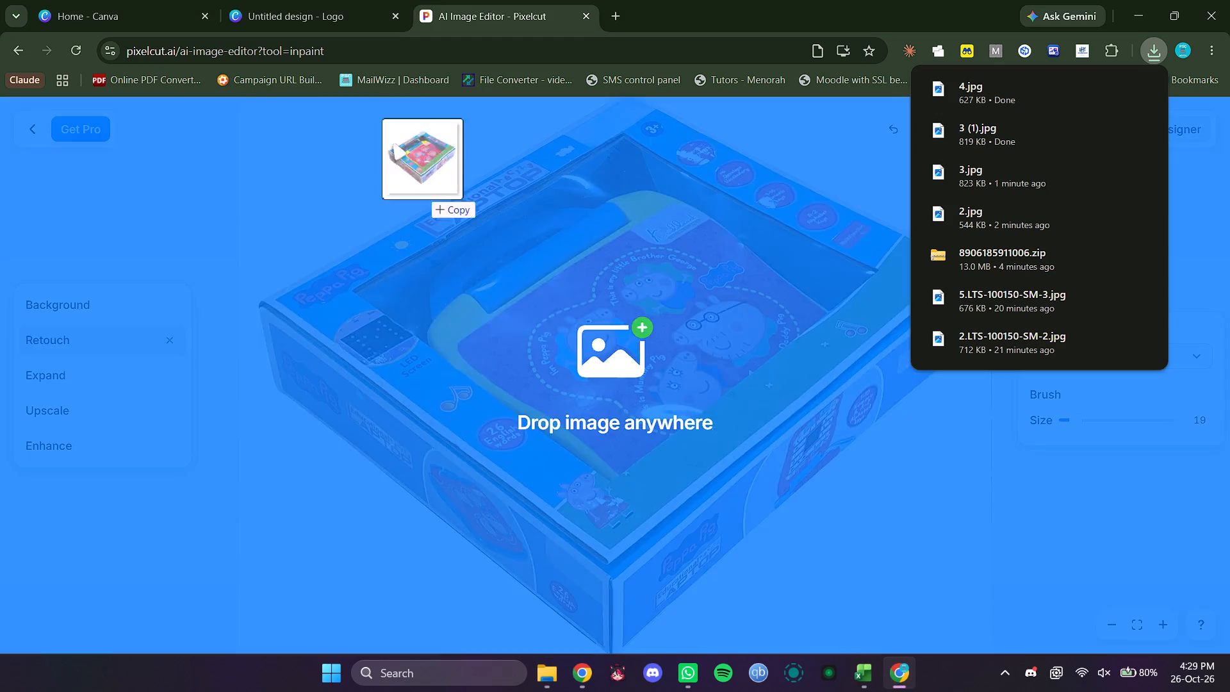
drag(393, 145, 773, 404)
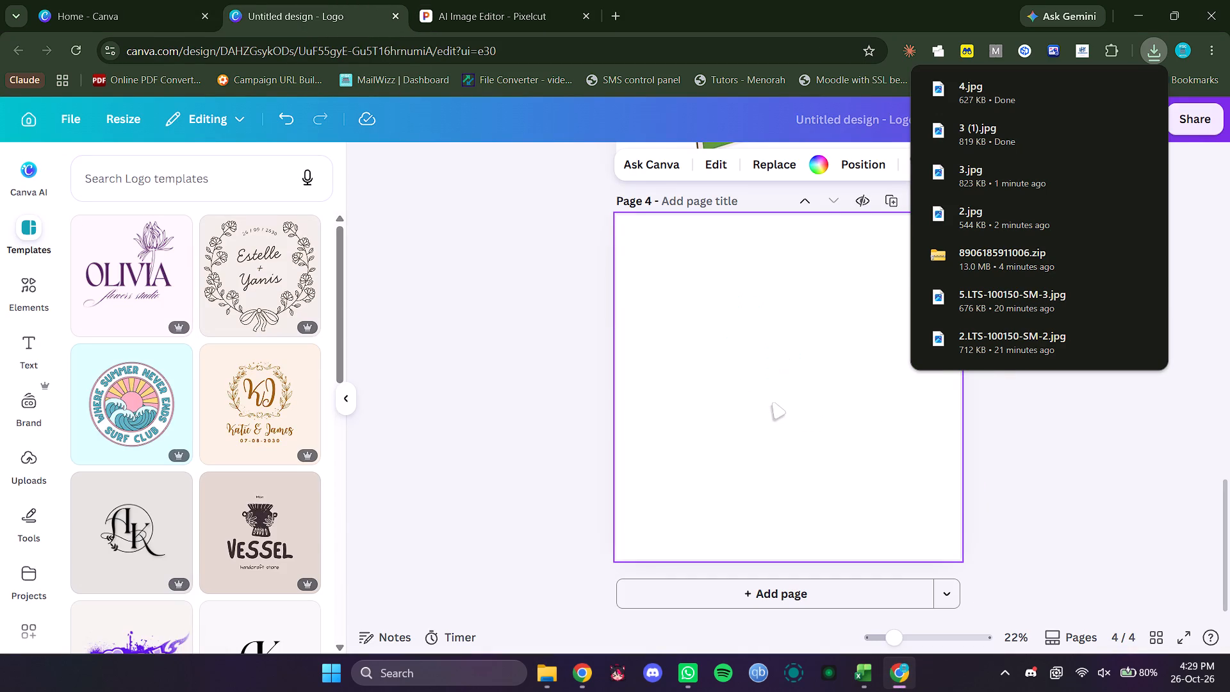
drag(673, 274, 618, 220)
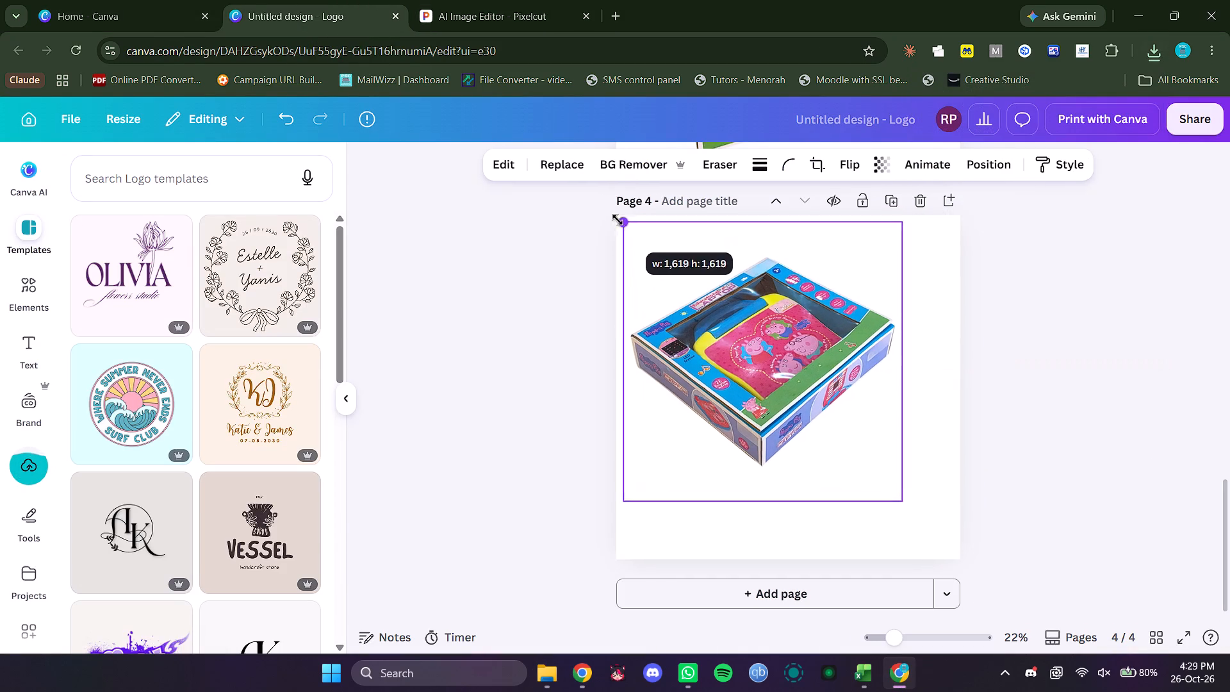
drag(618, 220, 616, 218)
drag(904, 495, 932, 519)
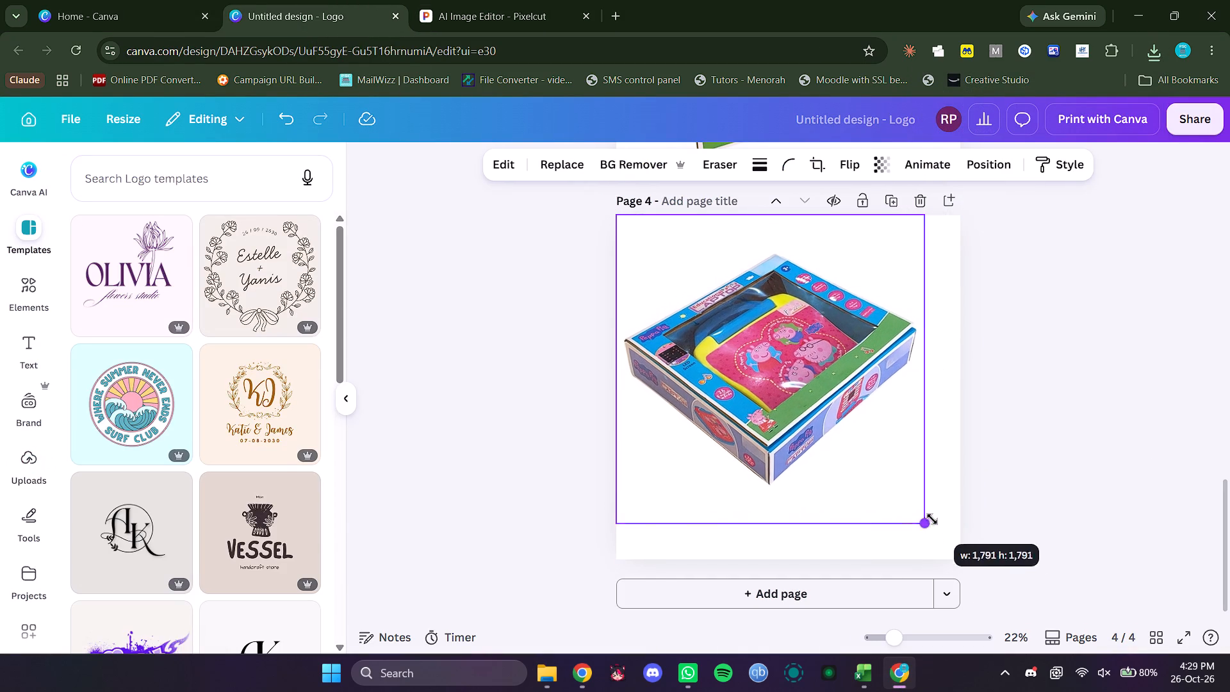
drag(932, 519, 962, 552)
click(1070, 501)
Add a blank fifth page to the design.
scroll(1062, 502, down, 4)
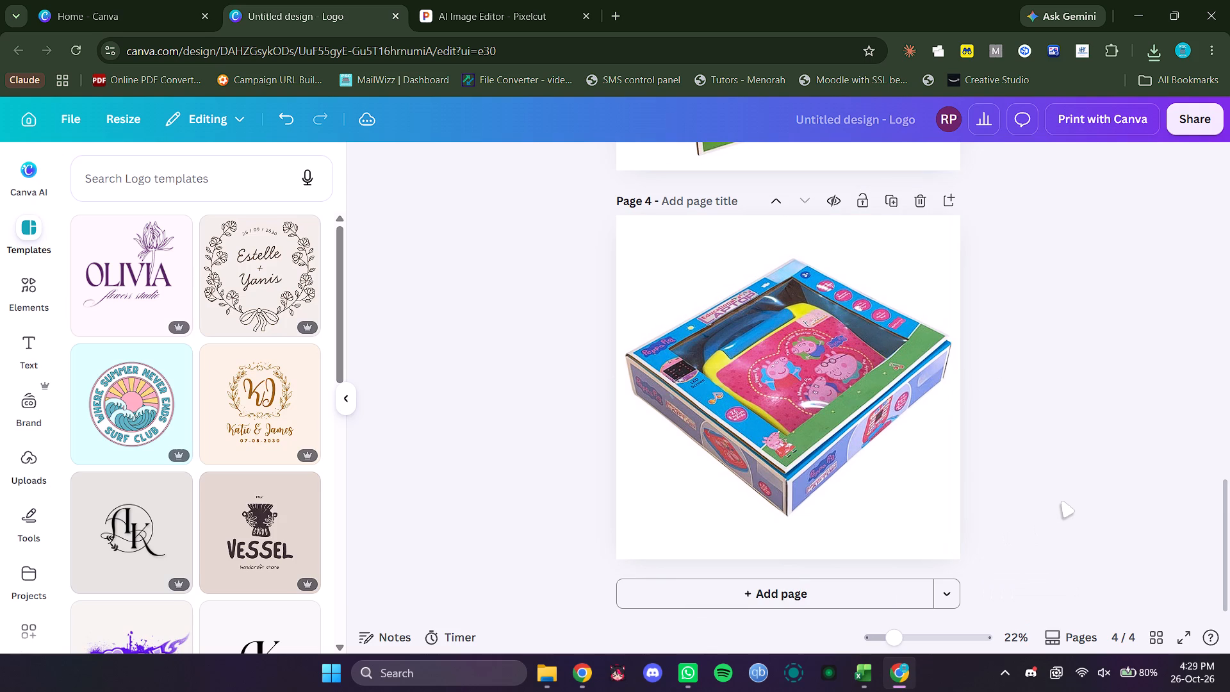
click(878, 594)
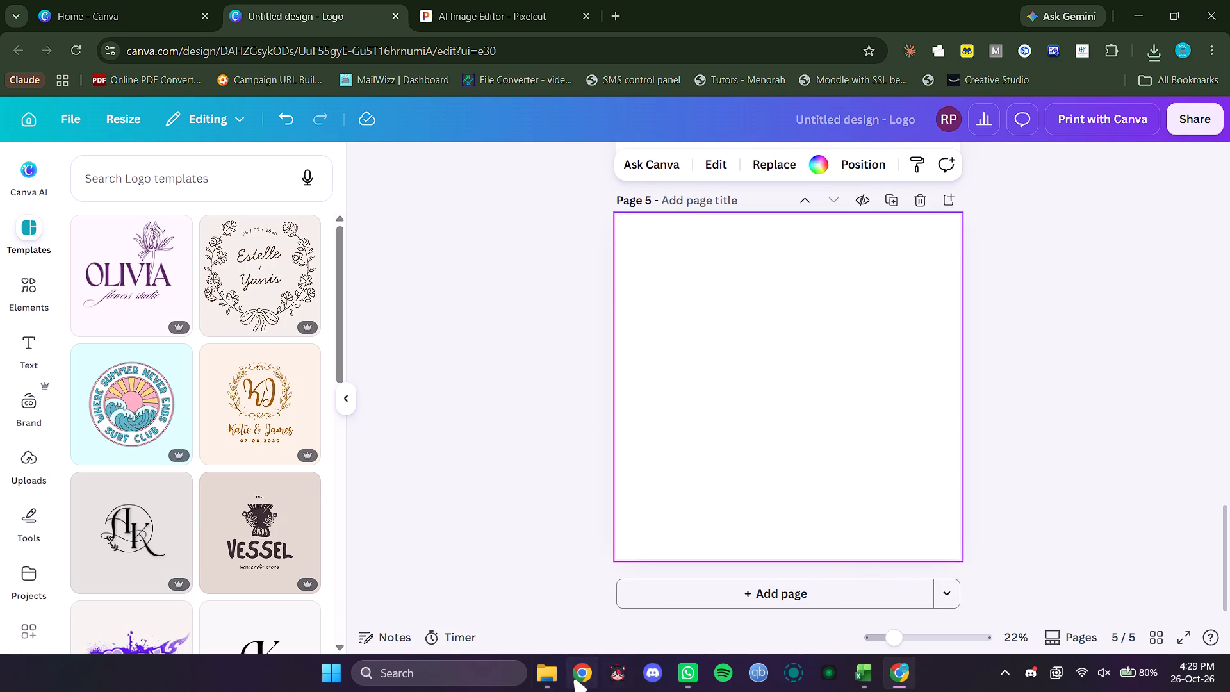
click(553, 684)
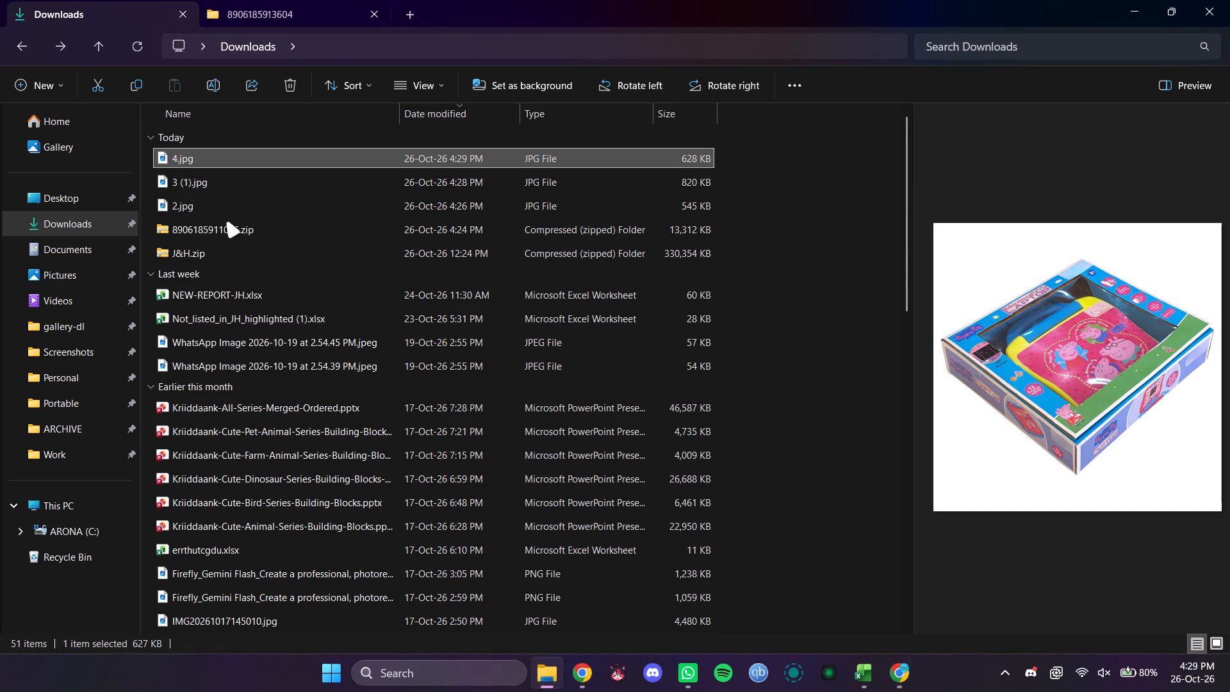
click(231, 208)
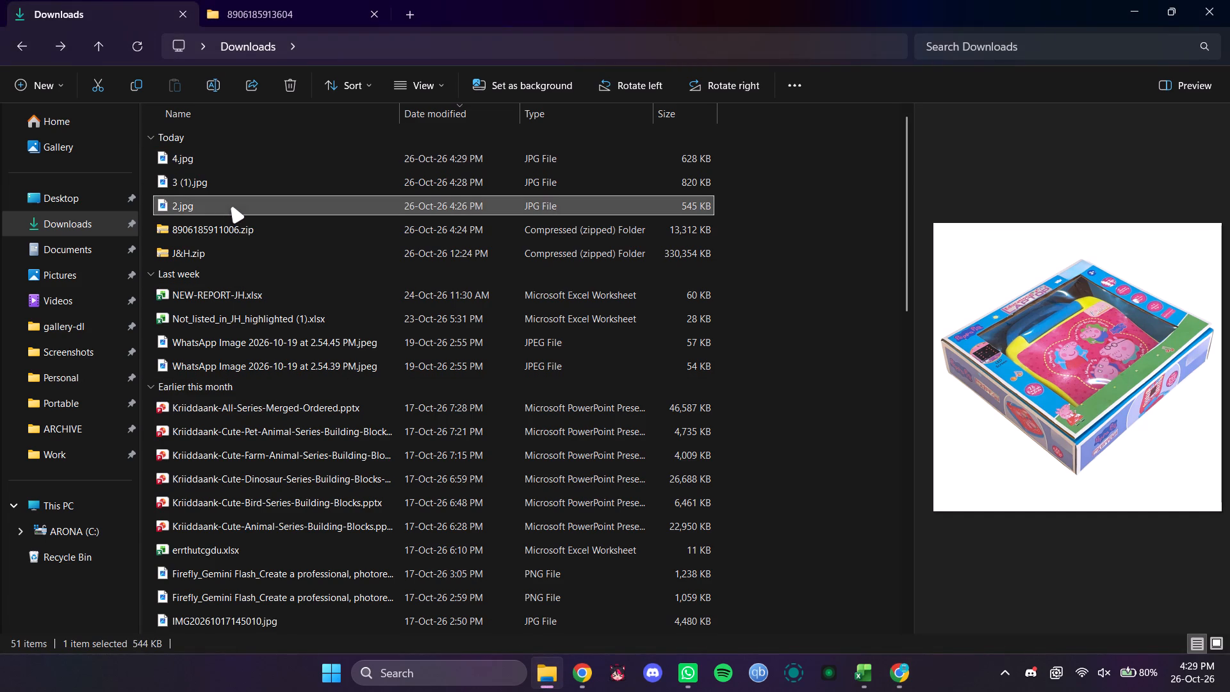
click(314, 19)
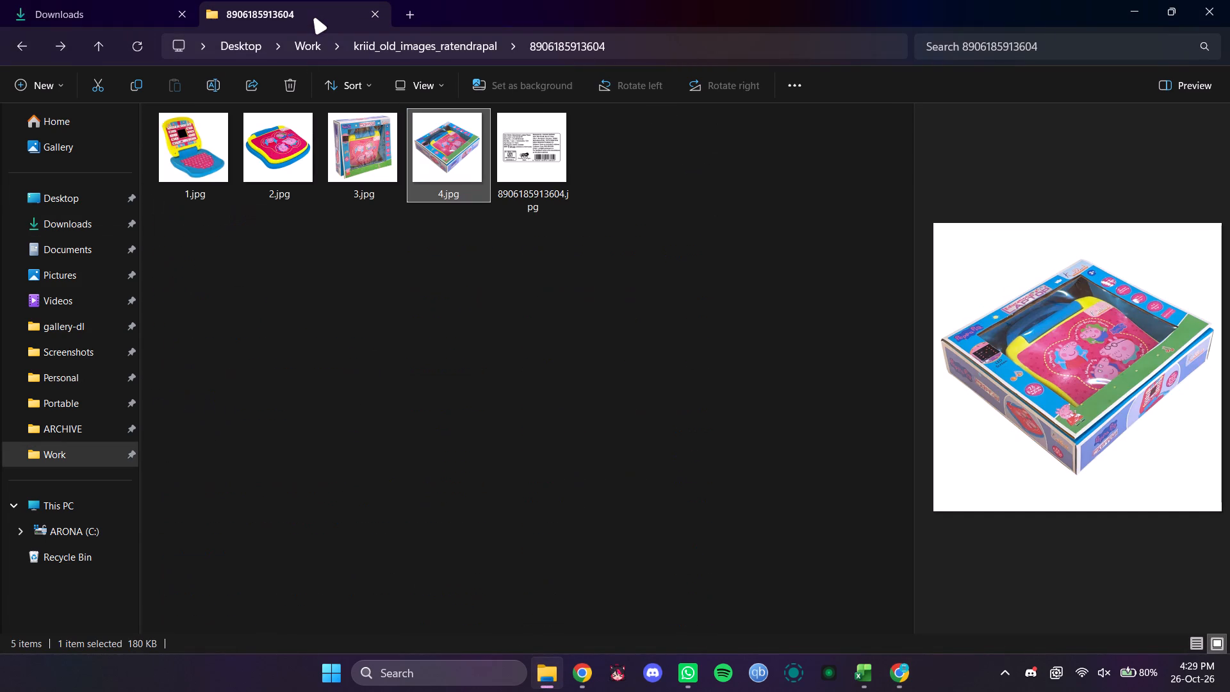
drag(183, 145, 896, 682)
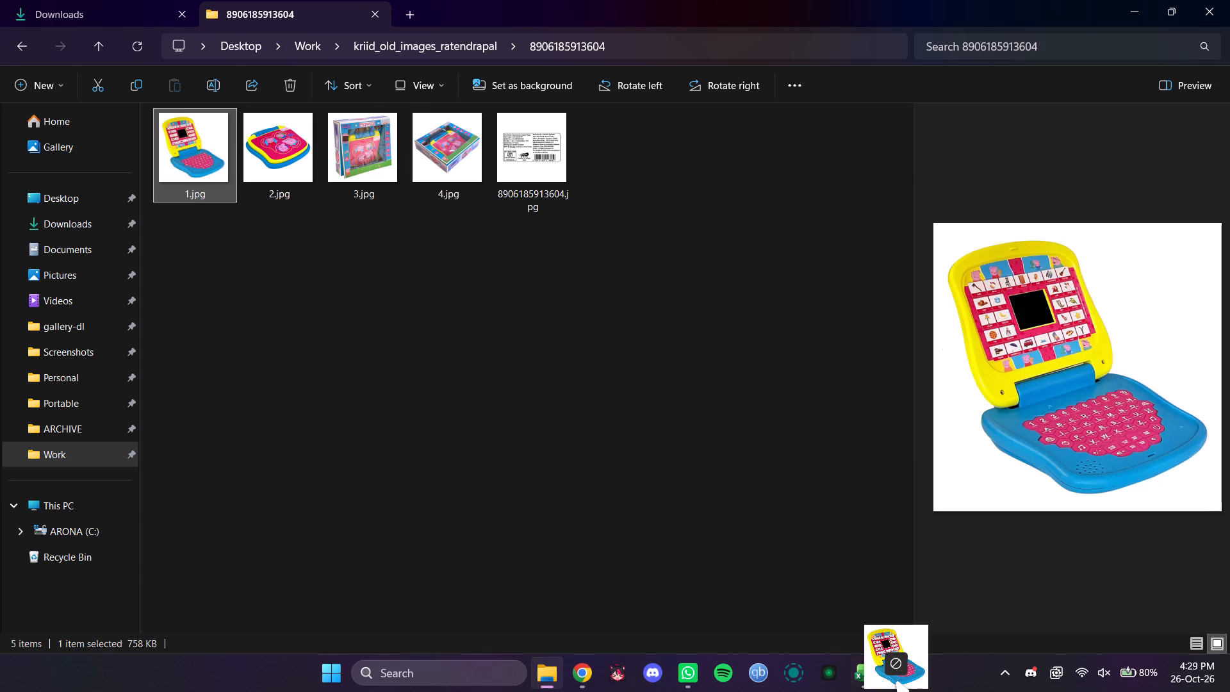
drag(896, 682, 689, 319)
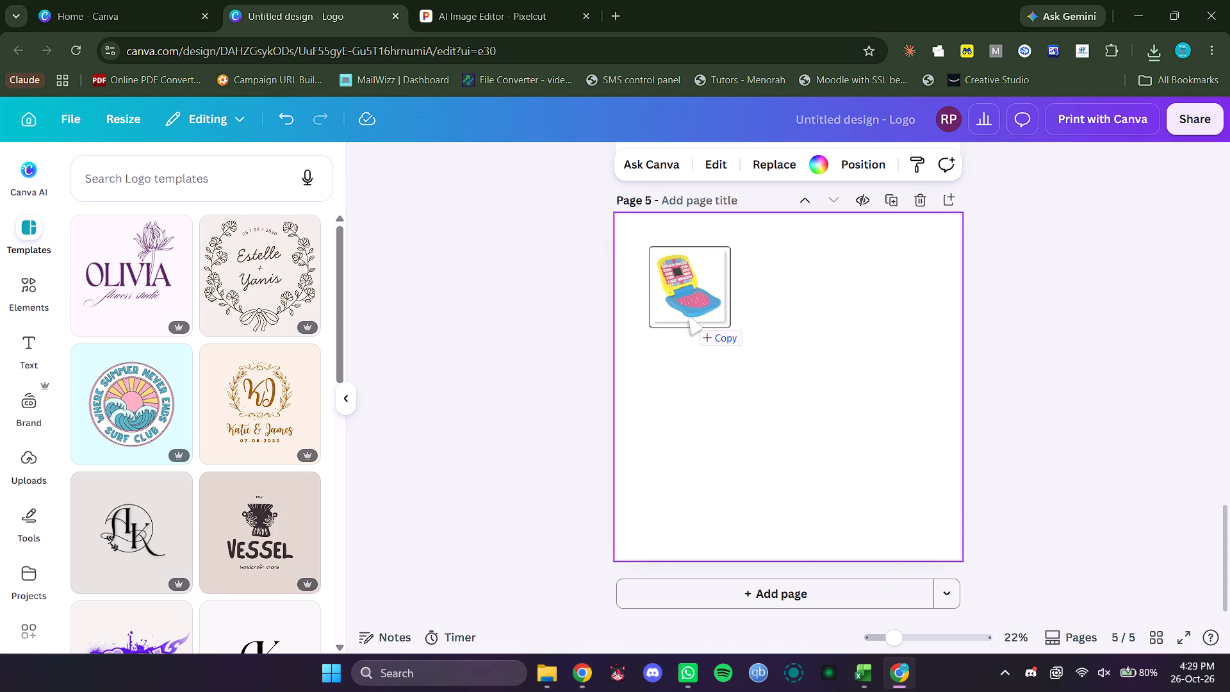
drag(915, 509, 761, 379)
drag(698, 302, 675, 283)
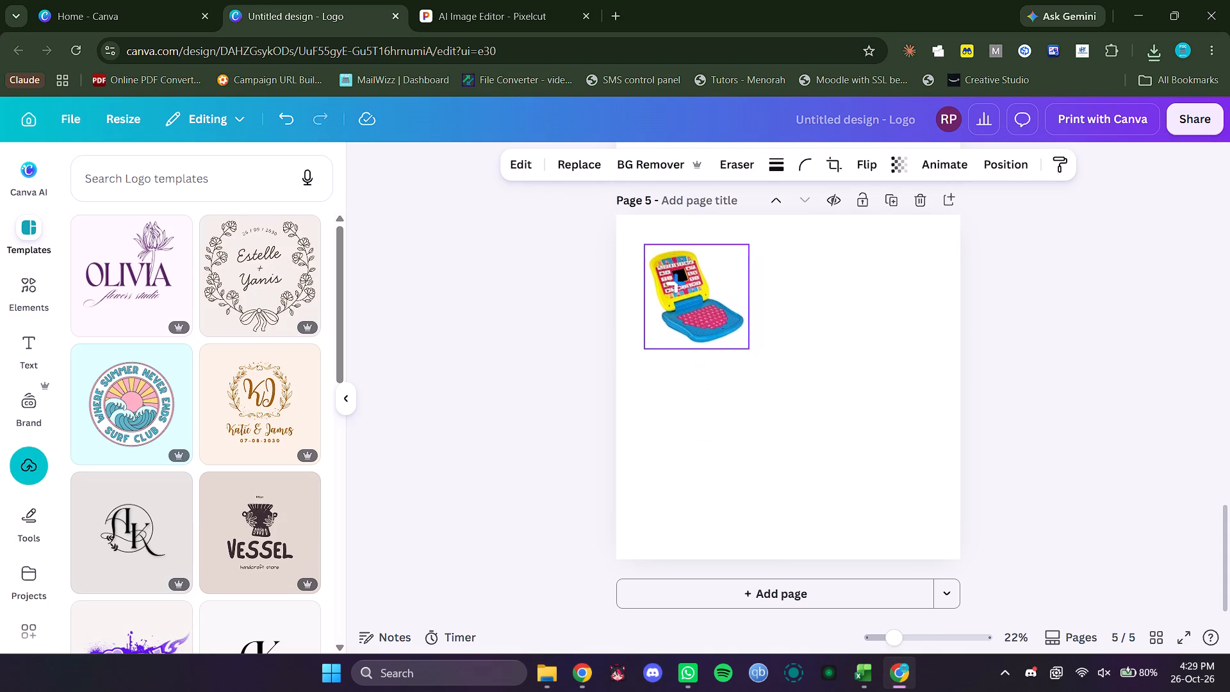
drag(675, 283, 673, 273)
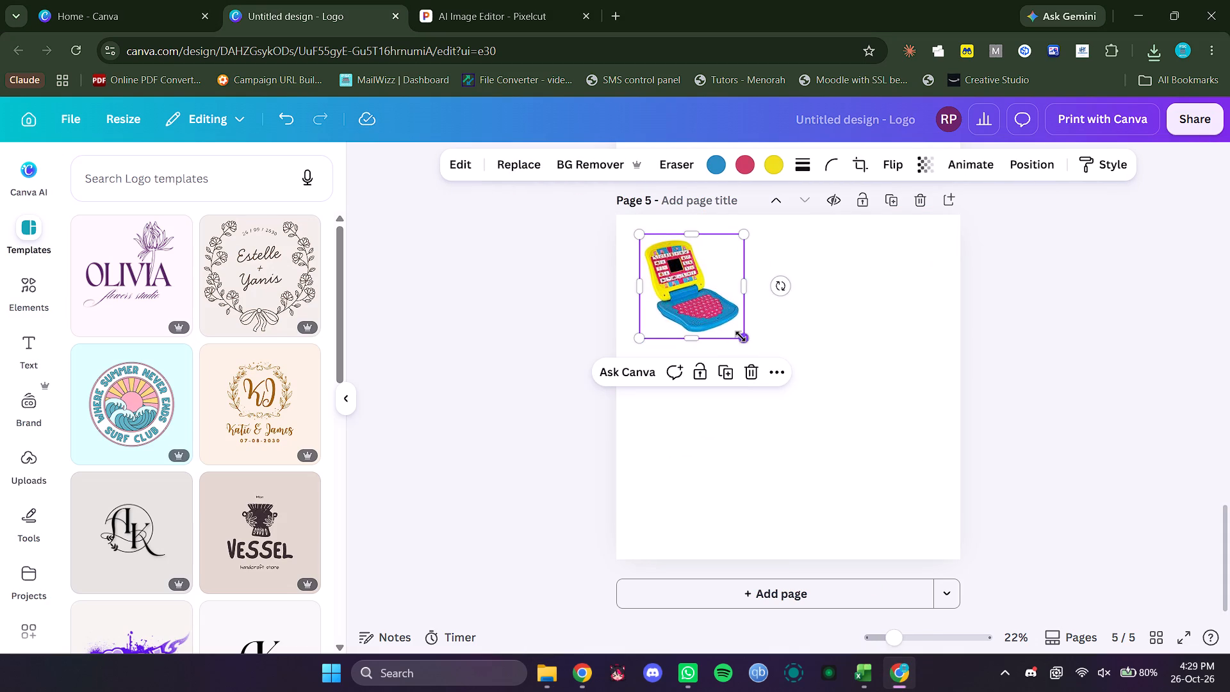
drag(742, 336, 792, 379)
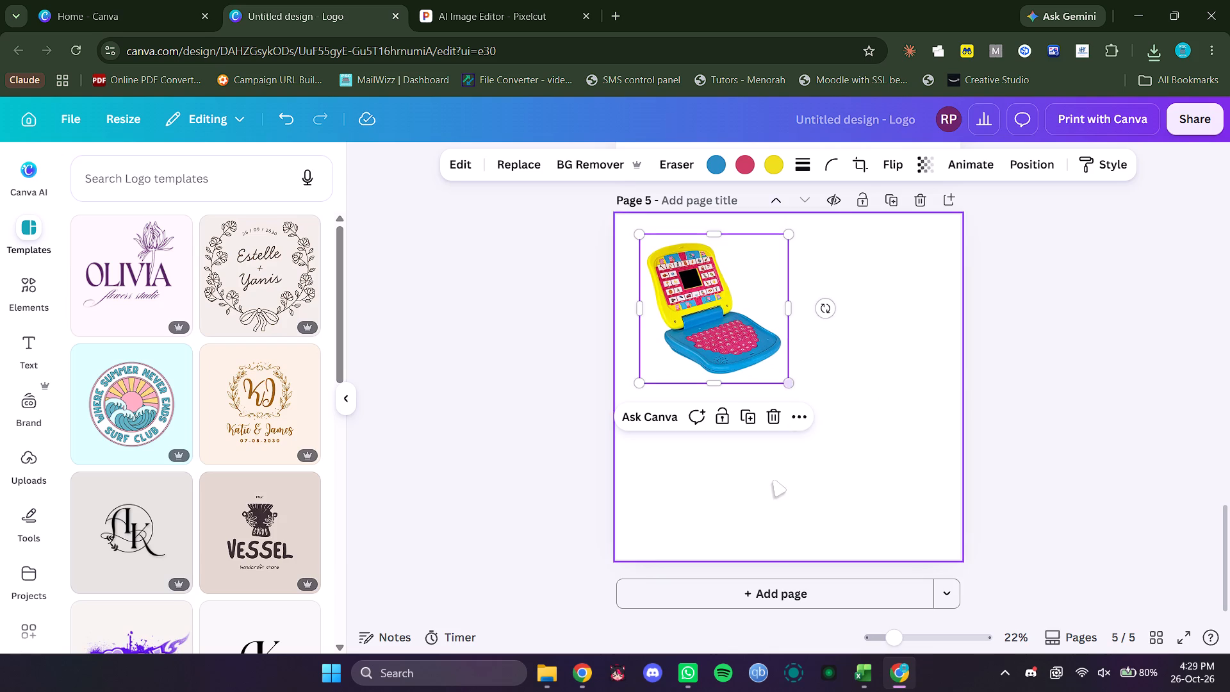
Place the retouched 2.jpg from Downloads on page 5, shrink it and align its centre level with the open laptop, on that image's right.
click(546, 680)
click(143, 17)
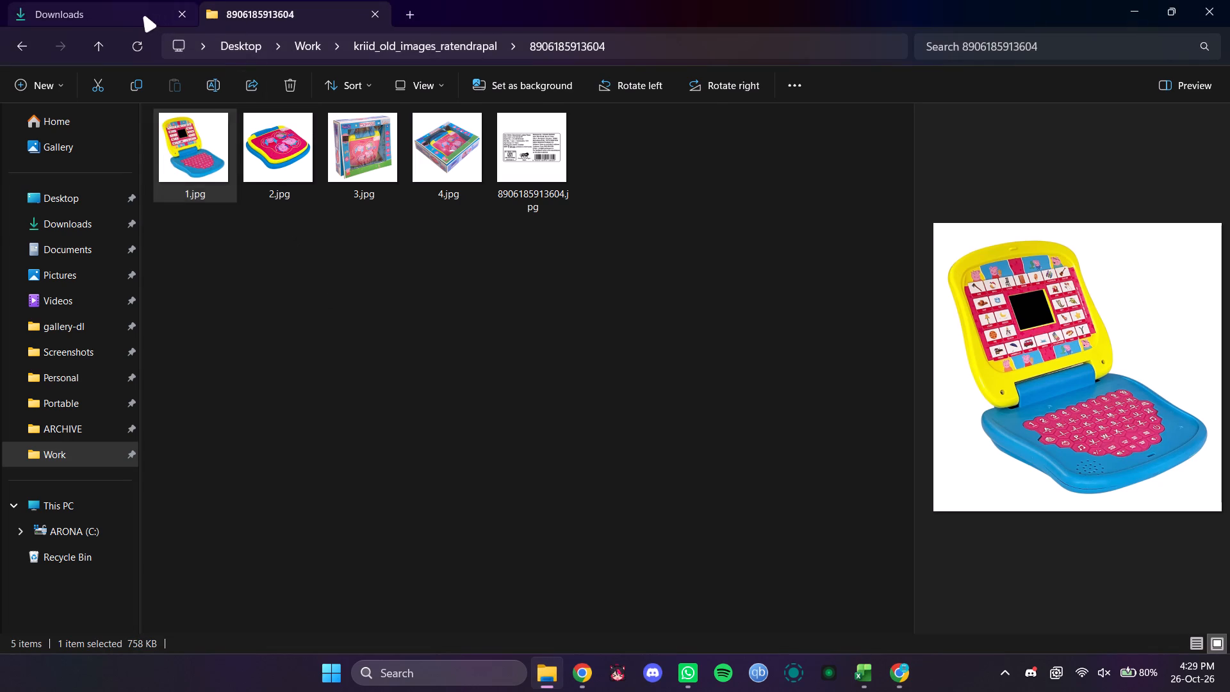
drag(206, 201, 486, 206)
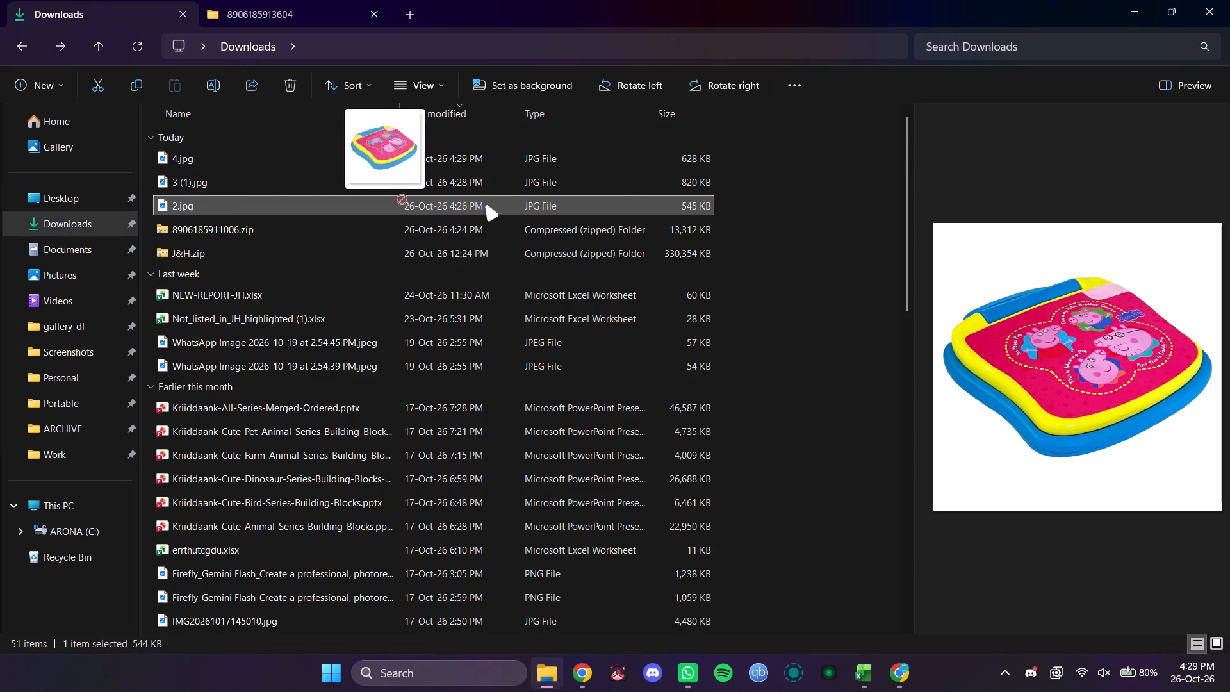
drag(486, 206, 842, 310)
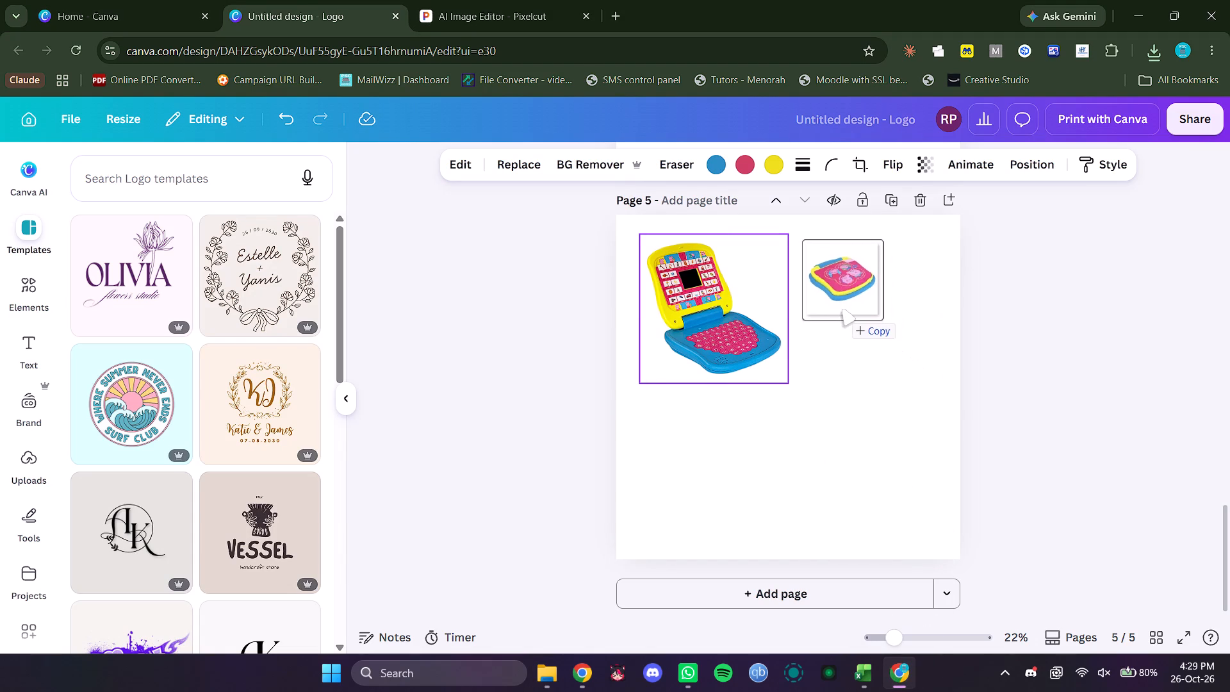
drag(842, 310, 842, 308)
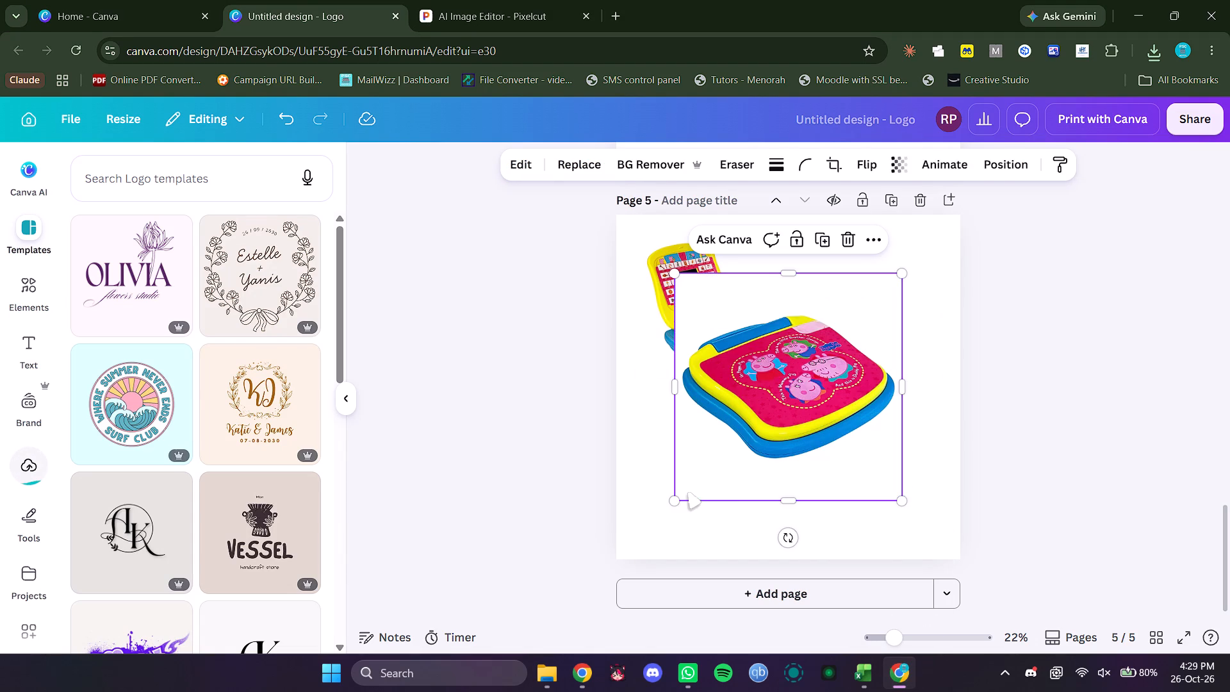
drag(678, 498, 782, 399)
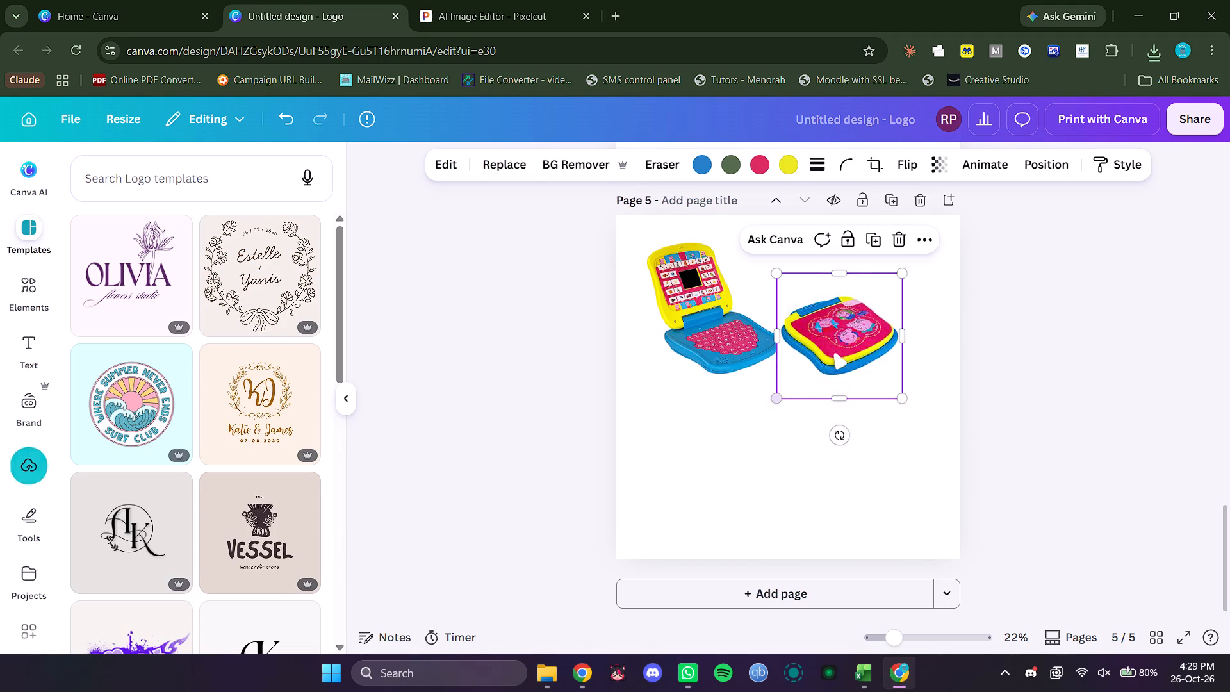
drag(836, 350, 865, 313)
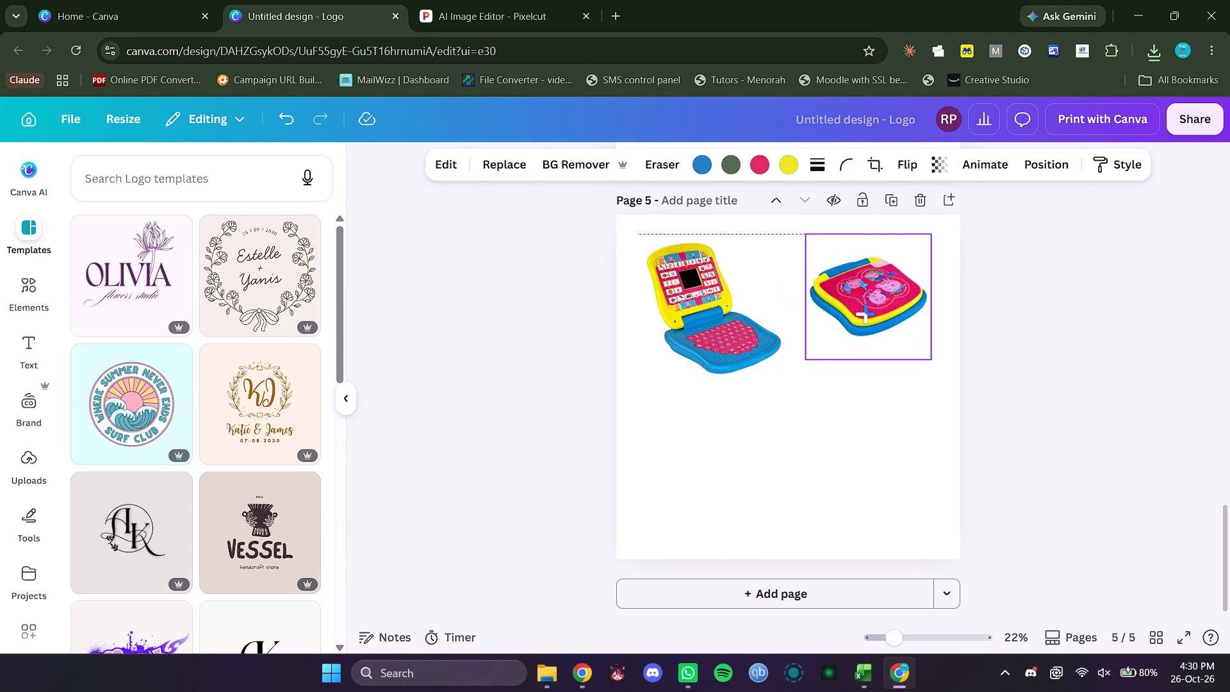
drag(865, 313, 863, 313)
drag(926, 360, 932, 364)
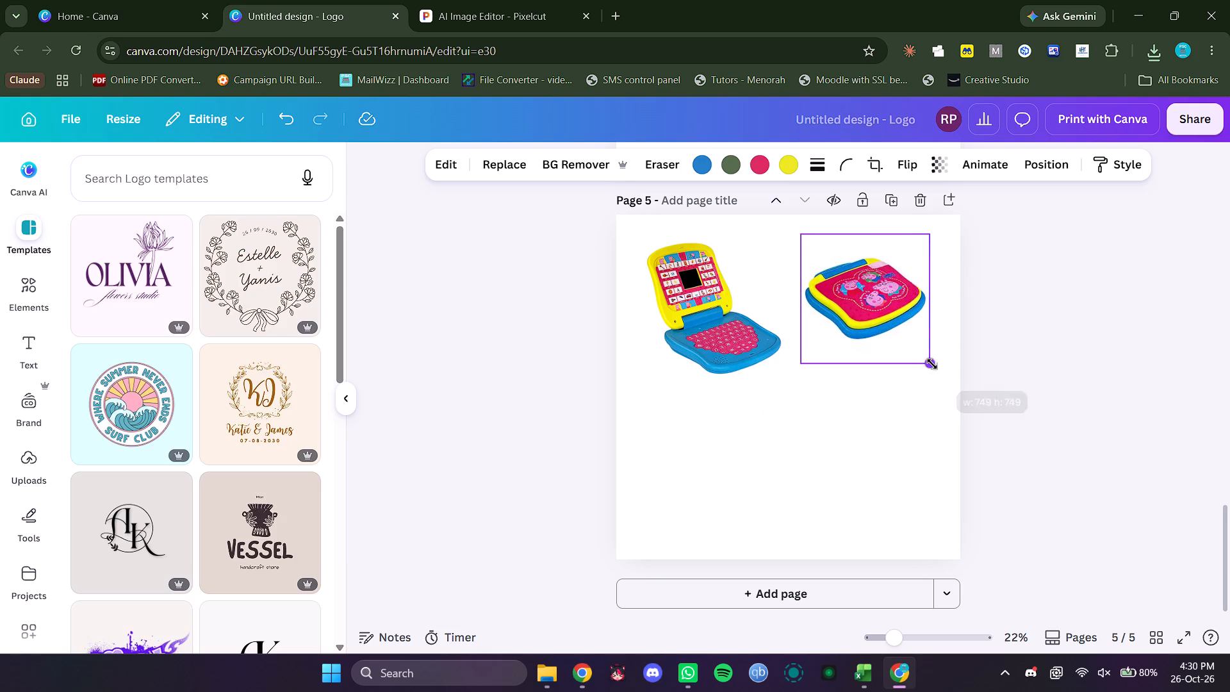
drag(932, 364, 928, 370)
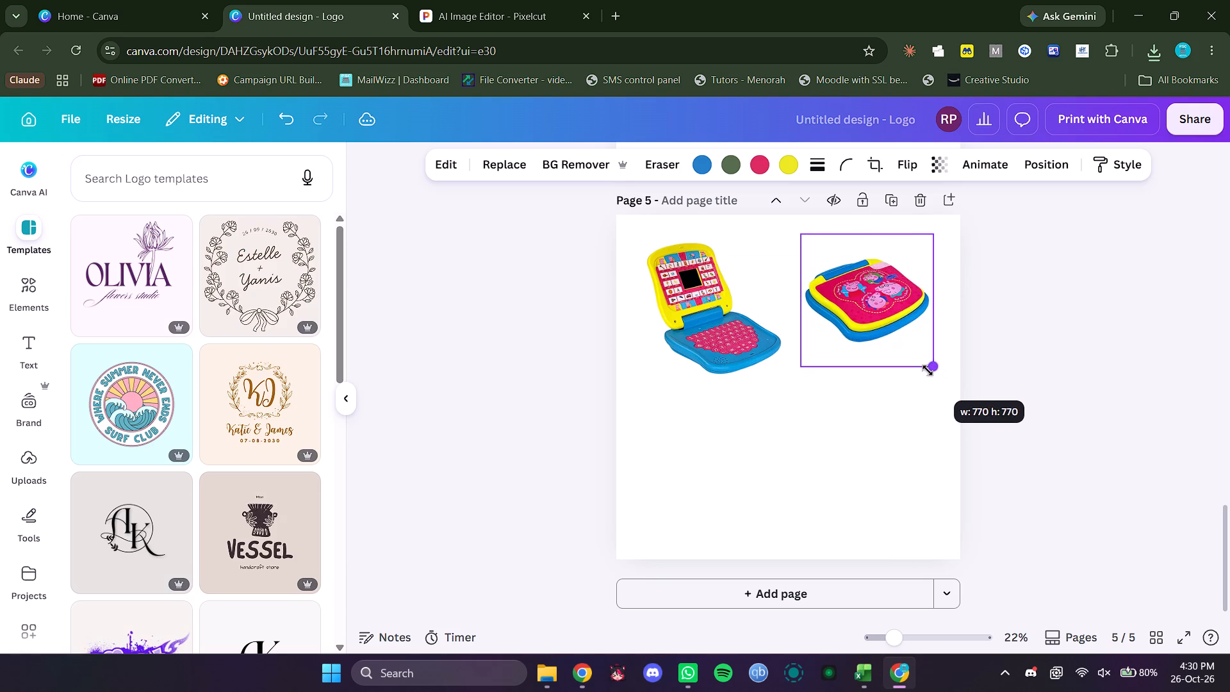
drag(928, 370, 927, 370)
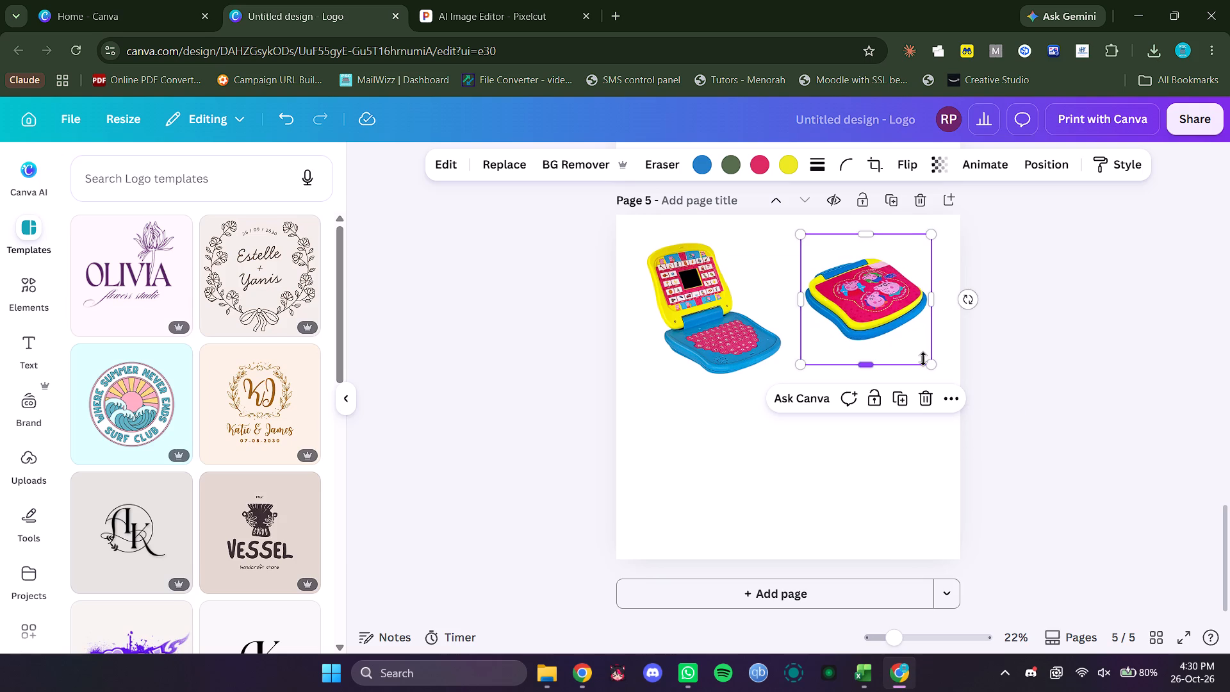
drag(857, 306, 858, 313)
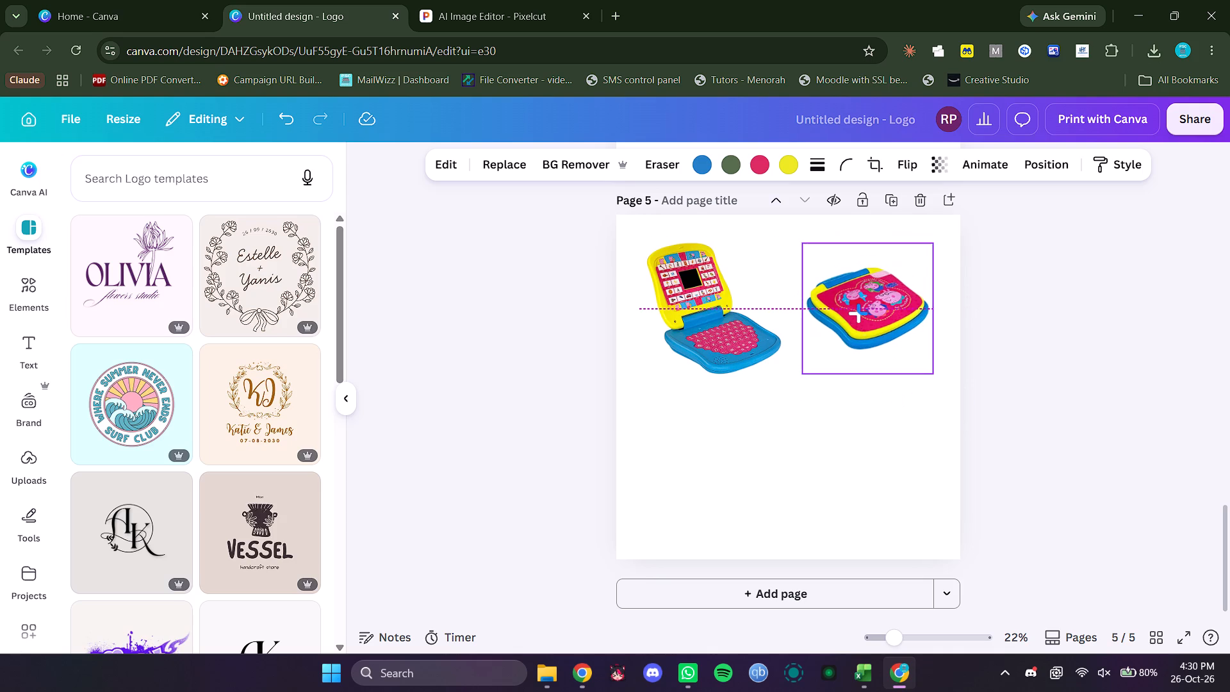
drag(858, 313, 854, 313)
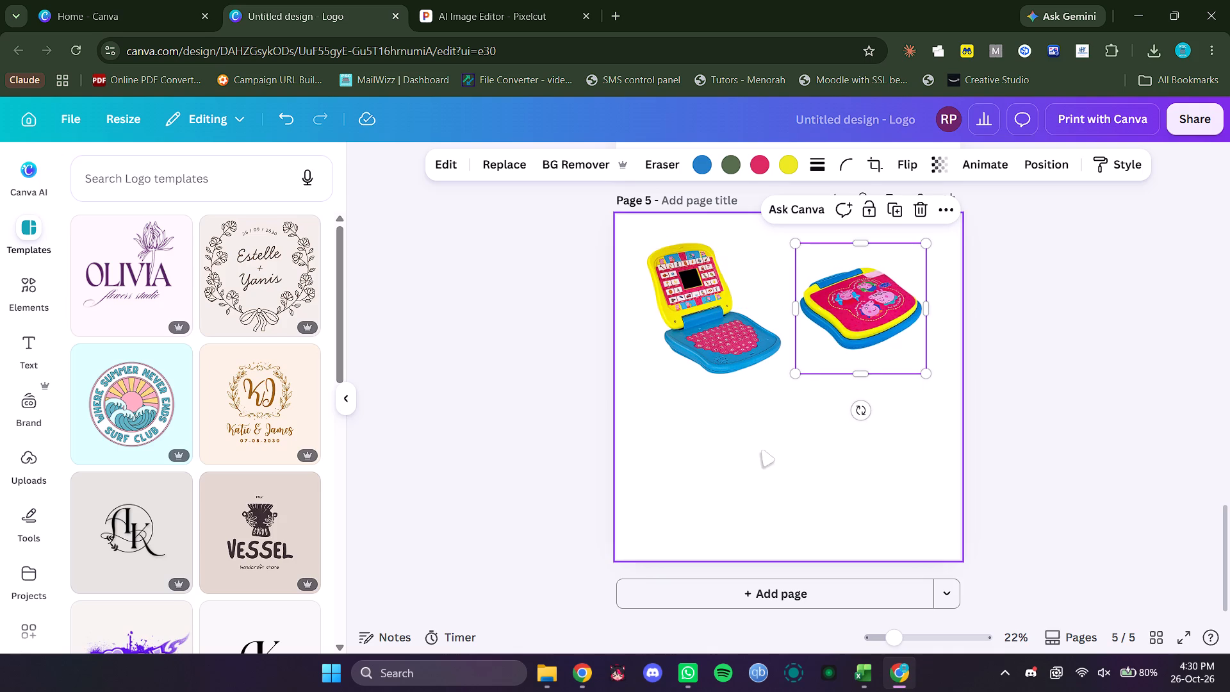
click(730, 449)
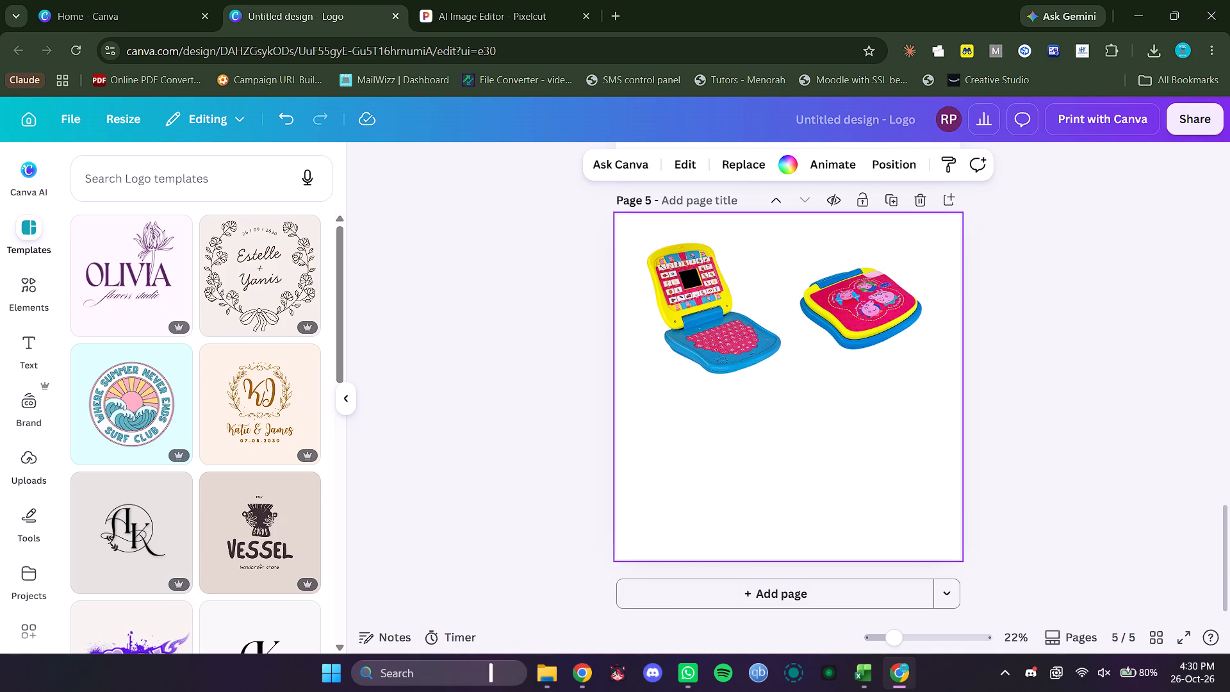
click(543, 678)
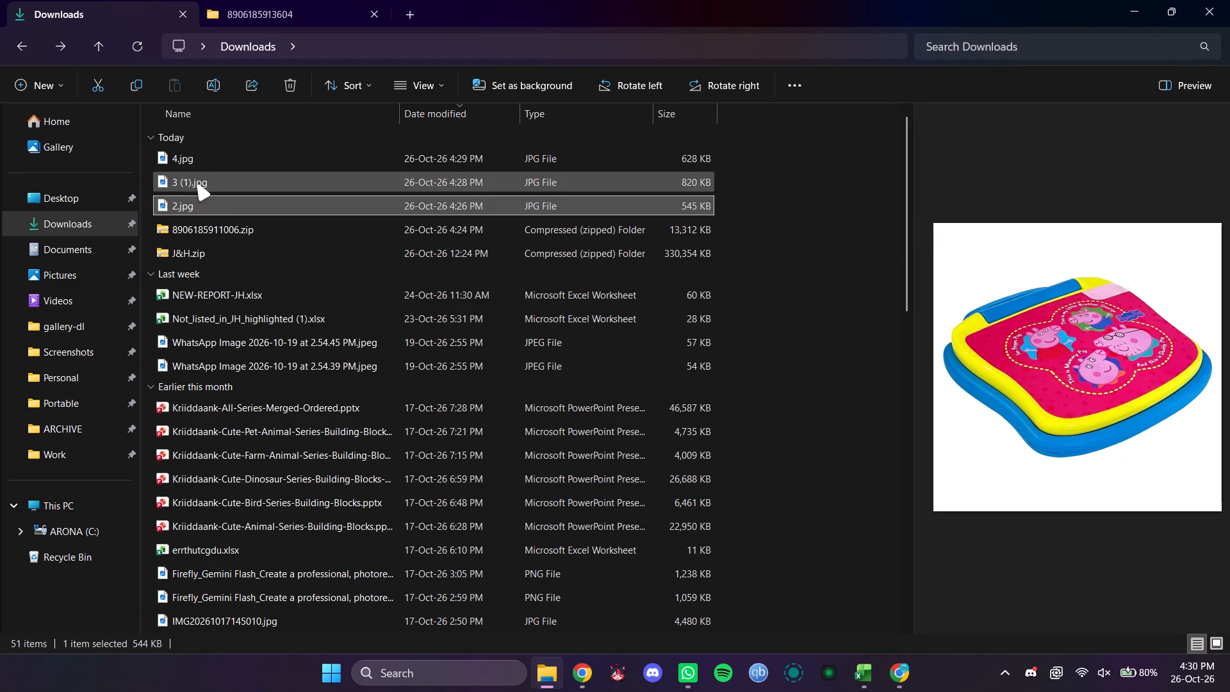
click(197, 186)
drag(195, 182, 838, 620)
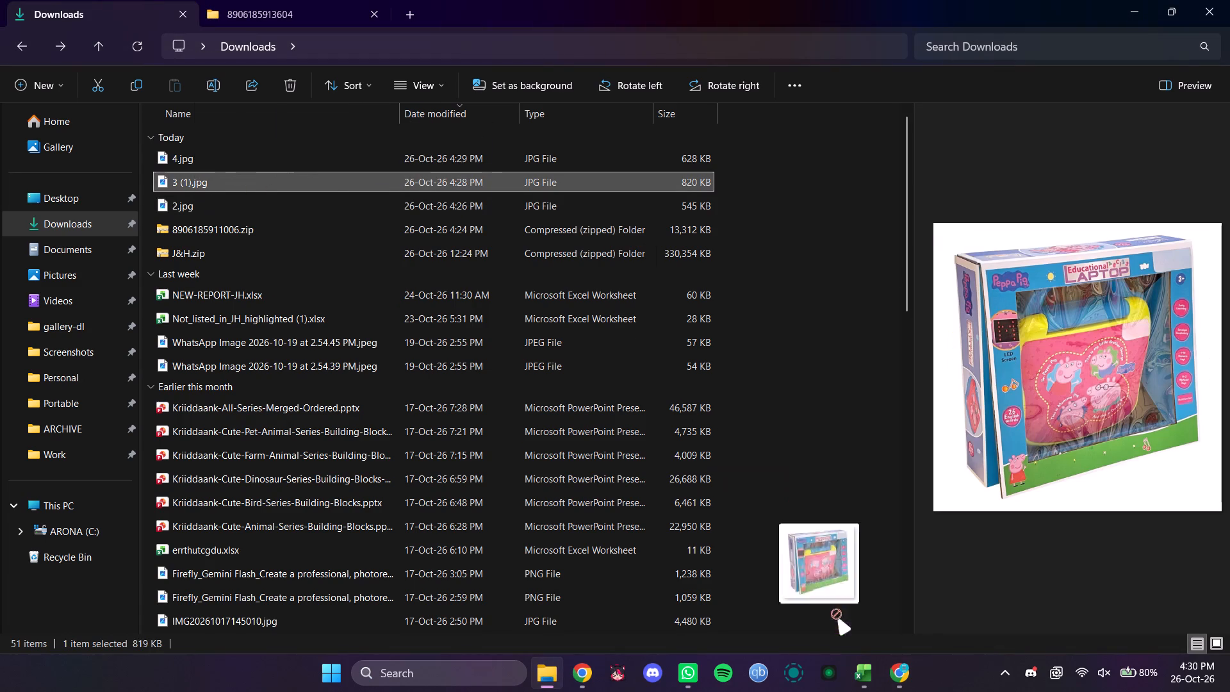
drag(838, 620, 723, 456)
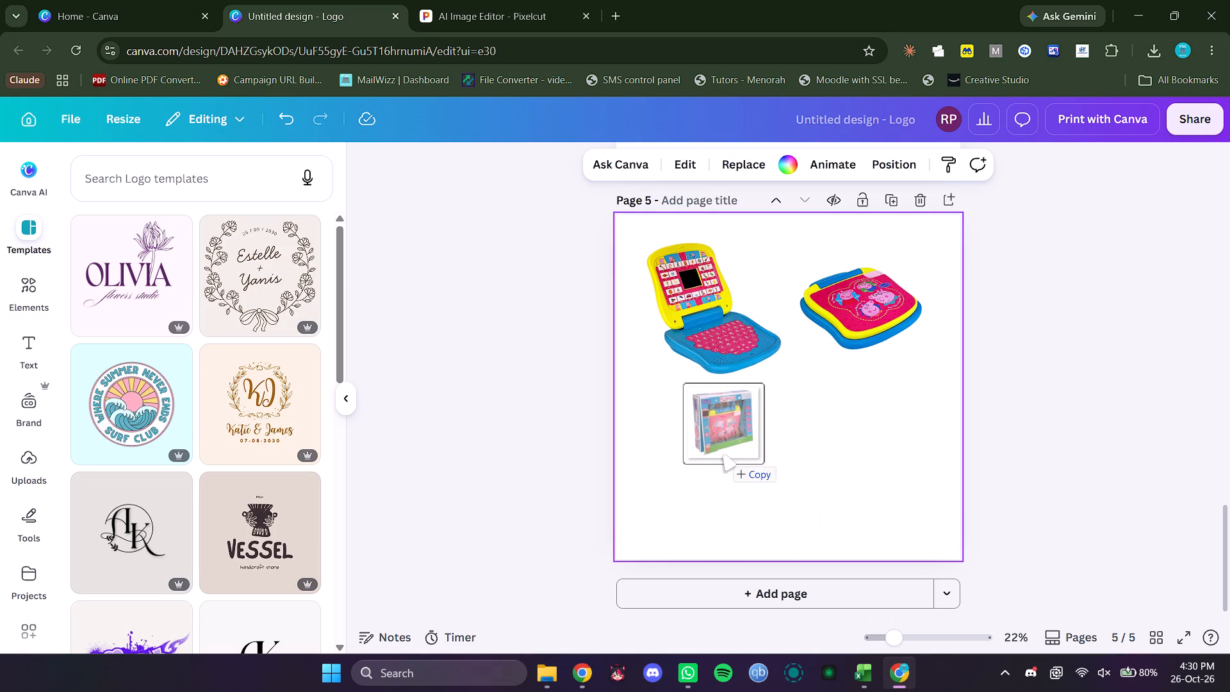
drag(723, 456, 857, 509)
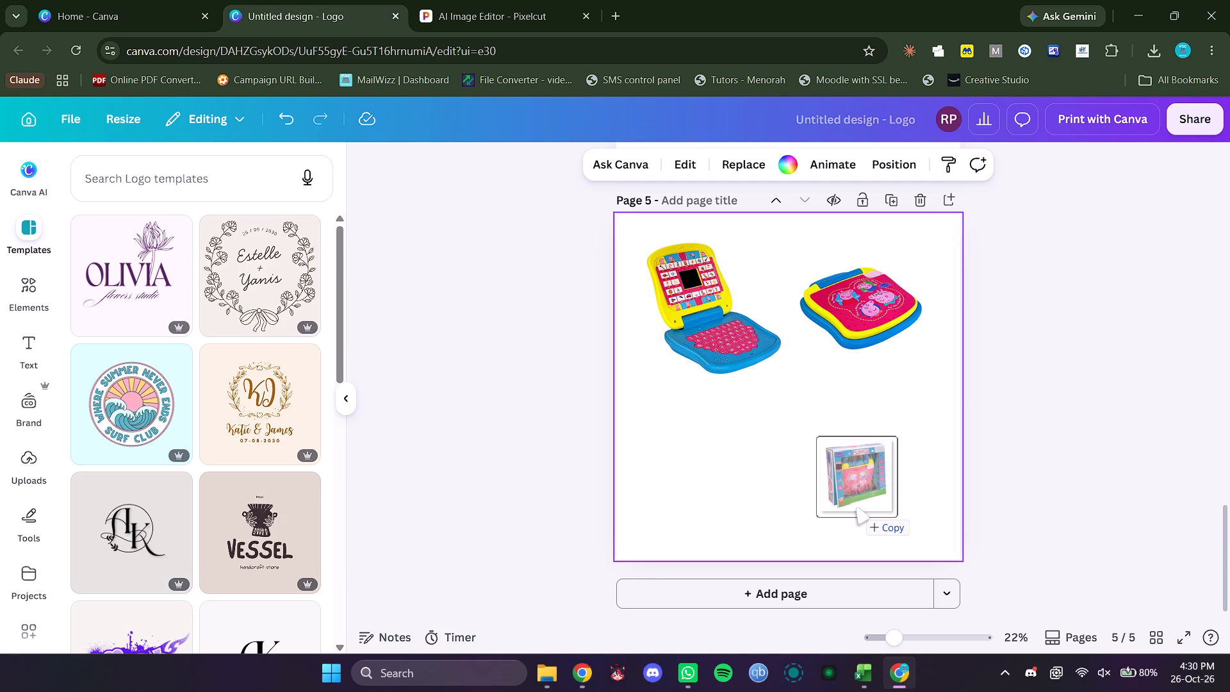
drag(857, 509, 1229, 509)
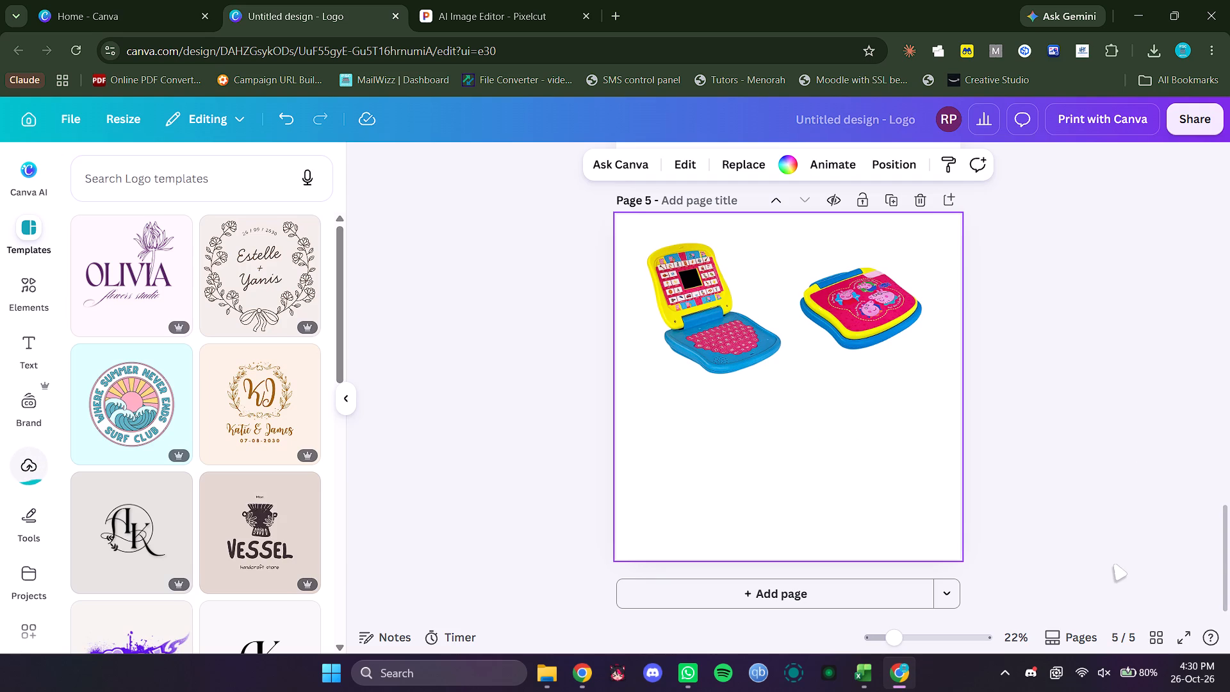
Preview the retouched 4.jpg in File Explorer's Downloads folder and return to the Canva design.
click(542, 675)
click(221, 158)
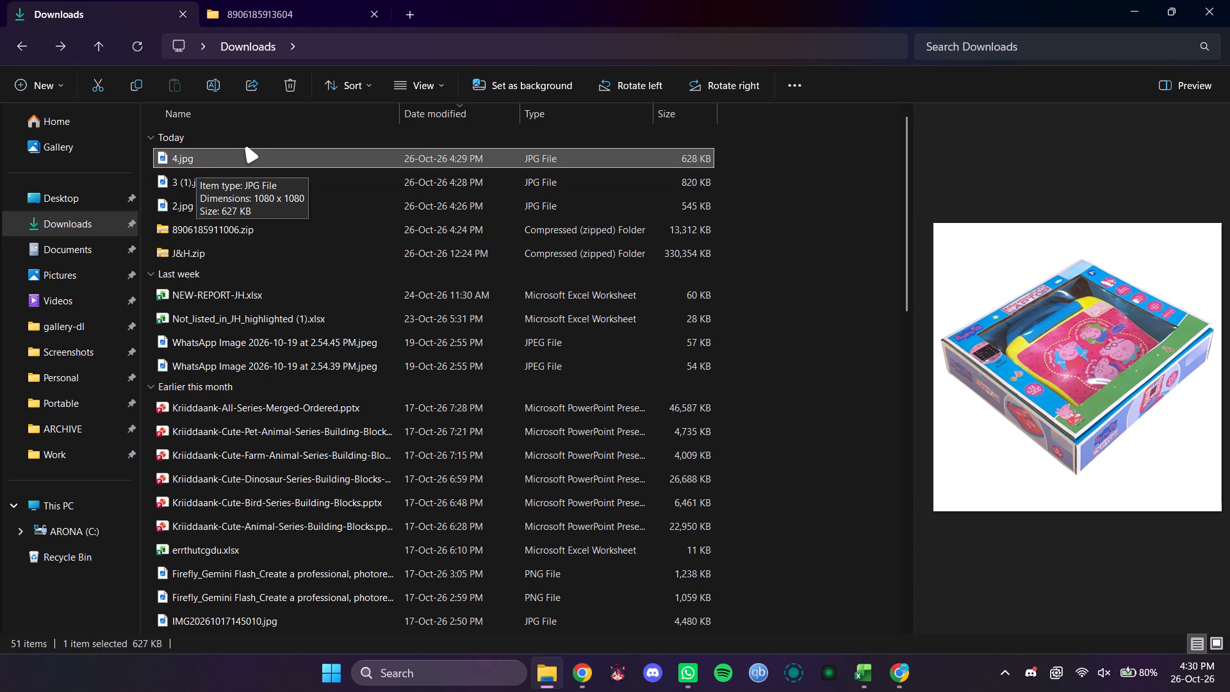
click(894, 673)
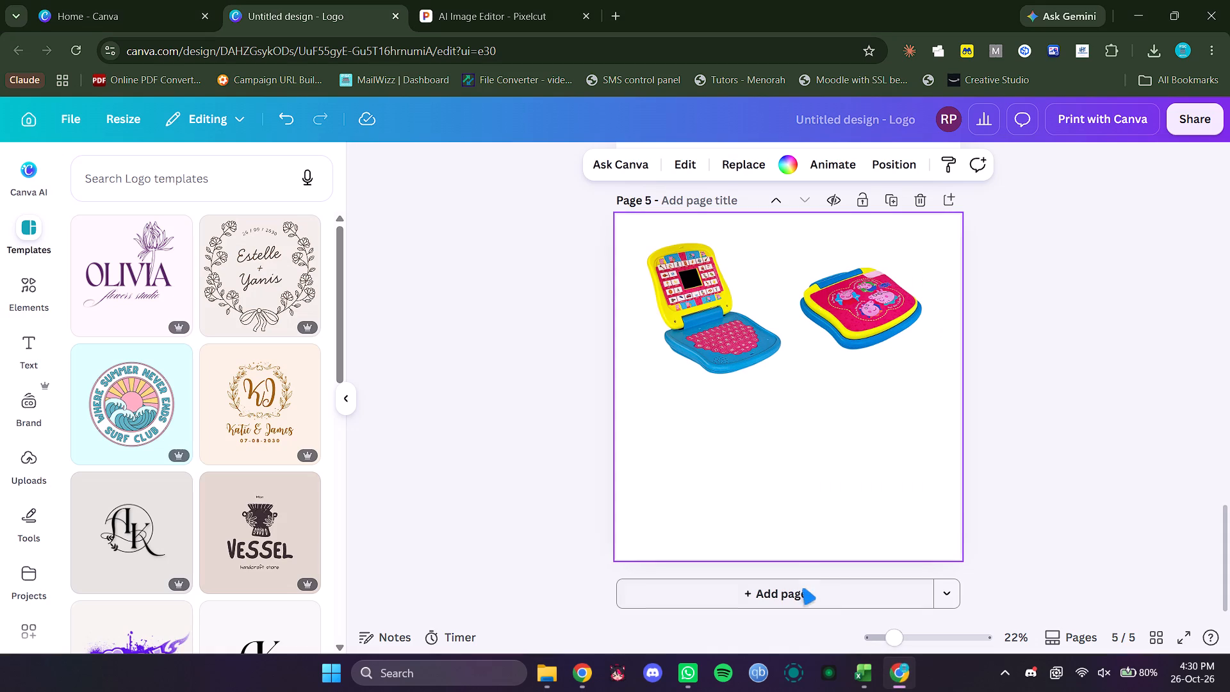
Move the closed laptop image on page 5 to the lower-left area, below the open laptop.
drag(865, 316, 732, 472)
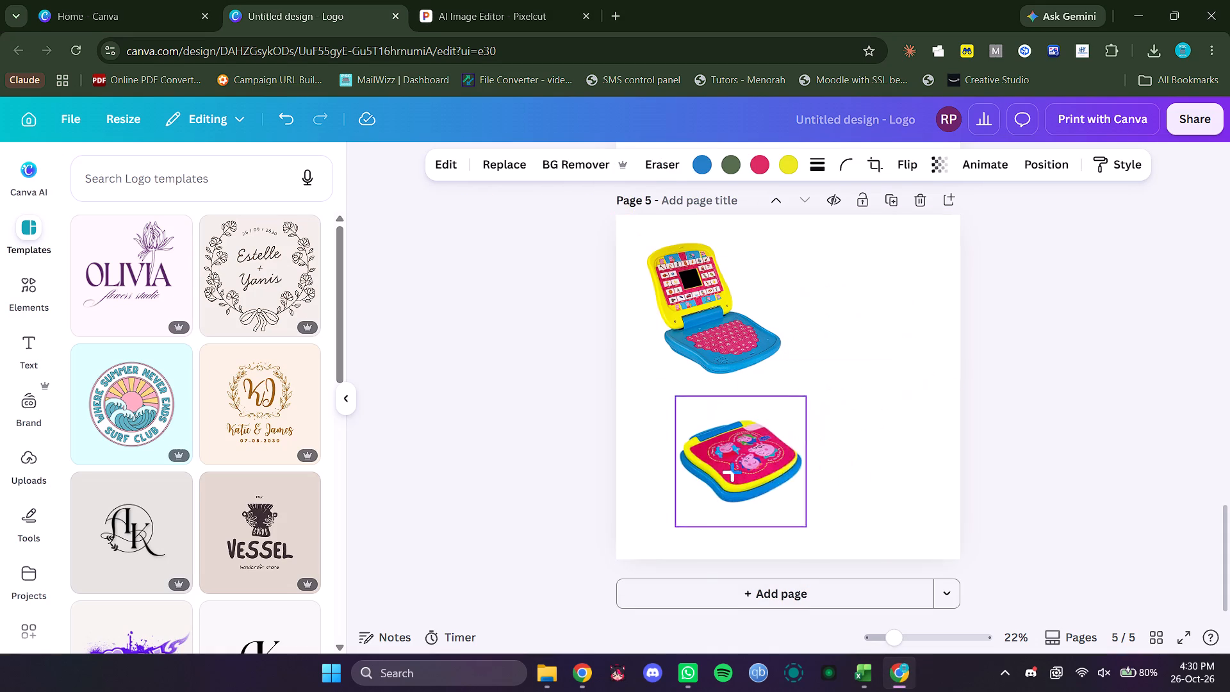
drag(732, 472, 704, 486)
Widen the open laptop image's frame to almost the full page width and centre it horizontally near the top of page 5.
click(706, 300)
drag(793, 310, 924, 312)
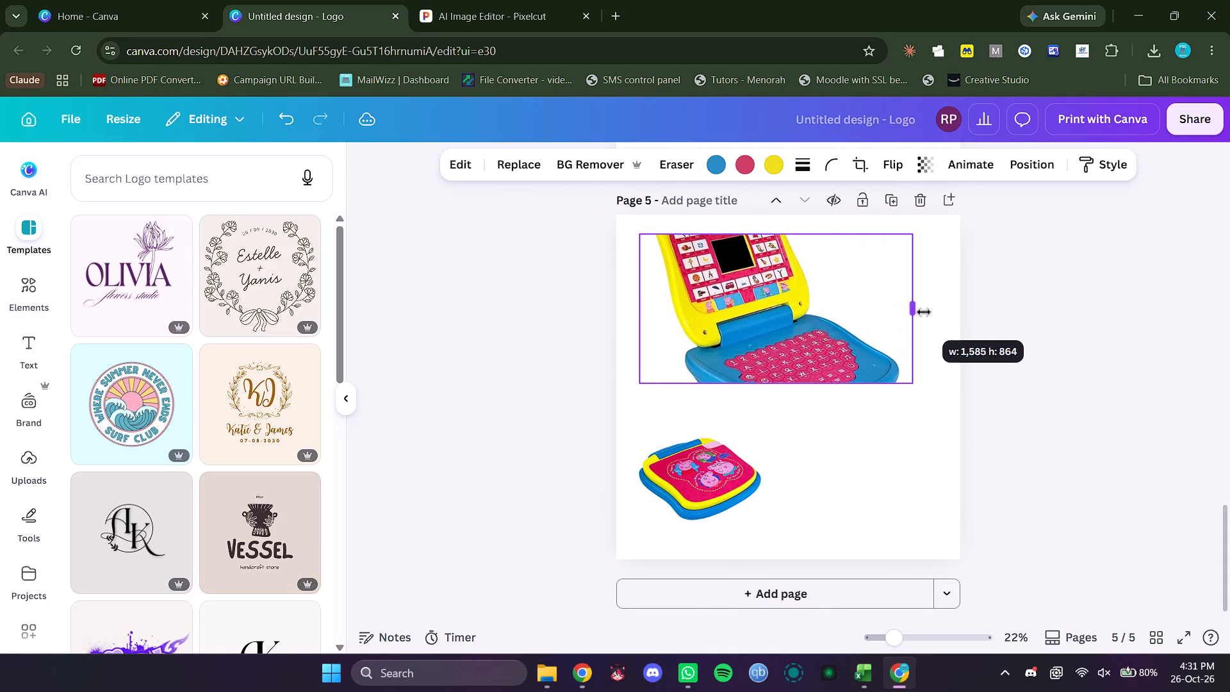
drag(924, 312, 945, 313)
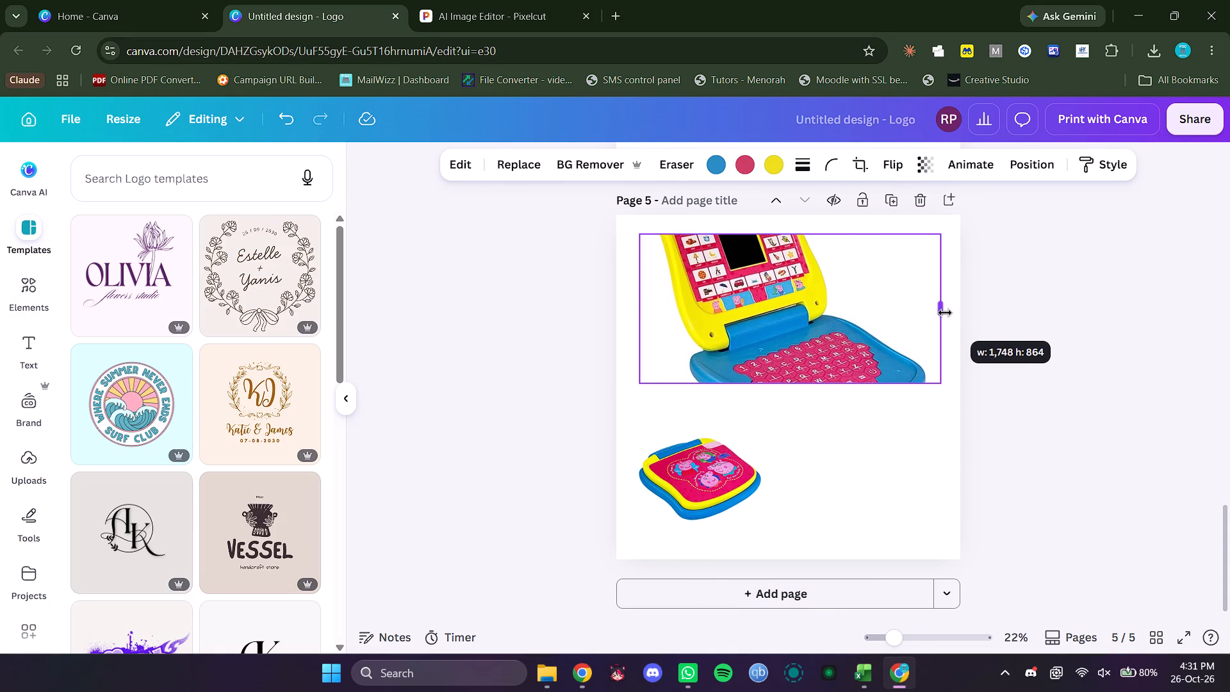
drag(945, 313, 938, 316)
click(818, 327)
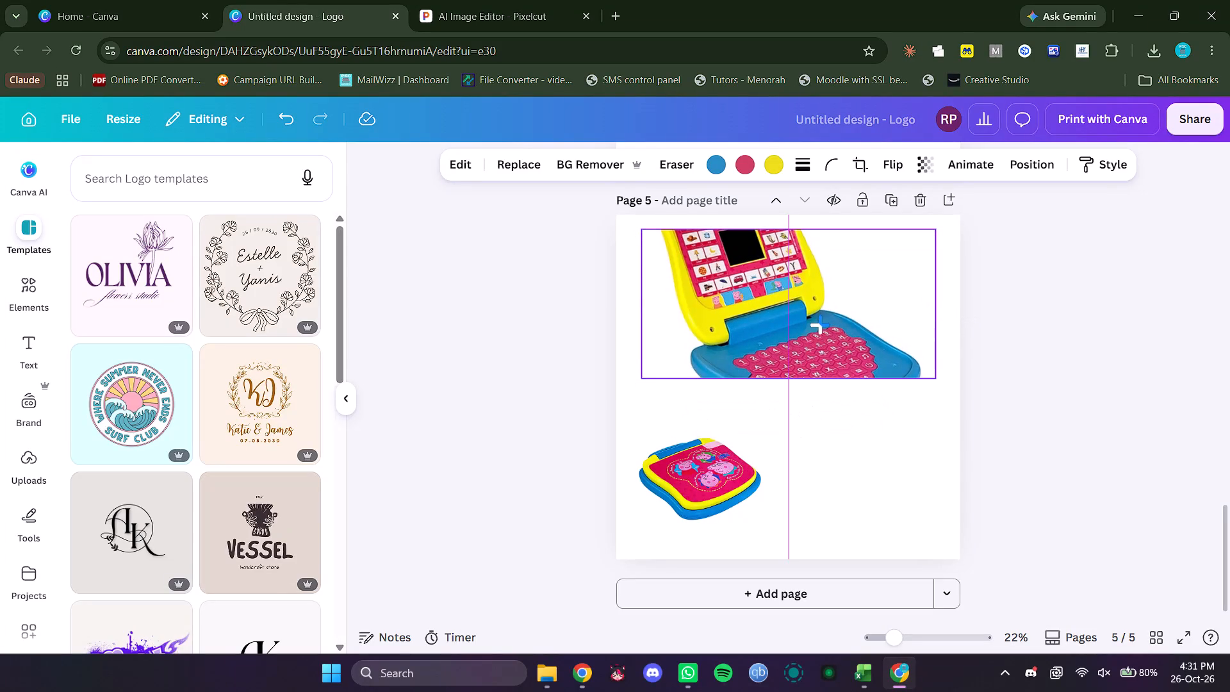
Line up the closed laptop image beneath the open laptop's left edge and widen its frame to match the width above.
click(701, 466)
drag(701, 466, 709, 459)
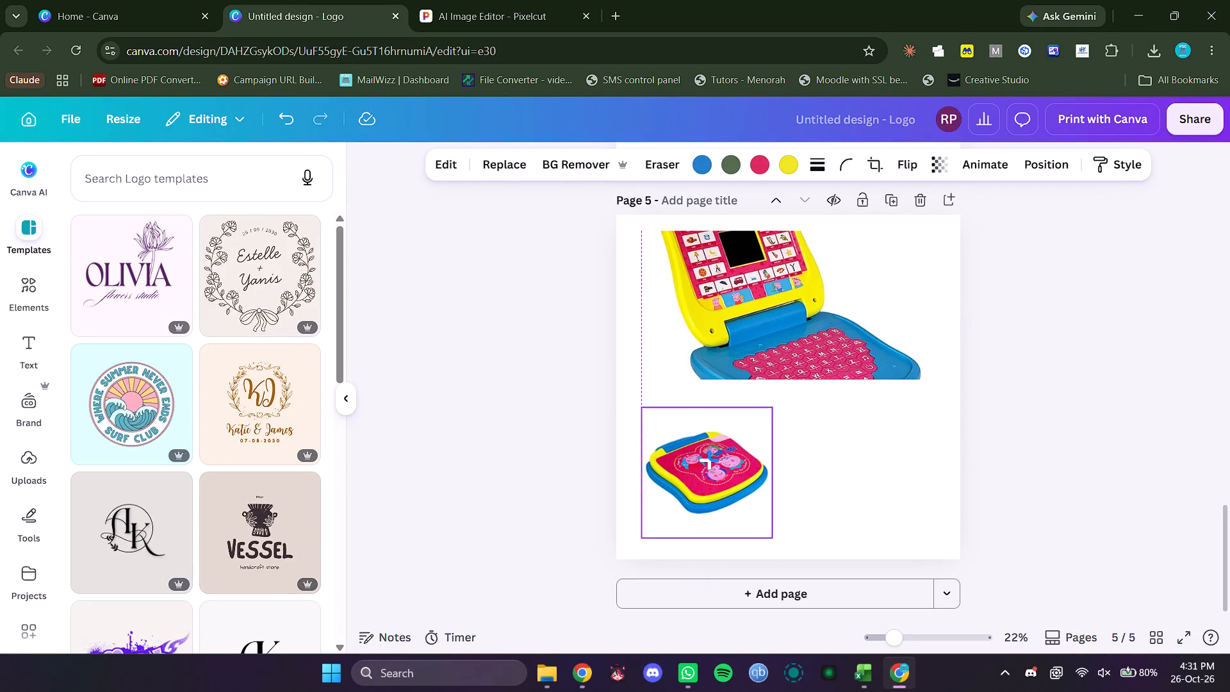
drag(709, 459, 710, 443)
drag(775, 460, 931, 462)
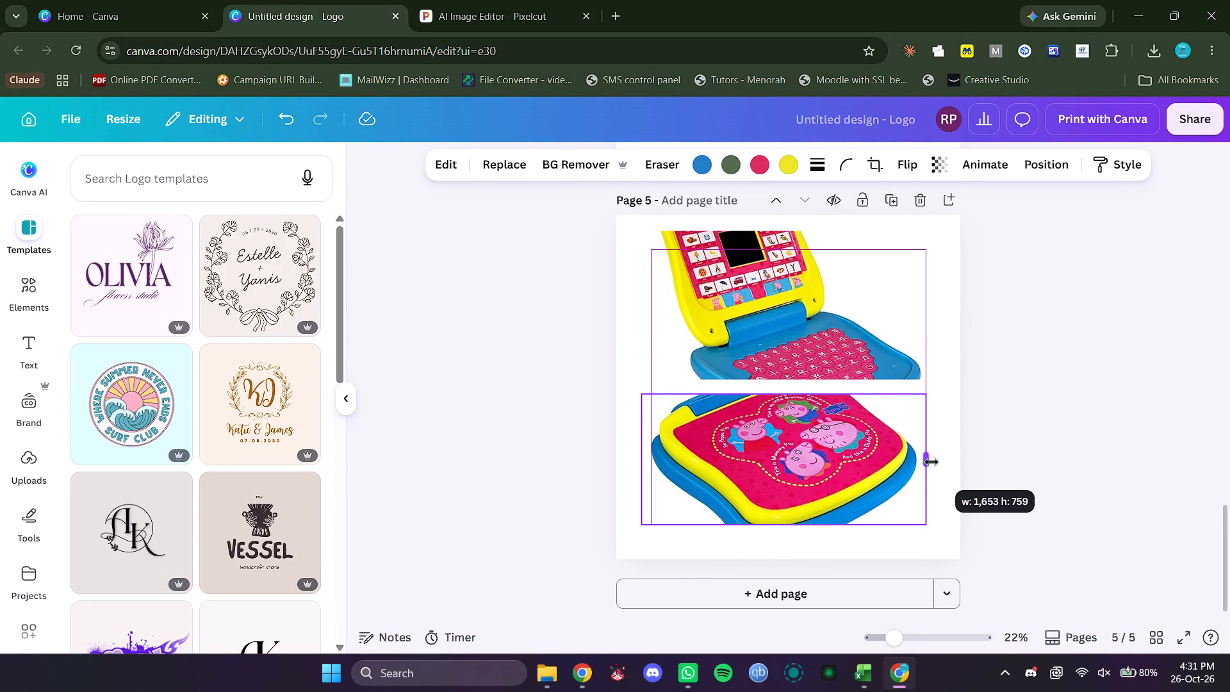
drag(931, 462, 936, 463)
click(988, 418)
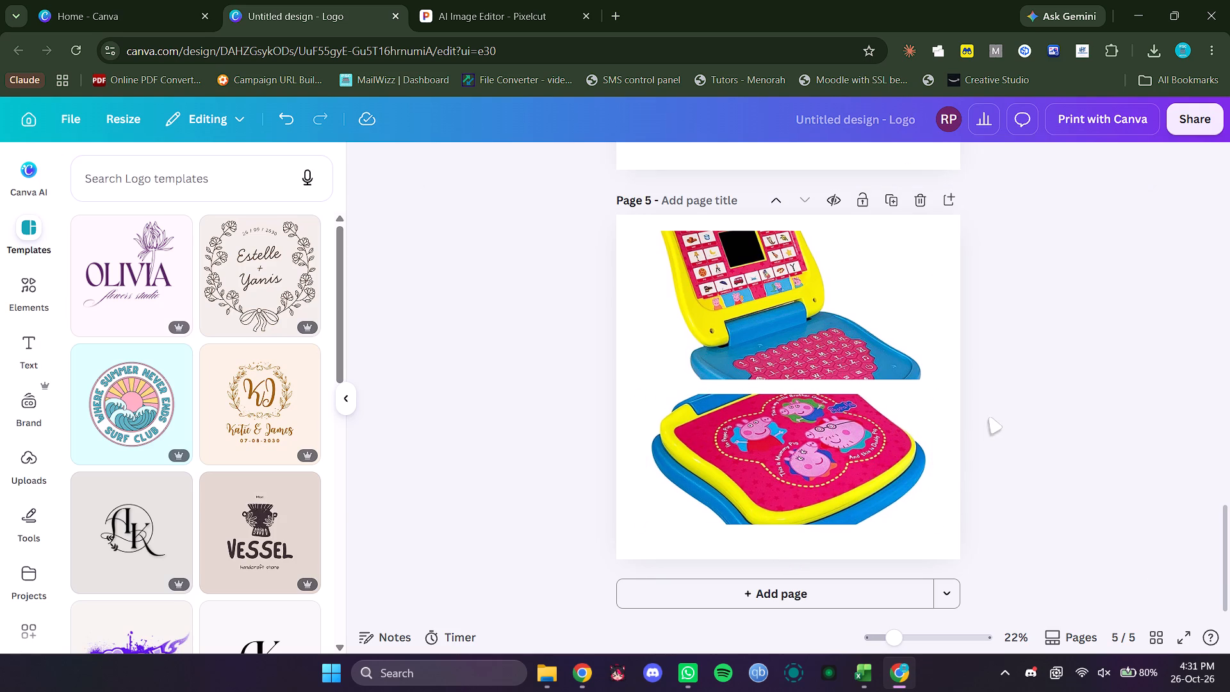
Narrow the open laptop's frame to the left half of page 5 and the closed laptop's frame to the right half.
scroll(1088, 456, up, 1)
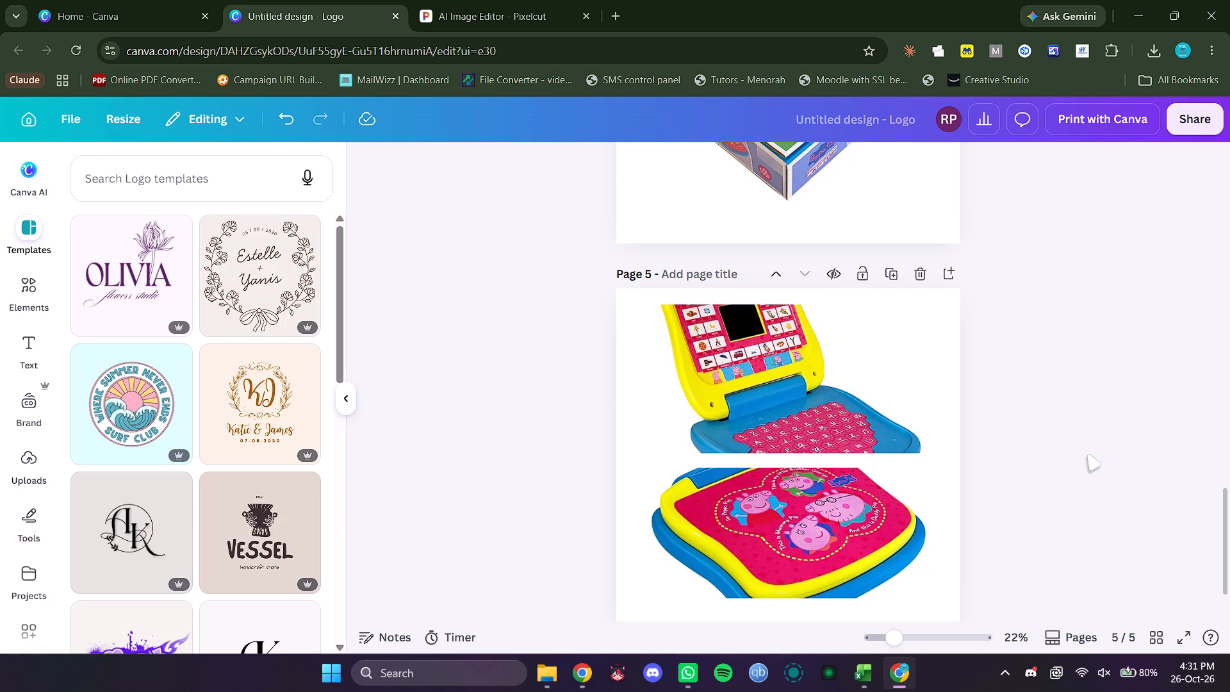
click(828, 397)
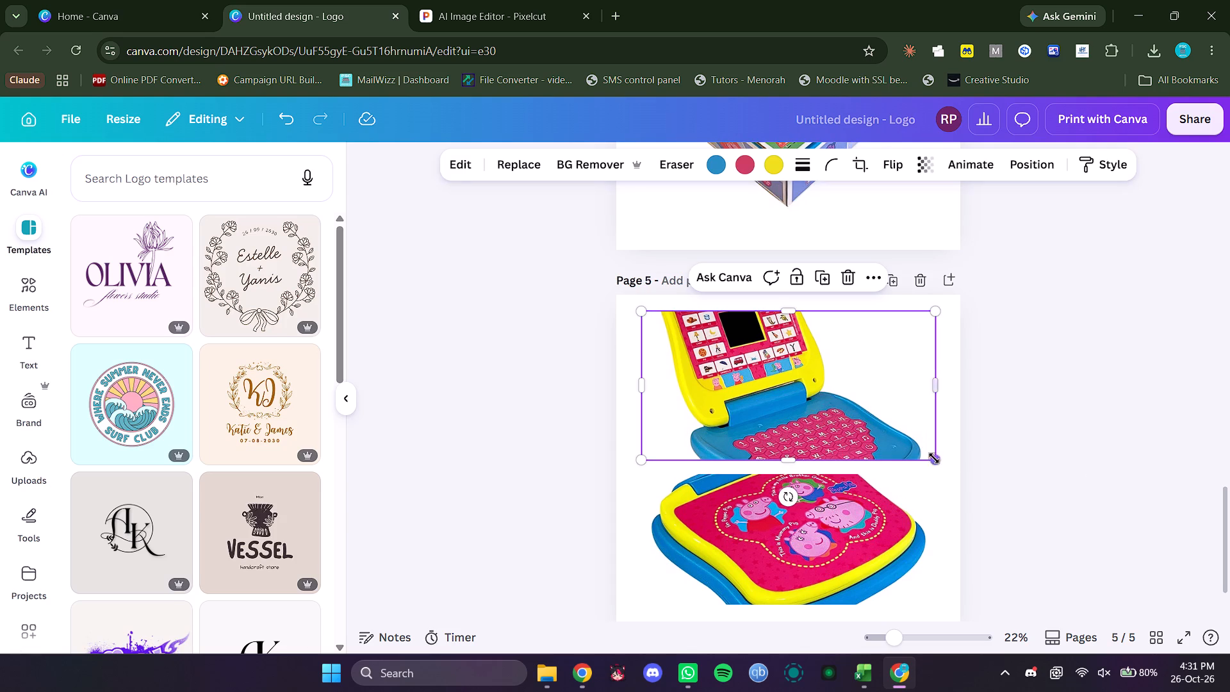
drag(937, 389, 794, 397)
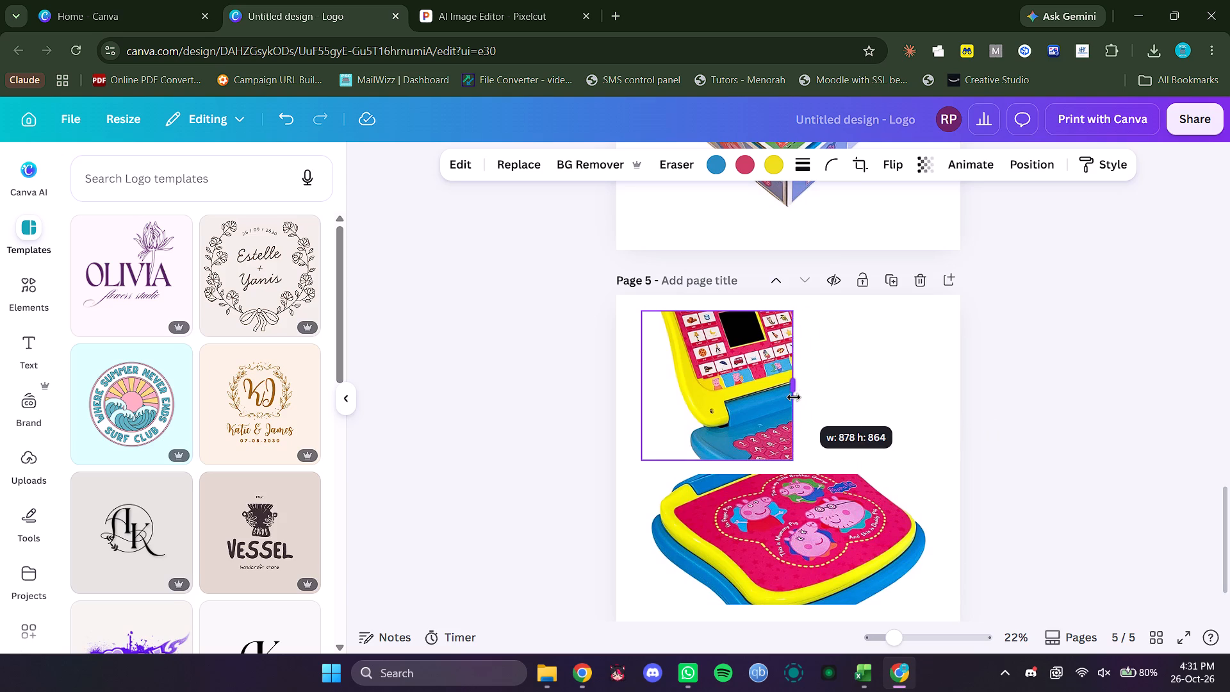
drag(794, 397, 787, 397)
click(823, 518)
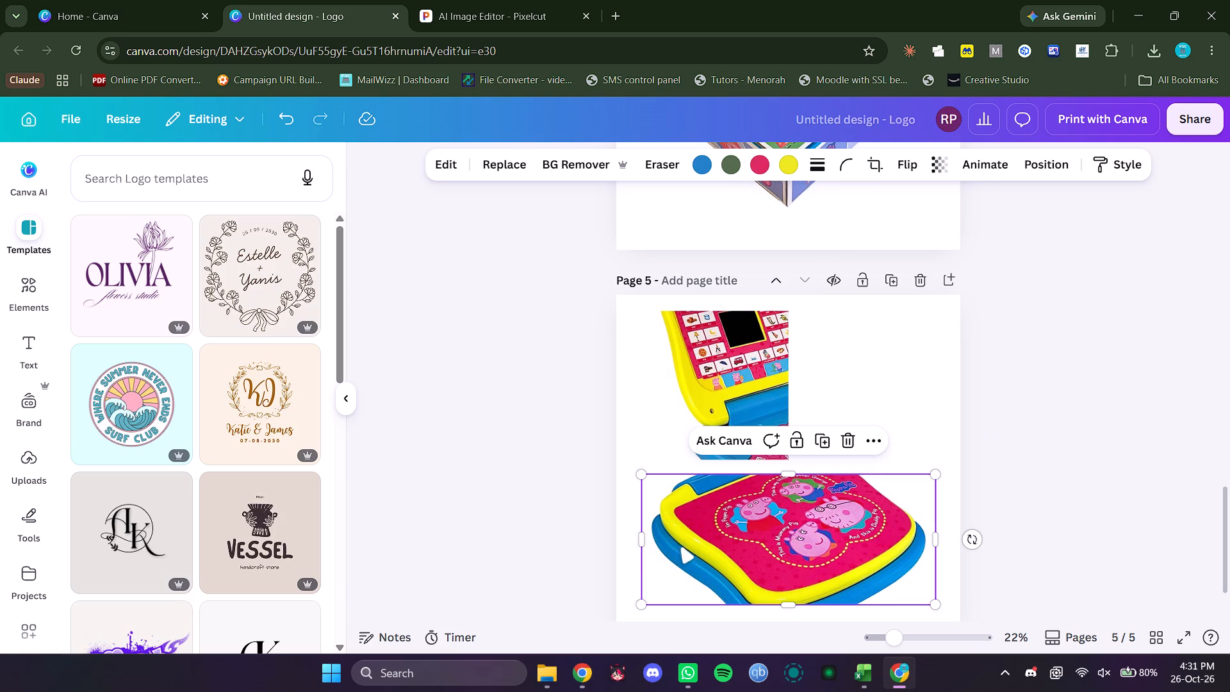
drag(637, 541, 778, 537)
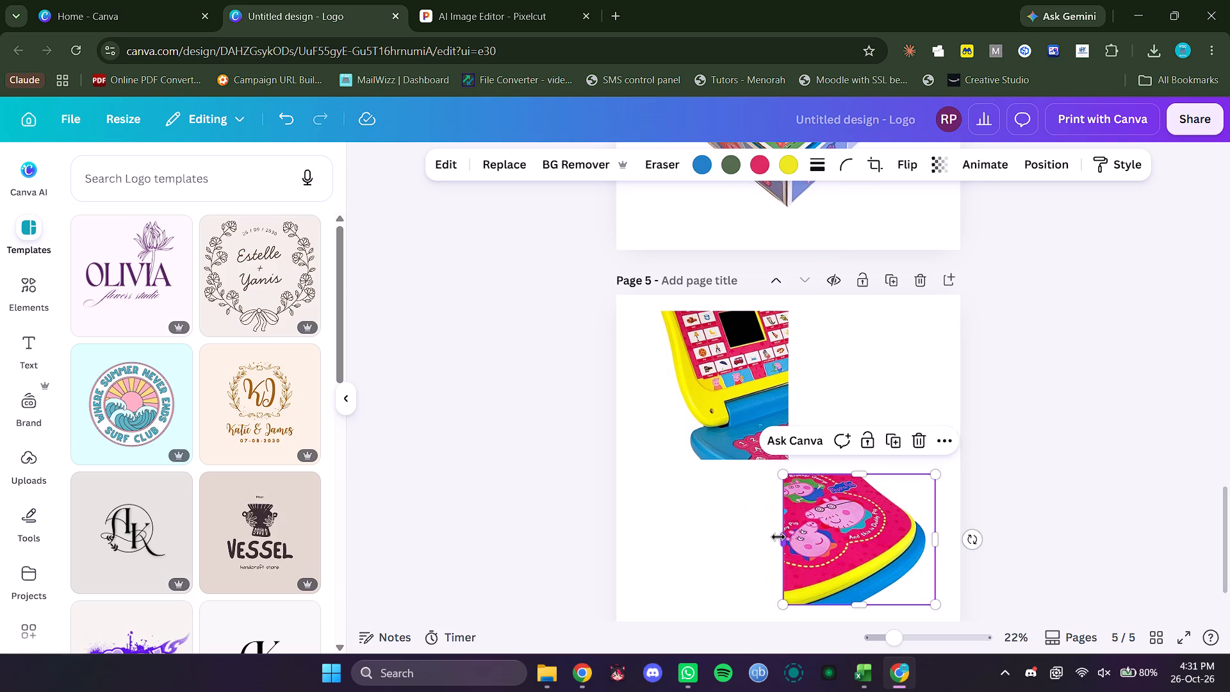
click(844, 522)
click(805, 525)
Expand the closed laptop's frame to a near-square, shrink the image to under half the page width and place it at page 5's lower right.
drag(783, 536, 649, 537)
drag(791, 478, 804, 322)
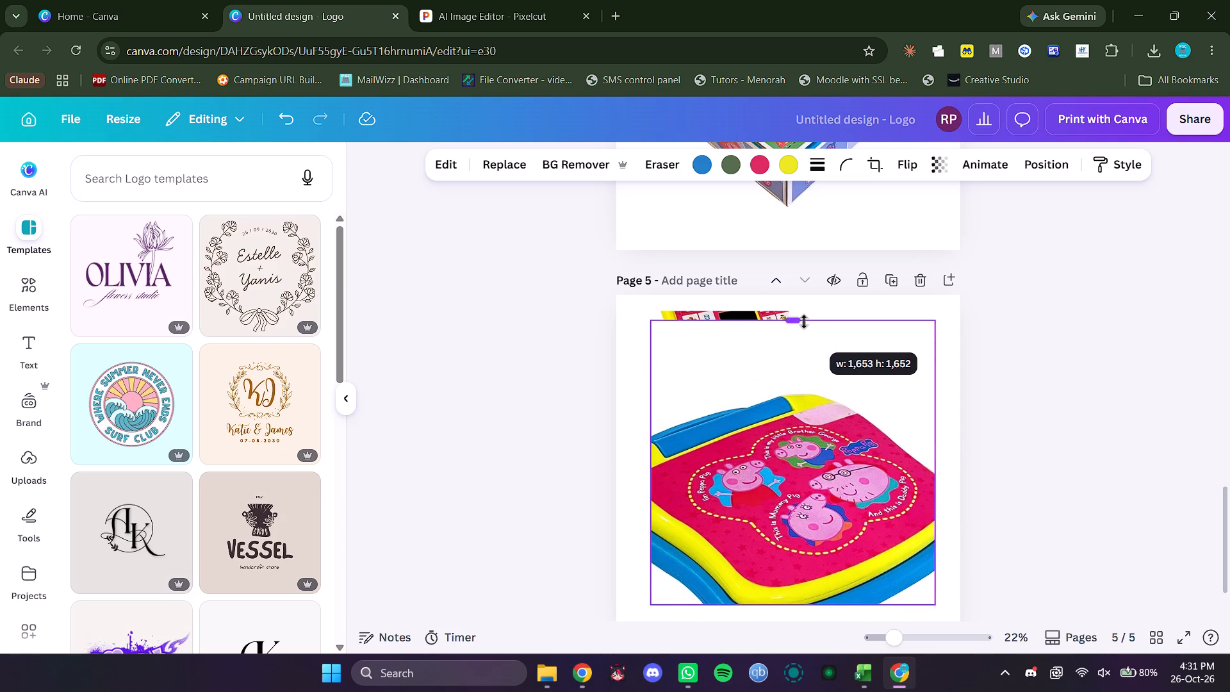
drag(804, 322, 809, 327)
drag(653, 604, 803, 441)
drag(867, 384, 867, 541)
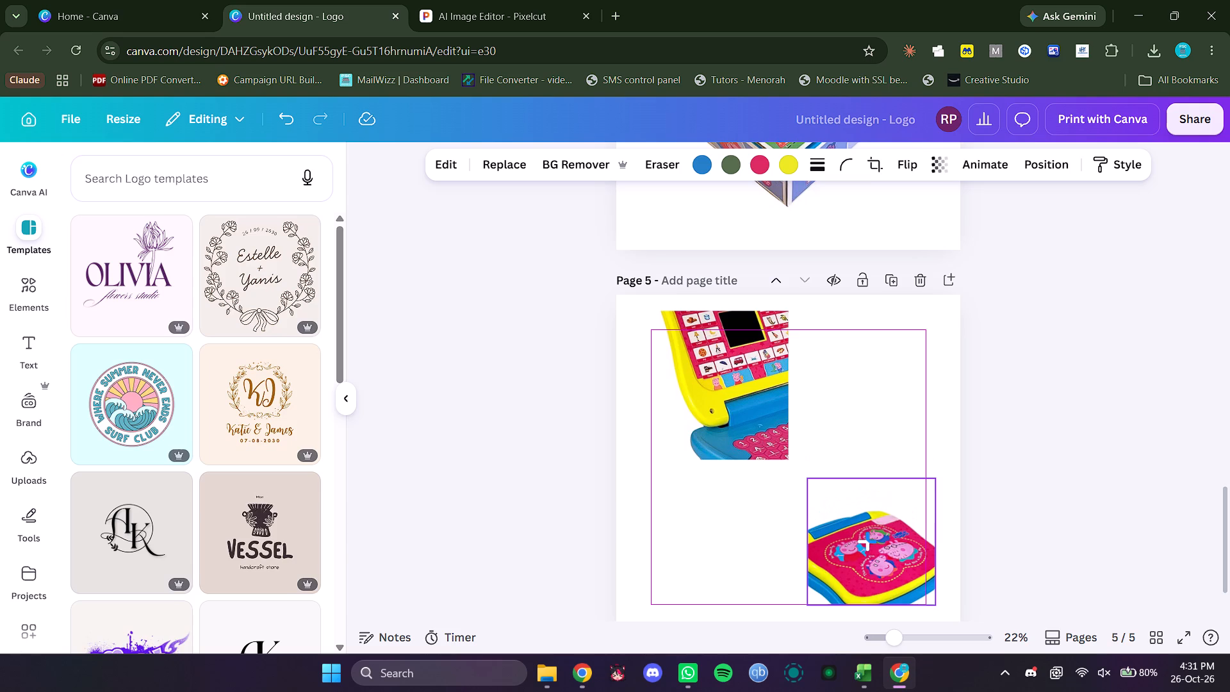
drag(867, 541, 860, 540)
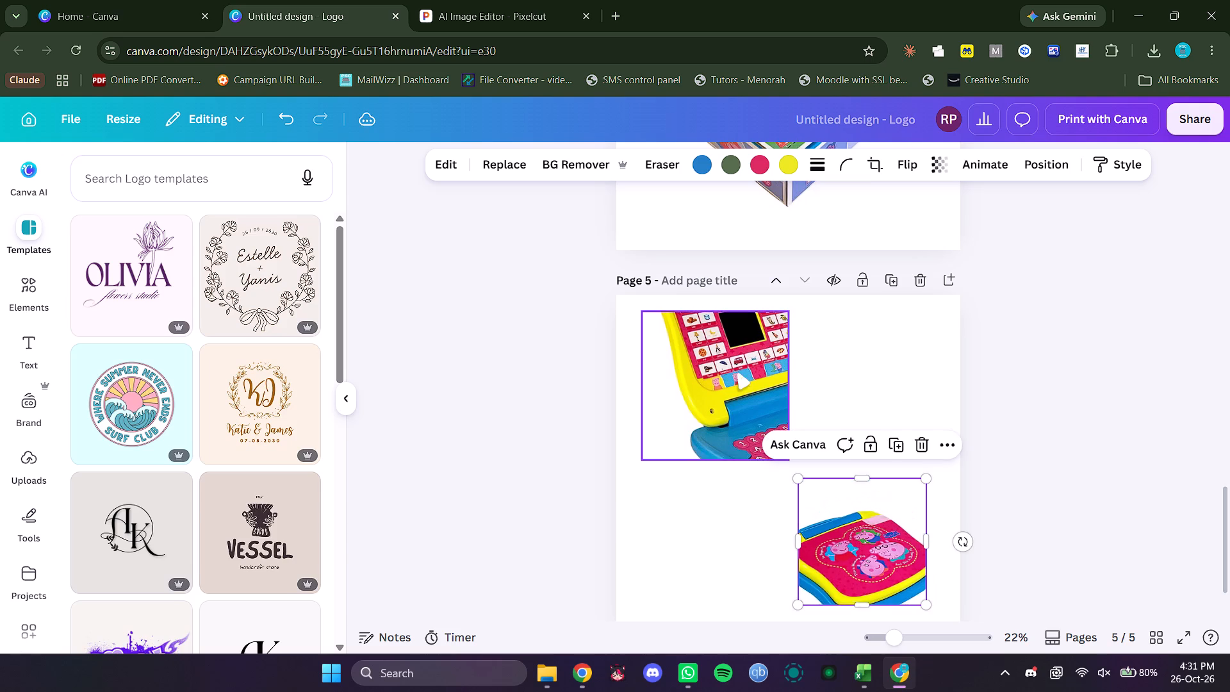
Extend the open laptop's frame rightward and downward, shrink the image to just under half the page width and place it in the upper-left area.
click(728, 365)
drag(791, 384, 919, 381)
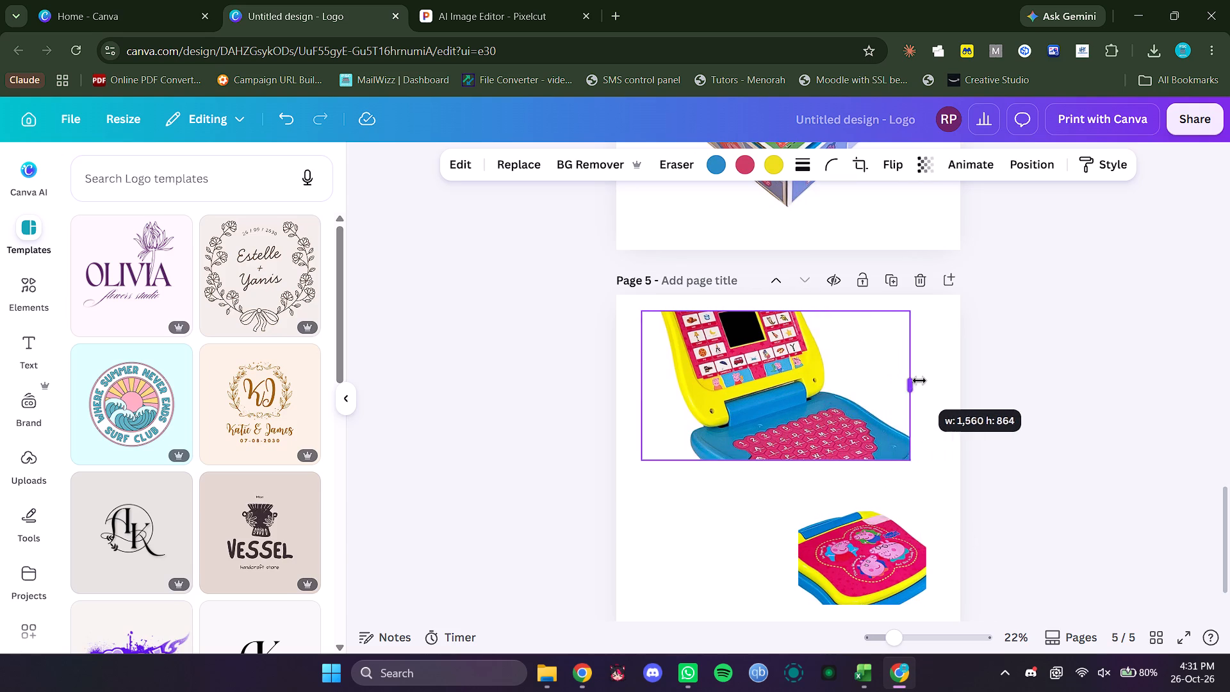
drag(919, 381, 938, 381)
drag(796, 458, 794, 577)
drag(933, 579, 793, 447)
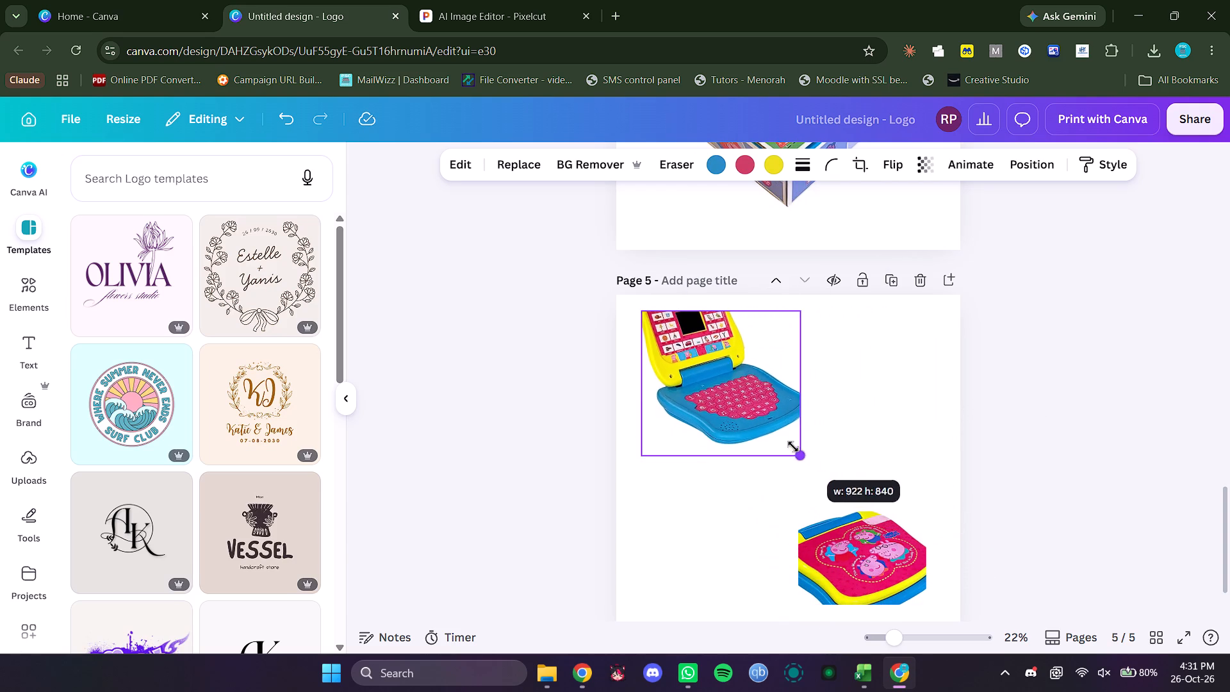
drag(793, 447, 789, 444)
drag(788, 447, 783, 457)
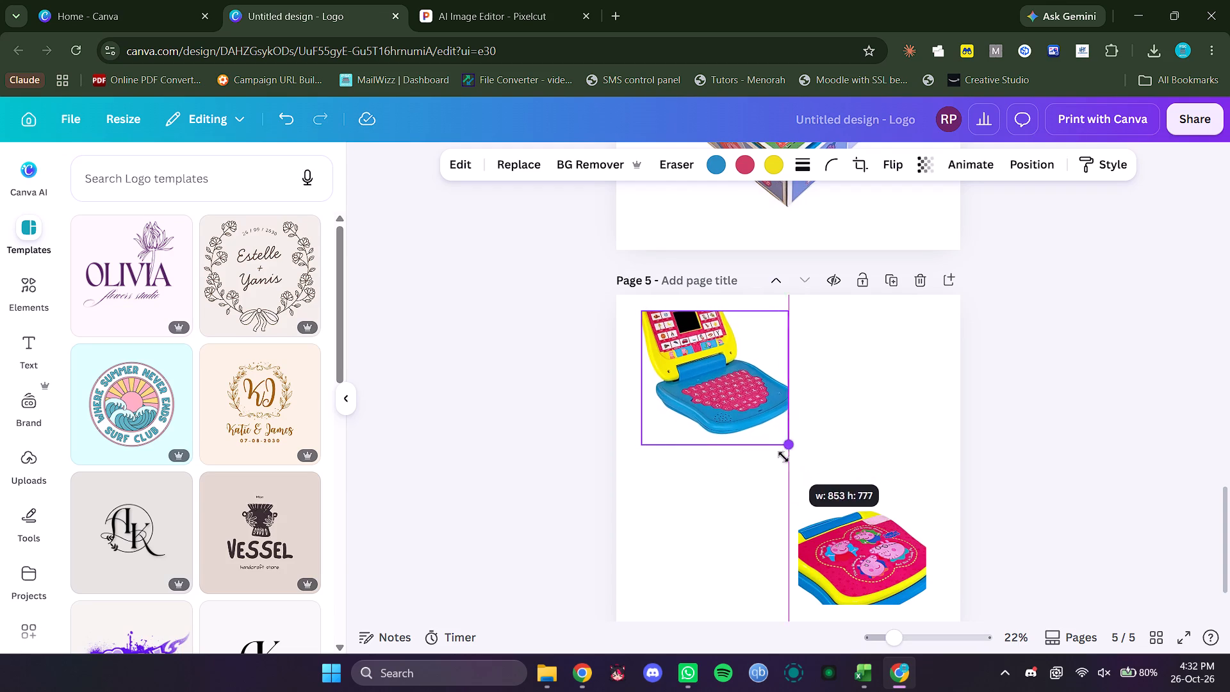
drag(783, 457, 780, 467)
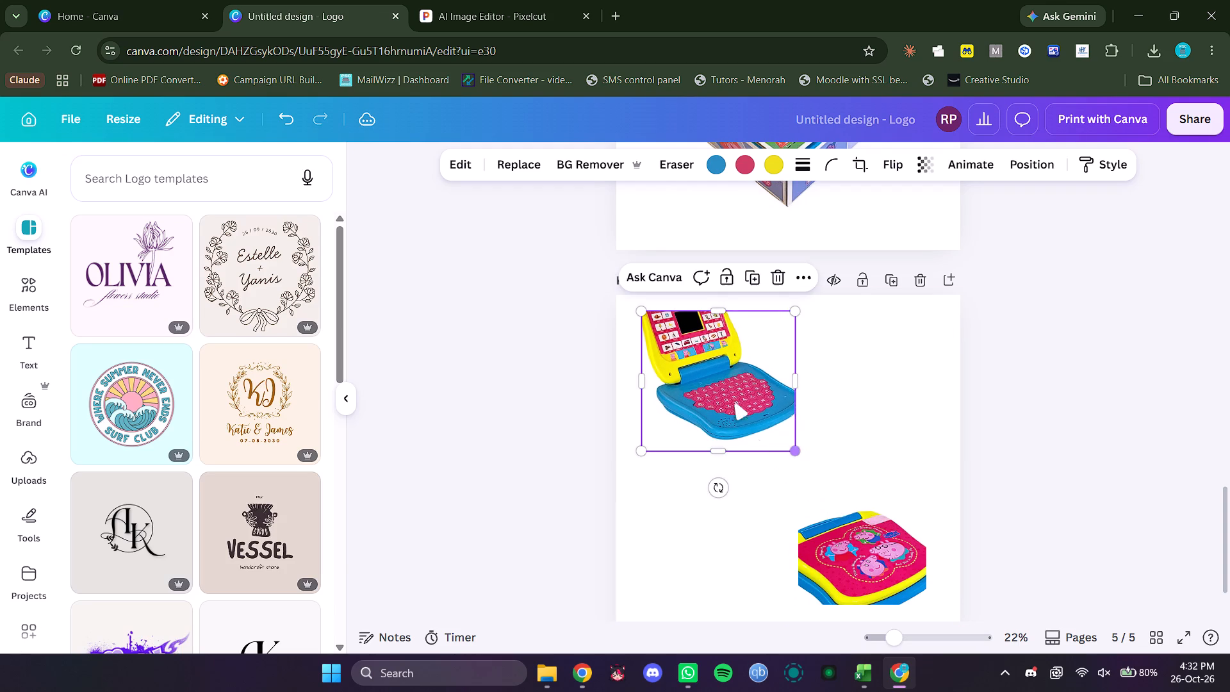
drag(734, 400, 735, 424)
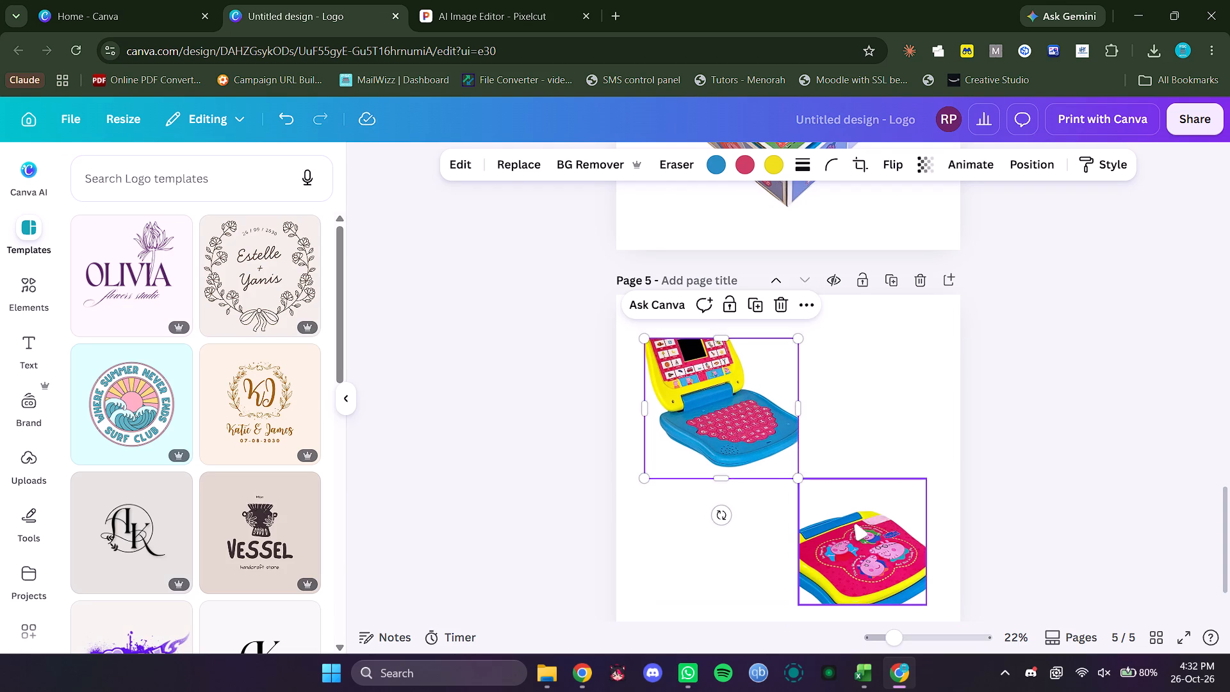
Move the closed laptop closer to the open laptop, enlarge it slightly and align its left edge with page 5's vertical centreline.
drag(855, 525, 839, 494)
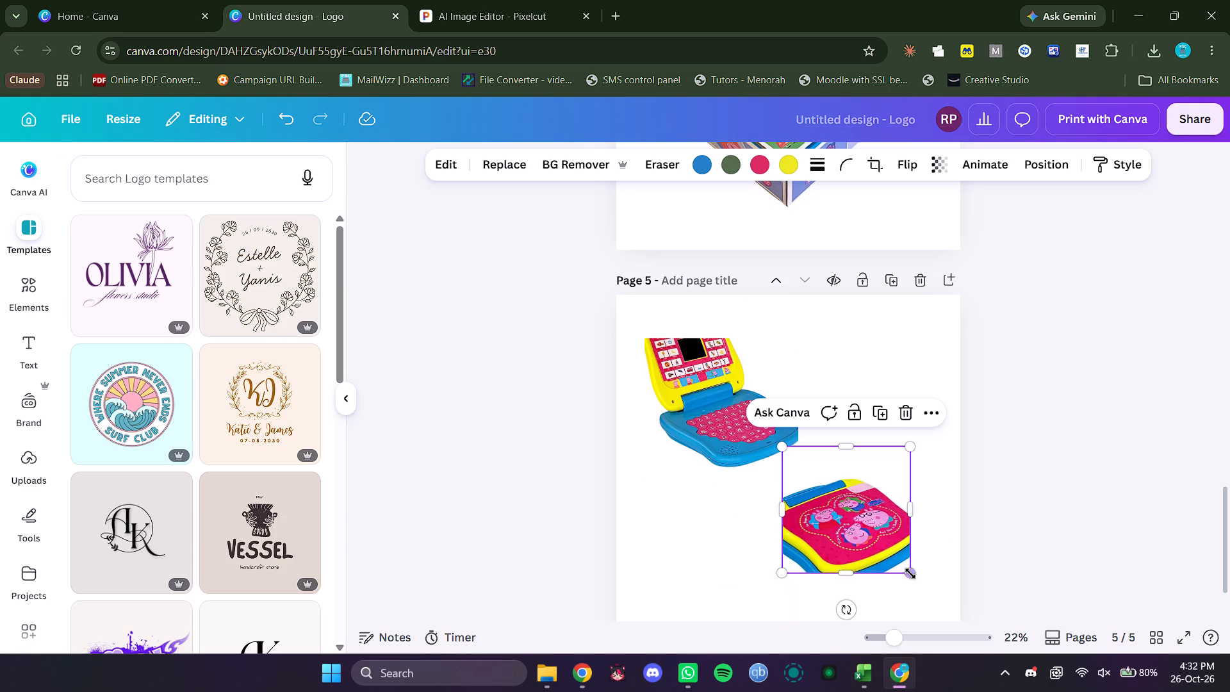
drag(910, 573, 924, 589)
click(841, 516)
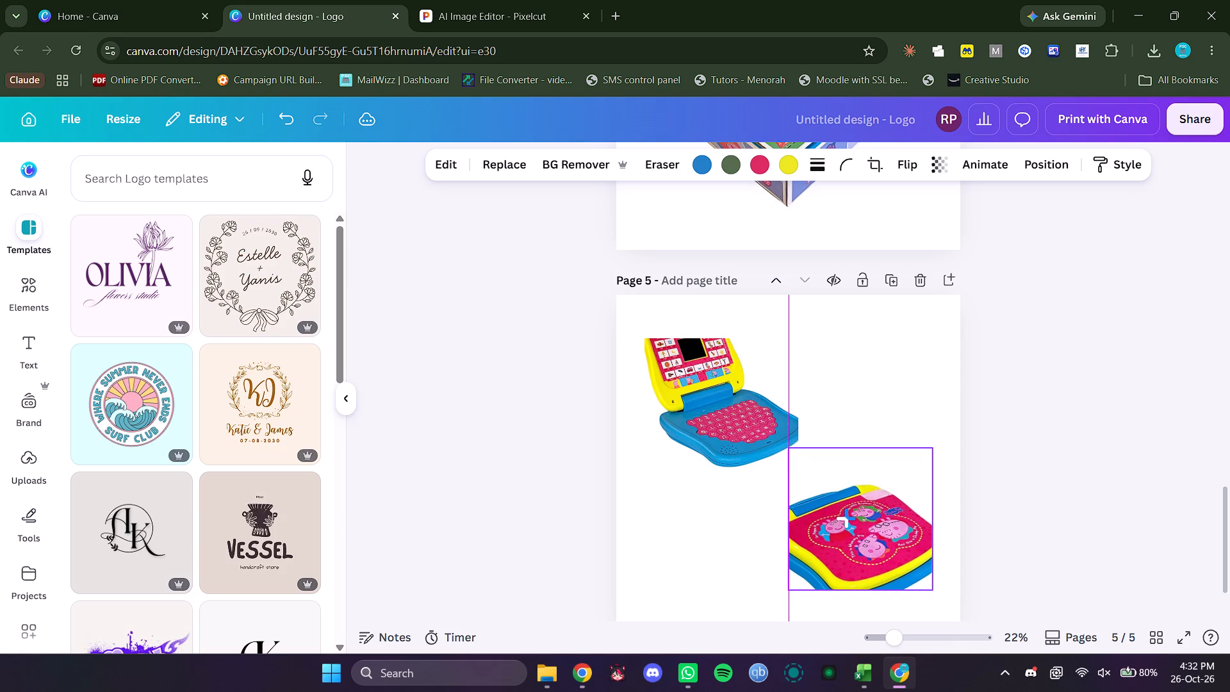
click(1090, 401)
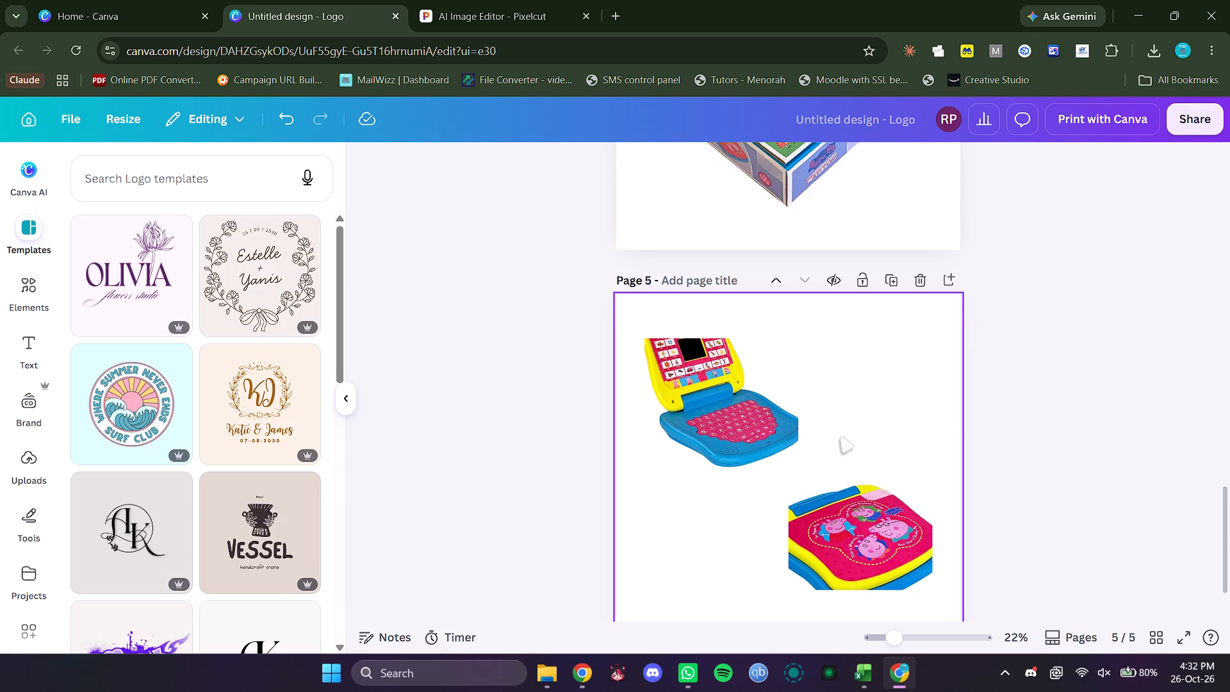